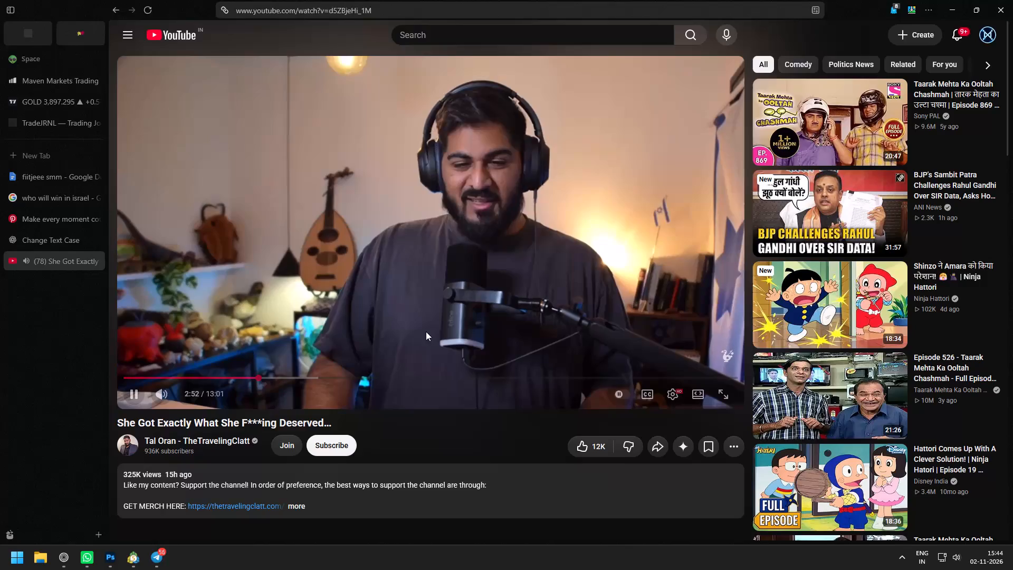
Switch to Photoshop and create a document from the saved STATIC preset with the width multiplied by 5, 5400 × 1350 px.
{"action": "left_click", "coordinate": [117, 567]}
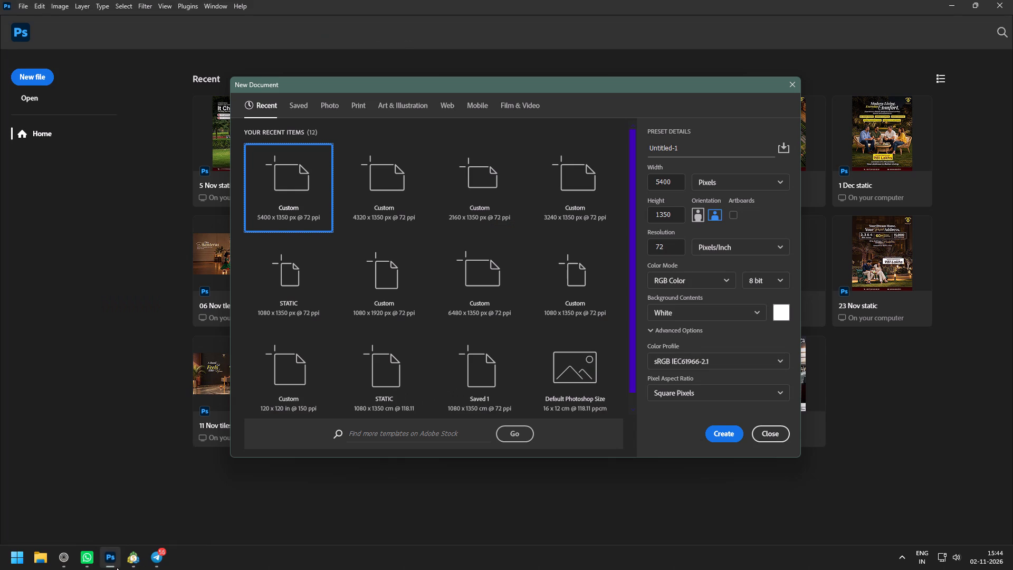
{"action": "left_click", "coordinate": [302, 107]}
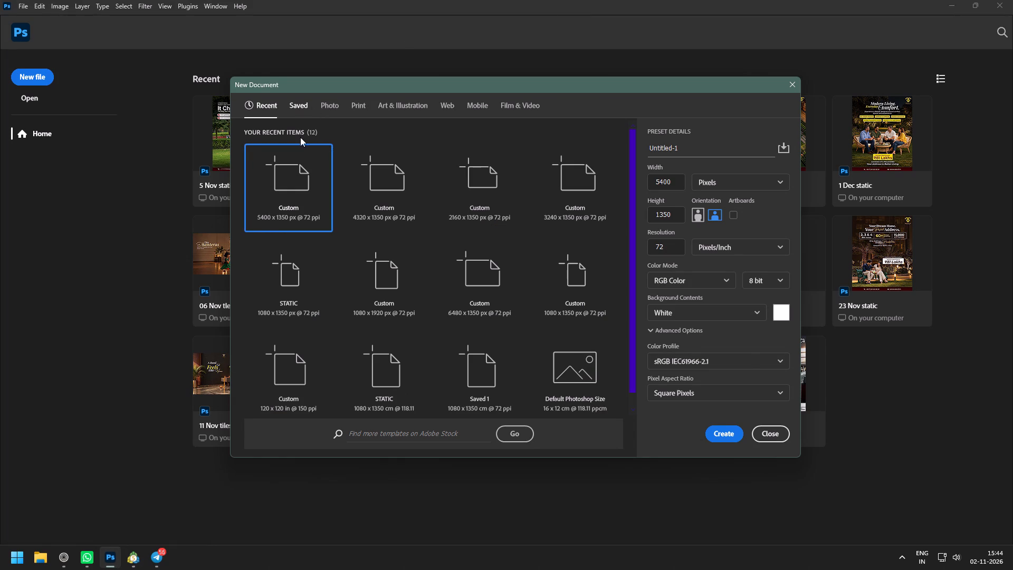
{"action": "left_click", "coordinate": [281, 181]}
{"action": "left_click", "coordinate": [676, 182]}
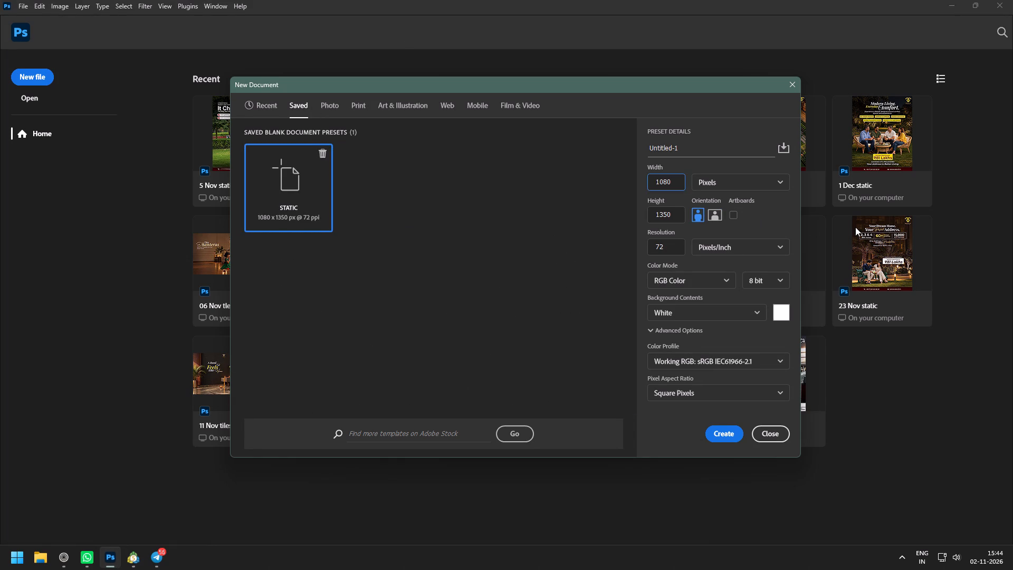
{"action": "type", "text": "*5"}
{"action": "key", "text": "Return"}
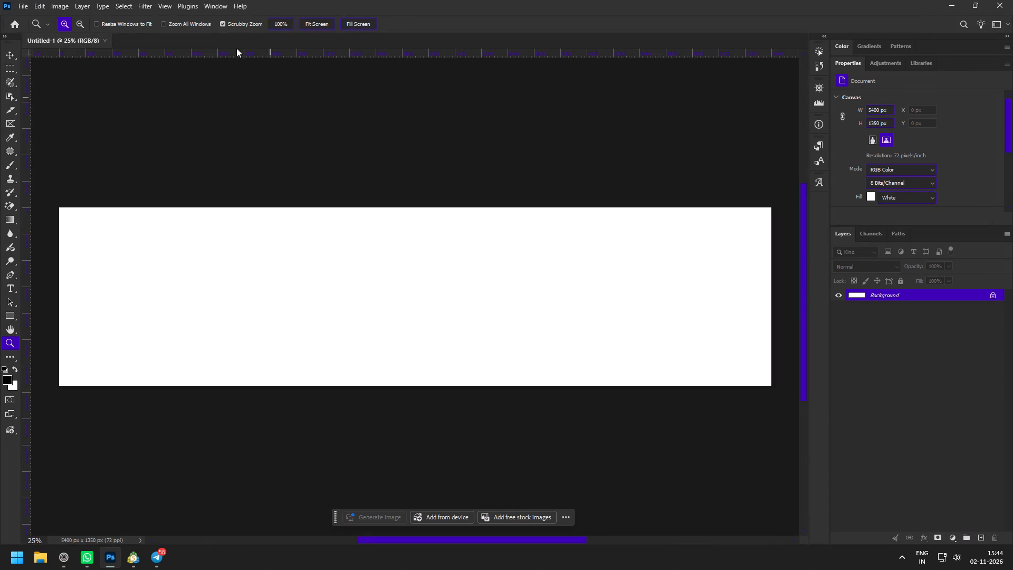
Add a new guide layout that divides the canvas into five equal columns.
{"action": "left_click", "coordinate": [162, 5]}
{"action": "left_click", "coordinate": [216, 294]}
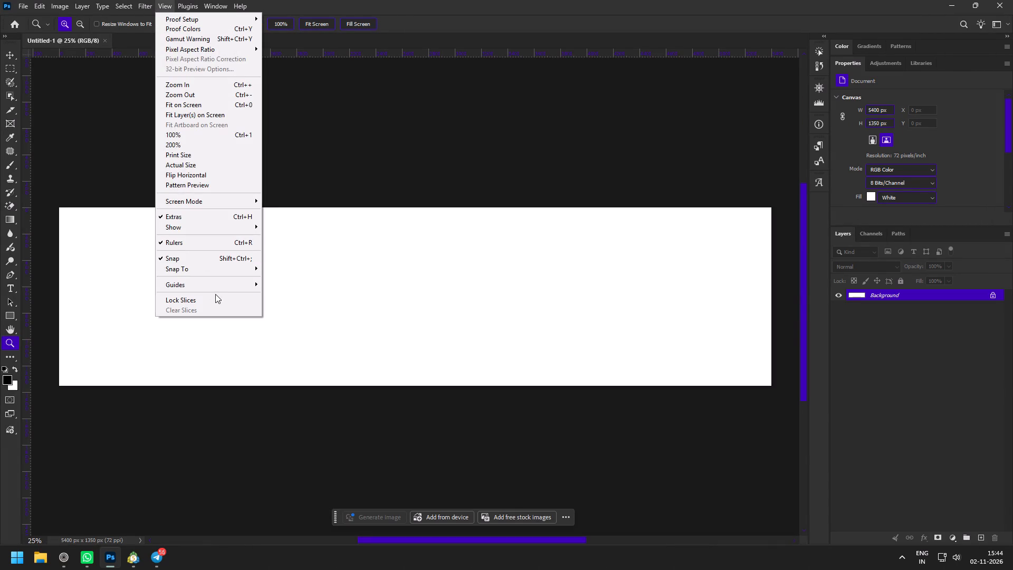
{"action": "left_click", "coordinate": [225, 286]}
{"action": "left_click", "coordinate": [320, 358]}
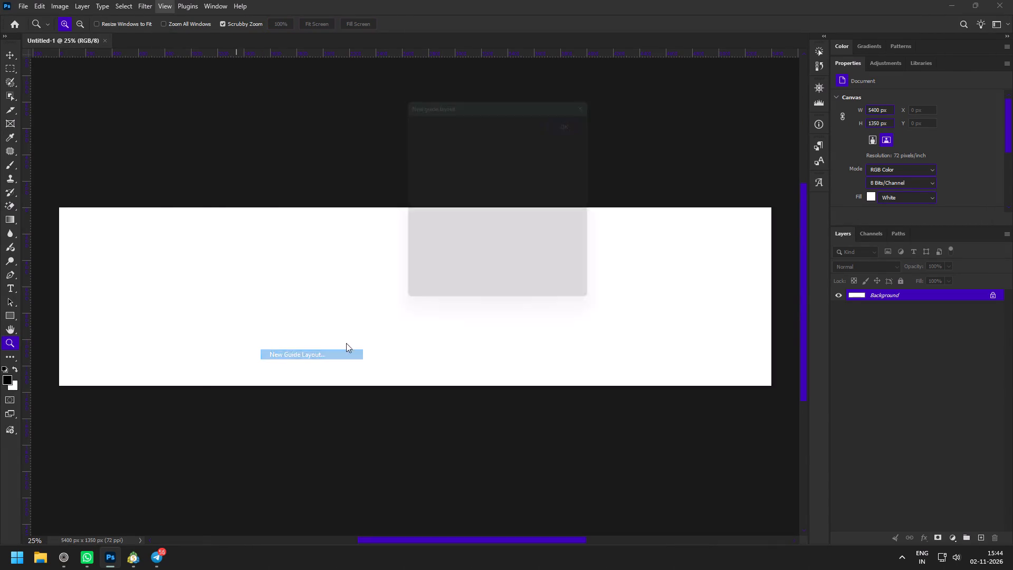
{"action": "left_click", "coordinate": [587, 117]}
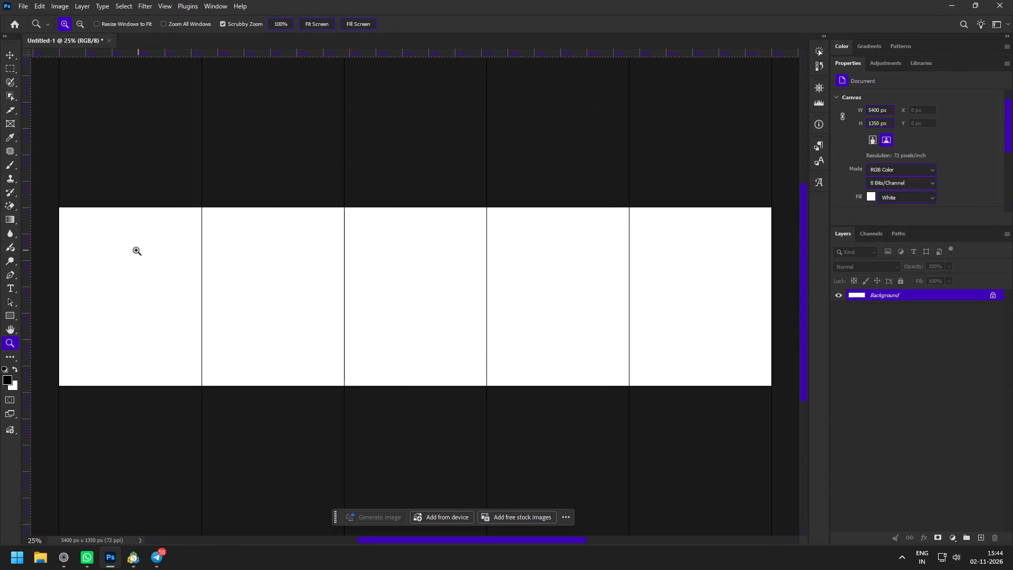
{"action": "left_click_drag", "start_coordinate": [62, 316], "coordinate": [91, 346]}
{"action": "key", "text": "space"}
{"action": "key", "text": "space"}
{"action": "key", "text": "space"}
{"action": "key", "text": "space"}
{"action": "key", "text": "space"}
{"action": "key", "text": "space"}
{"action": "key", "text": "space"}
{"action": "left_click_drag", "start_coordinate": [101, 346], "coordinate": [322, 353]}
Switch to the web browser.
{"action": "left_click", "coordinate": [65, 566]}
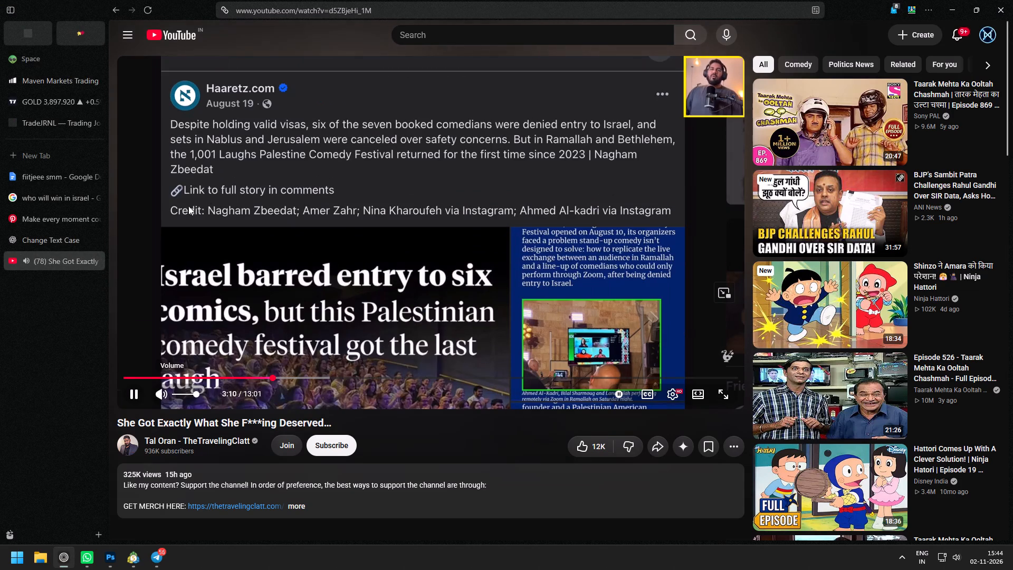
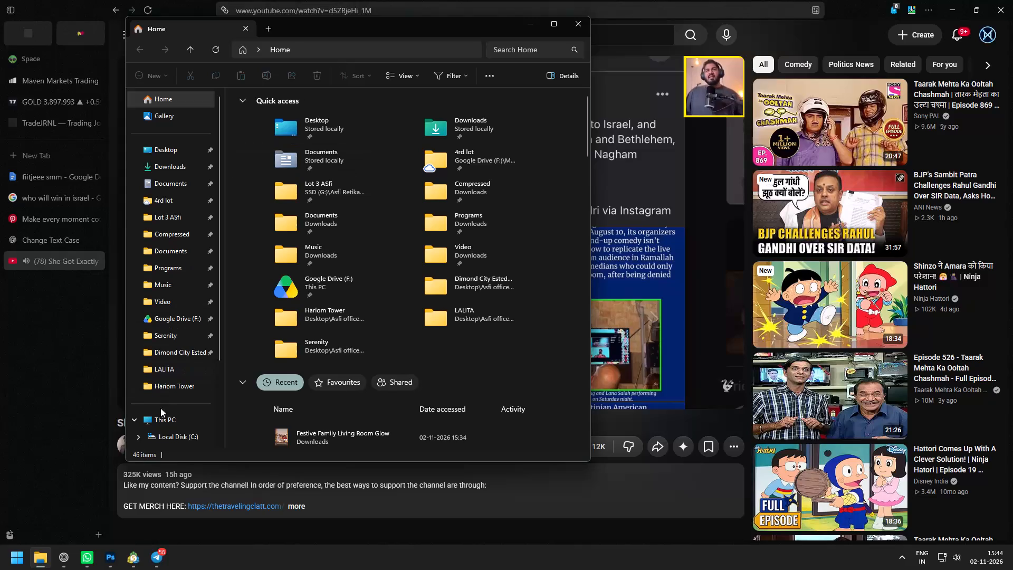
From Asfi office work's Fitjee folder, place the FIITJEE Ranchi Logo (1) and footer files together in the open Photoshop document.
{"action": "left_click", "coordinate": [171, 389]}
{"action": "left_click", "coordinate": [350, 43]}
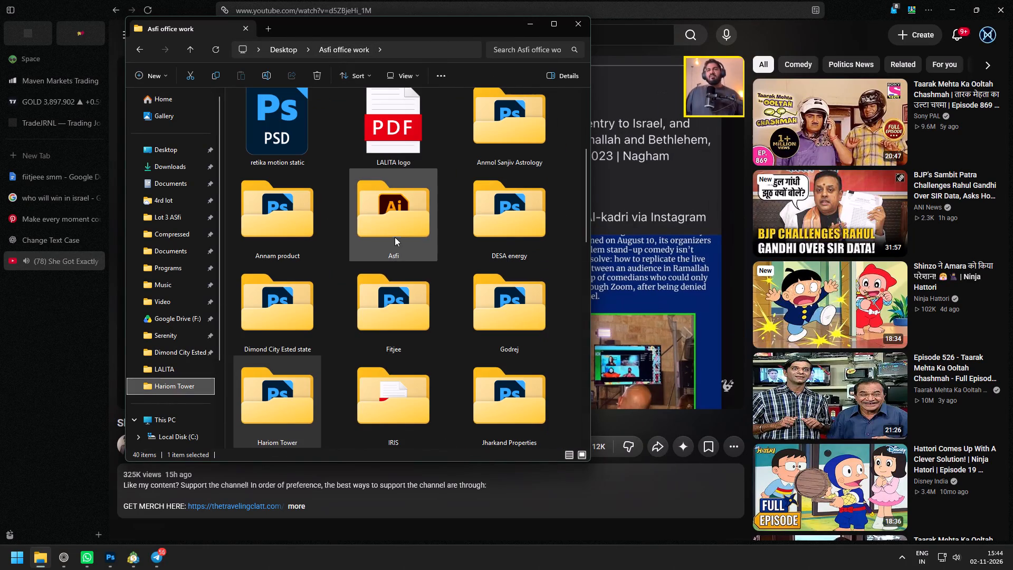
{"action": "left_click", "coordinate": [396, 215]}
{"action": "key", "text": "f"}
{"action": "double_click", "coordinate": [397, 303]}
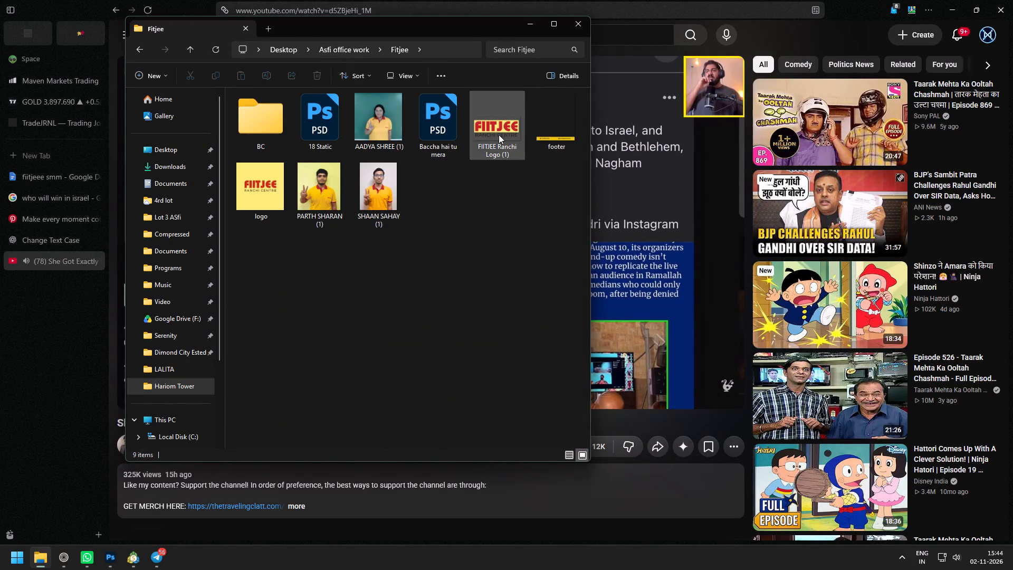
{"action": "left_click", "coordinate": [499, 135]}
{"action": "left_click", "coordinate": [571, 128], "text": "ctrl"}
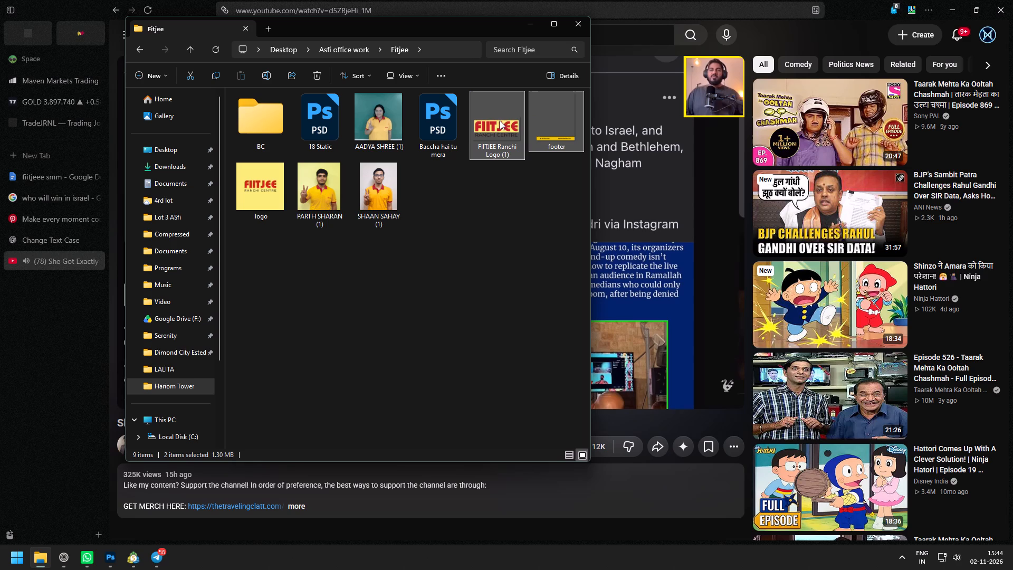
{"action": "left_click_drag", "start_coordinate": [543, 122], "coordinate": [111, 556]}
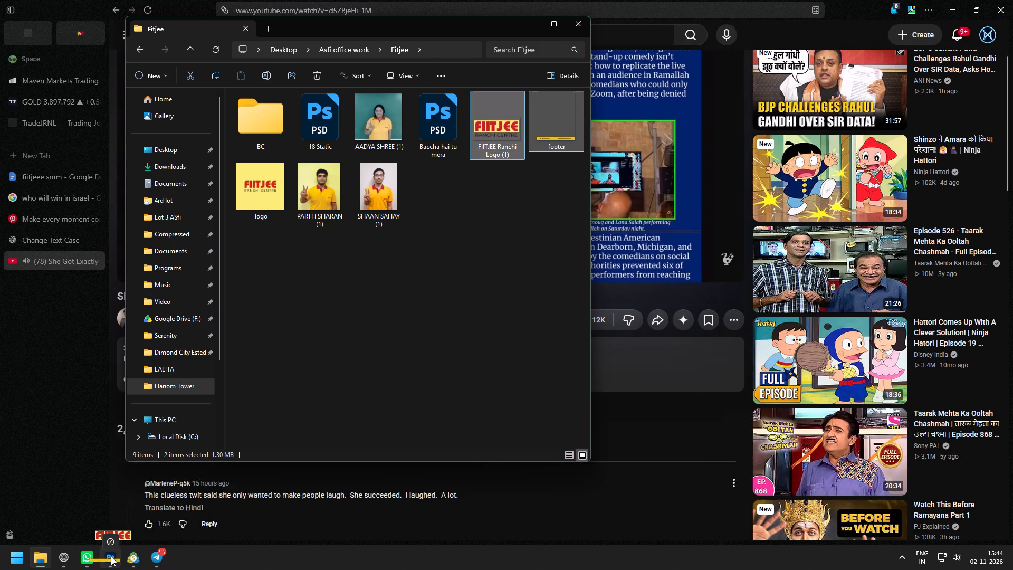
{"action": "left_click_drag", "start_coordinate": [111, 556], "coordinate": [243, 281]}
Align the placed footer to the canvas's left edge and scale it to fill the first panel, 1080 px wide.
{"action": "left_click_drag", "start_coordinate": [486, 287], "coordinate": [327, 277]}
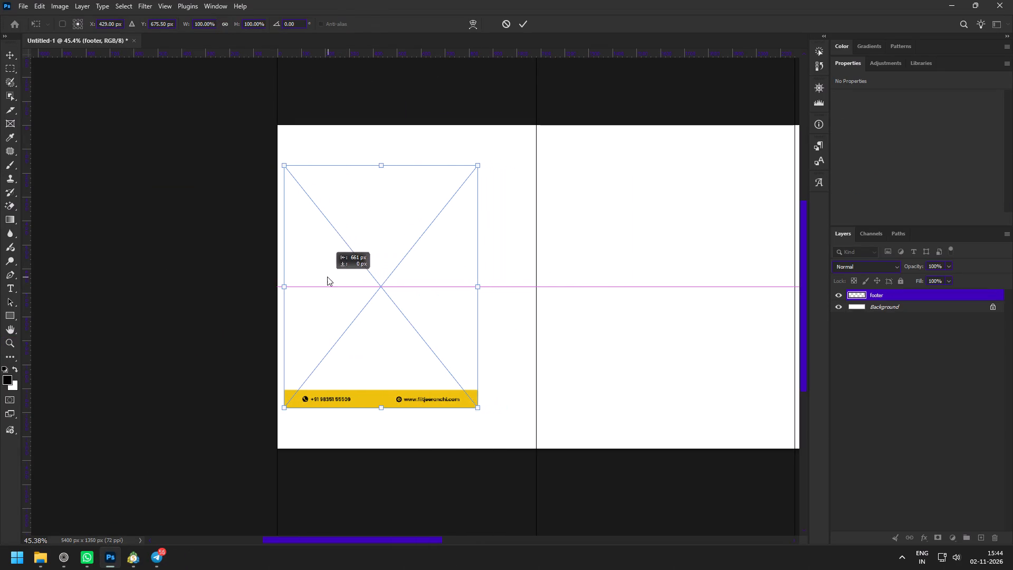
{"action": "left_click_drag", "start_coordinate": [327, 277], "coordinate": [324, 277]}
{"action": "left_click_drag", "start_coordinate": [473, 284], "coordinate": [539, 286]}
{"action": "left_click", "coordinate": [523, 21]}
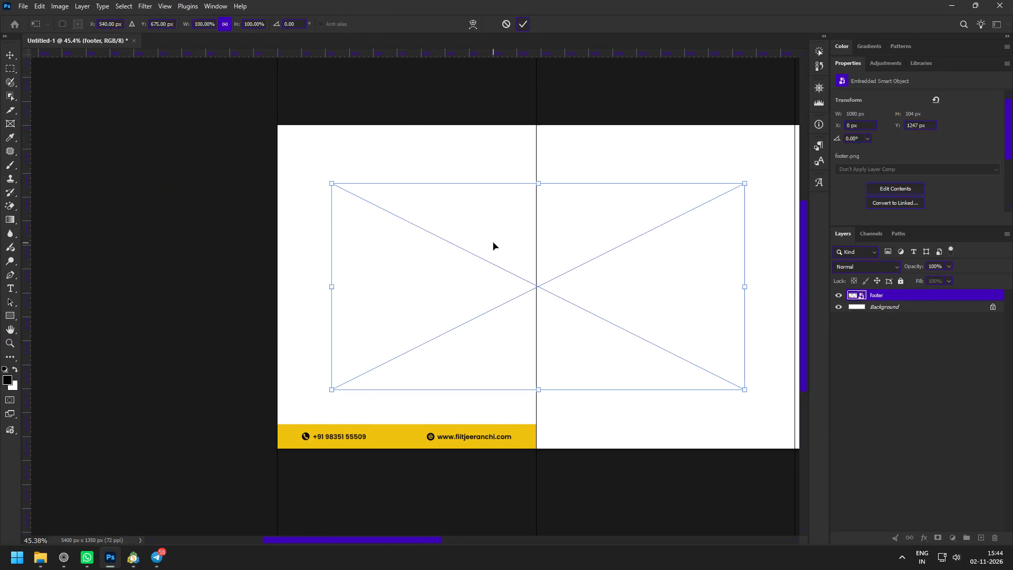
Scale the placed FIITJEE logo to 18.20% and position it in the first panel's upper-right corner.
{"action": "left_click_drag", "start_coordinate": [747, 286], "coordinate": [408, 277]}
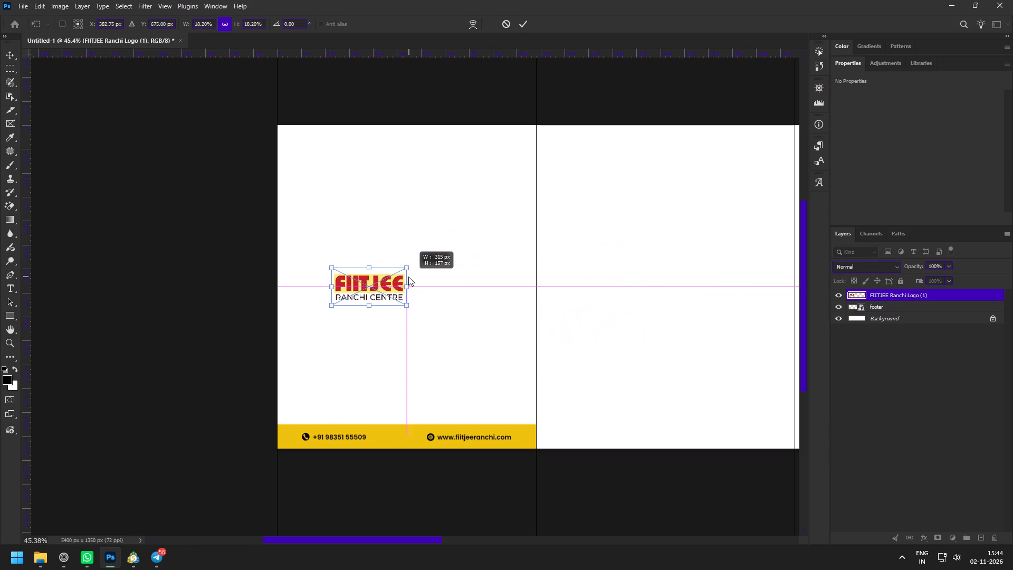
{"action": "left_click_drag", "start_coordinate": [408, 277], "coordinate": [407, 277]}
{"action": "left_click_drag", "start_coordinate": [380, 278], "coordinate": [510, 132]}
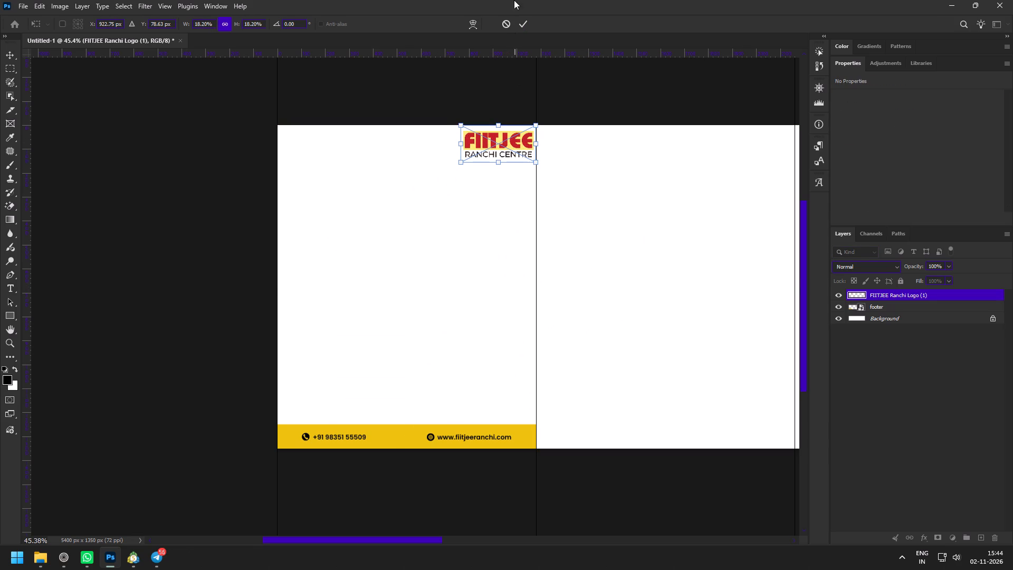
{"action": "left_click", "coordinate": [527, 23]}
Reduce the logo to 15.46% and inset it from the first panel's corner, at about X 811 px, Y 34 px.
{"action": "key", "text": "z"}
{"action": "left_click_drag", "start_coordinate": [495, 80], "coordinate": [543, 191]}
{"action": "key", "text": "v"}
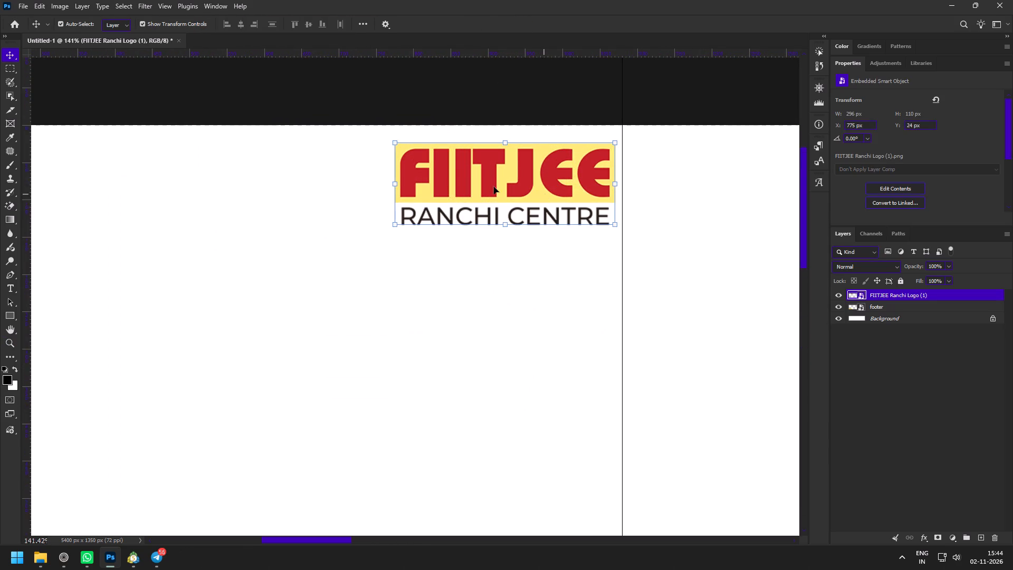
{"action": "left_click_drag", "start_coordinate": [391, 185], "coordinate": [427, 188]}
{"action": "left_click_drag", "start_coordinate": [507, 185], "coordinate": [500, 185]}
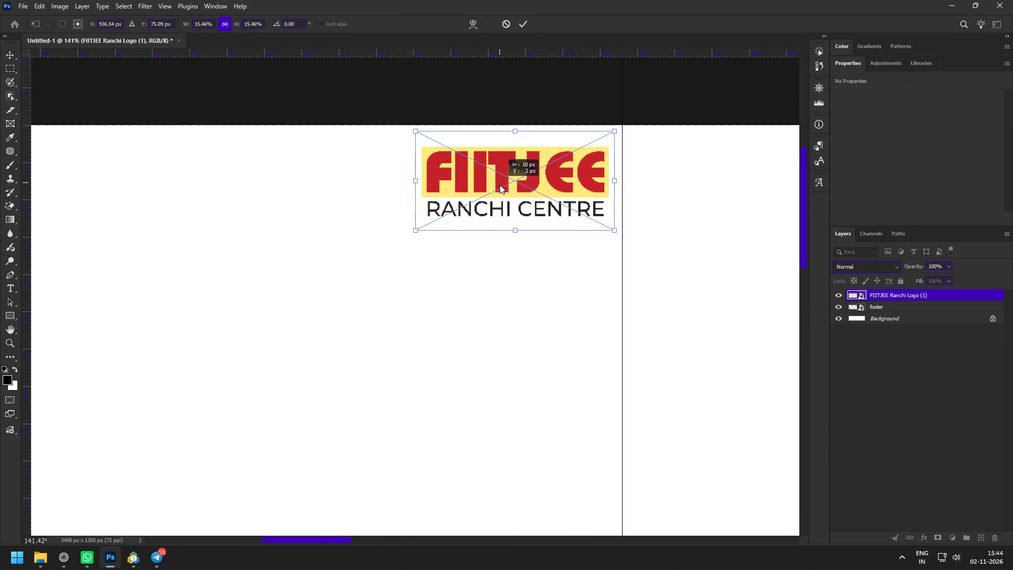
{"action": "left_click_drag", "start_coordinate": [500, 185], "coordinate": [500, 187]}
{"action": "left_click", "coordinate": [525, 23]}
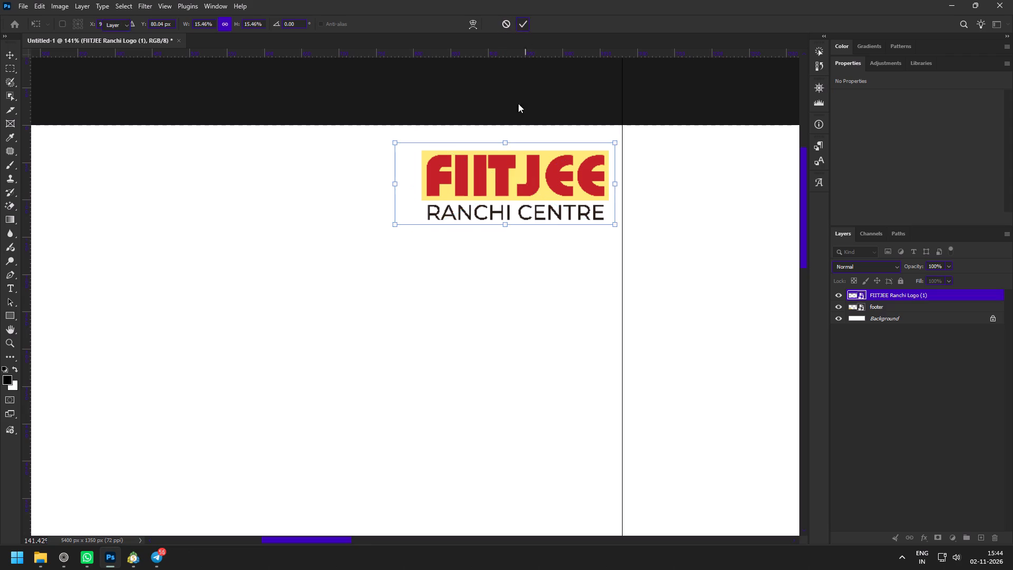
Add a black Solid Color fill layer and move it directly below the footer layer.
{"action": "key", "text": "z"}
{"action": "left_click_drag", "start_coordinate": [514, 194], "coordinate": [464, 169]}
{"action": "key", "text": "space"}
{"action": "key", "text": "space"}
{"action": "key", "text": "space"}
{"action": "key", "text": "space"}
{"action": "left_click_drag", "start_coordinate": [522, 245], "coordinate": [400, 153]}
{"action": "left_click_drag", "start_coordinate": [462, 220], "coordinate": [433, 204]}
{"action": "key", "text": "v"}
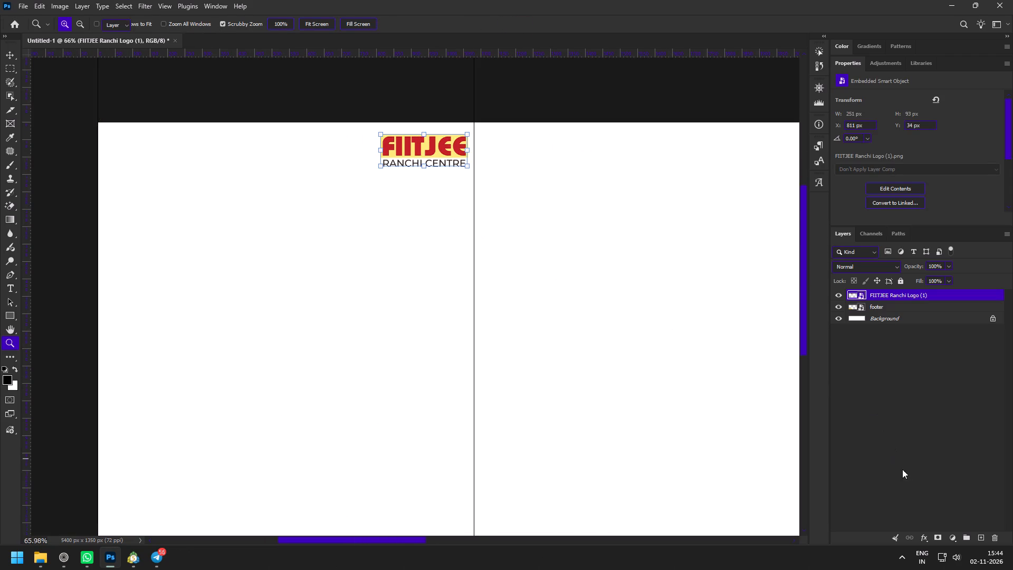
{"action": "left_click", "coordinate": [953, 537]}
{"action": "left_click", "coordinate": [952, 514]}
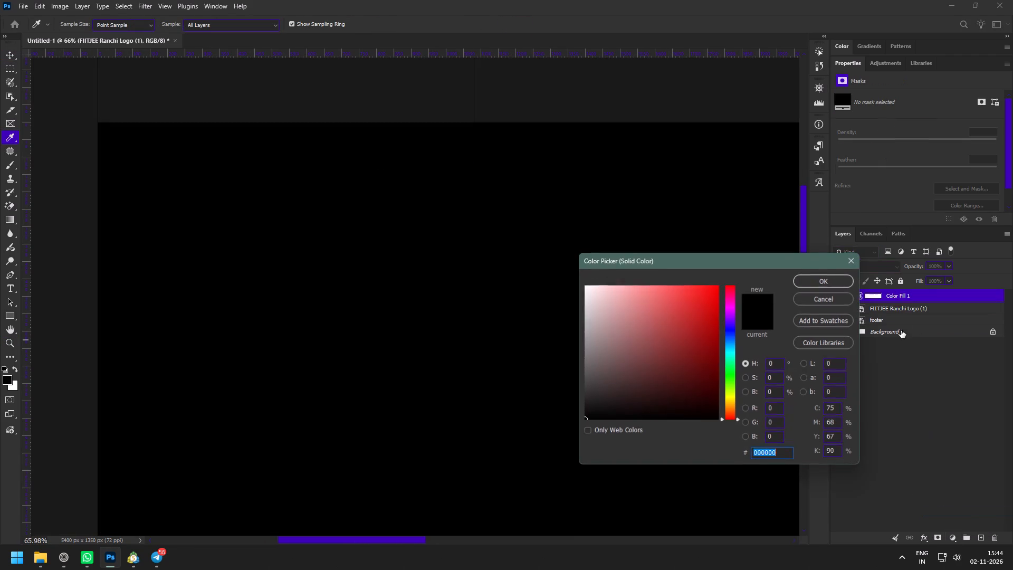
{"action": "left_click", "coordinate": [817, 280]}
{"action": "left_click_drag", "start_coordinate": [897, 296], "coordinate": [903, 324]}
Recolour the fill layer with the pale yellow sampled from the FIITJEE logo's background.
{"action": "double_click", "coordinate": [853, 319]}
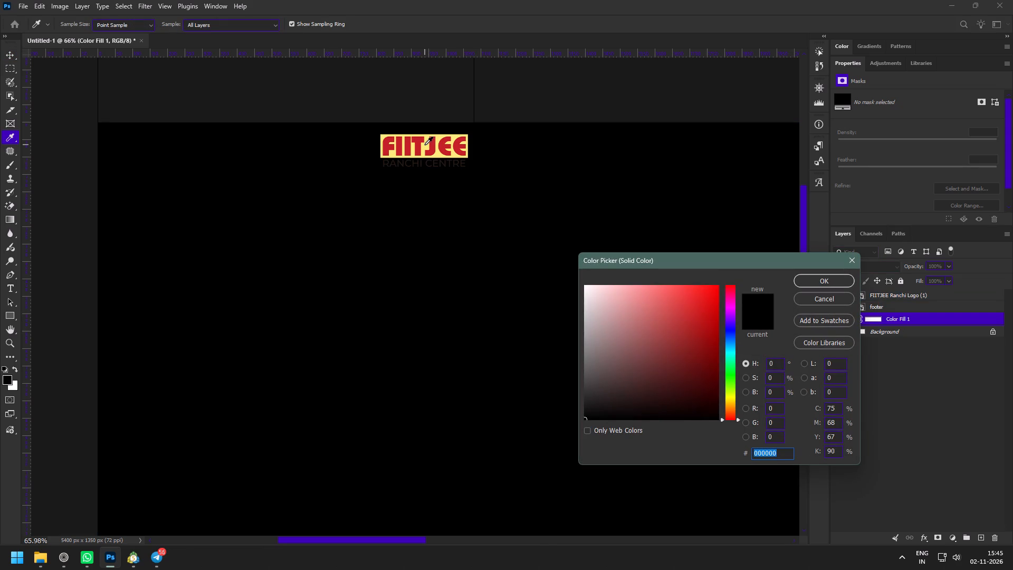
{"action": "left_click", "coordinate": [425, 145]}
{"action": "left_click", "coordinate": [817, 286]}
Examine the first panel's layout with the logo and footer on the yellow background.
{"action": "key", "text": "z"}
{"action": "left_click_drag", "start_coordinate": [429, 319], "coordinate": [405, 290]}
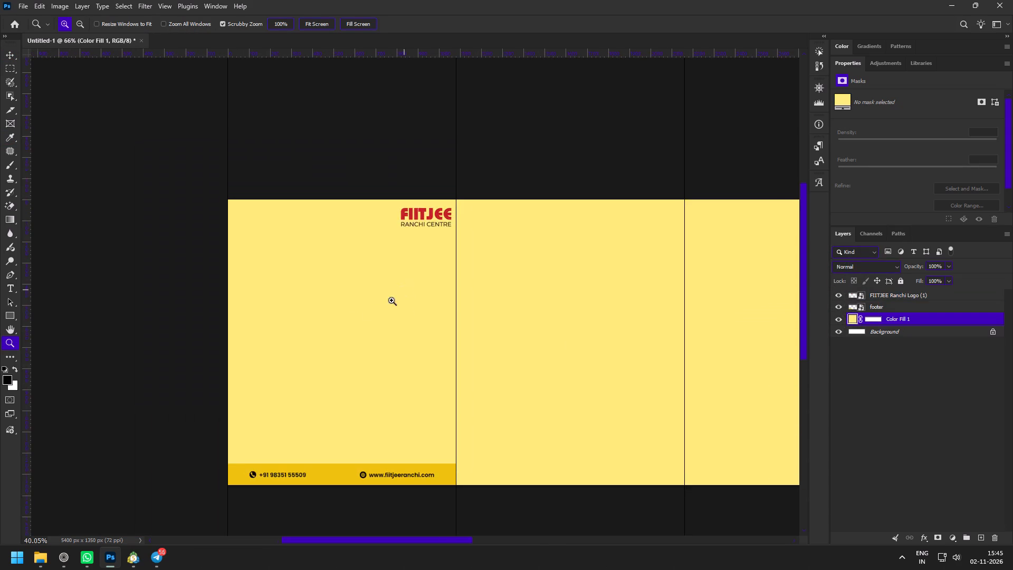
{"action": "key", "text": "space"}
{"action": "key", "text": "space"}
{"action": "key", "text": "space"}
{"action": "key", "text": "space"}
{"action": "key", "text": "space"}
{"action": "left_click_drag", "start_coordinate": [359, 321], "coordinate": [425, 264]}
{"action": "left_click_drag", "start_coordinate": [331, 234], "coordinate": [350, 246]}
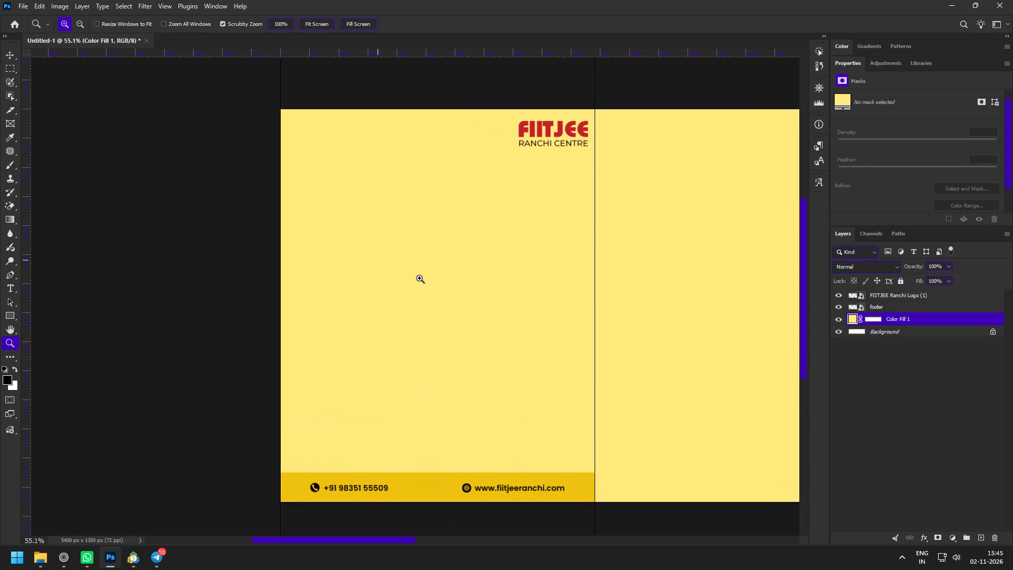
{"action": "key", "text": "v"}
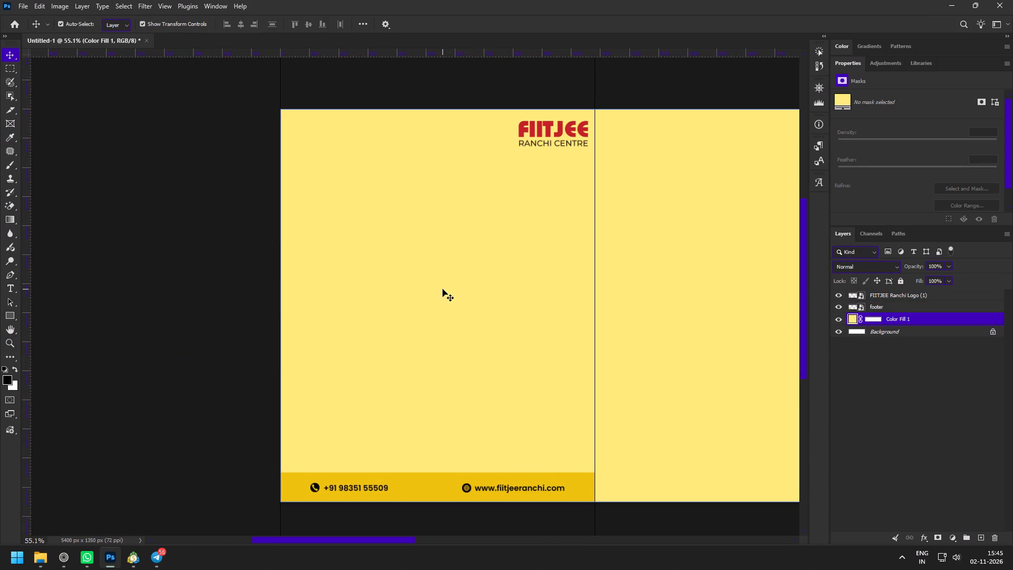
Switch to the web browser.
{"action": "left_click", "coordinate": [65, 563]}
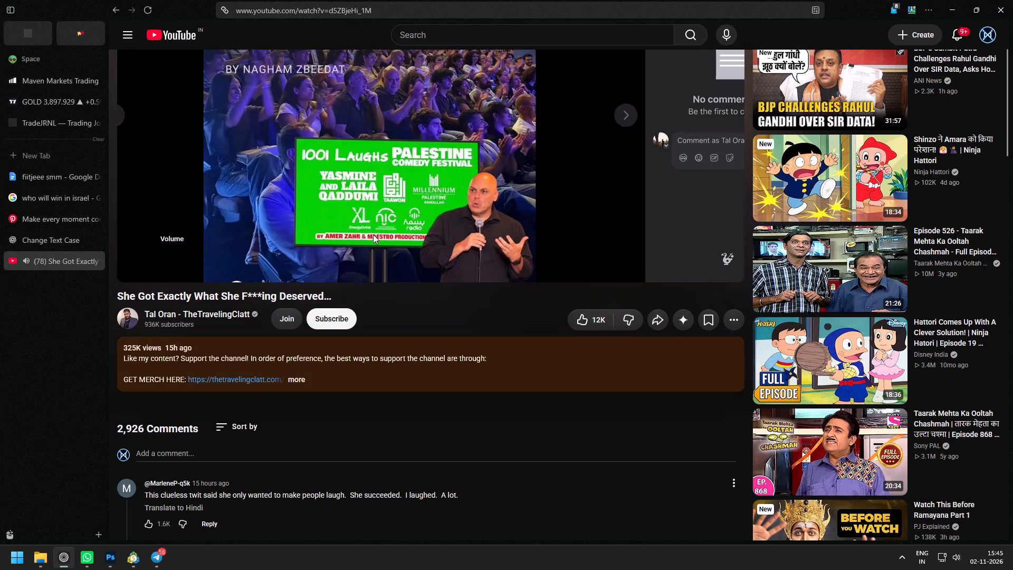
{"action": "scroll", "coordinate": [375, 373], "scroll_direction": "up", "scroll_amount": 4}
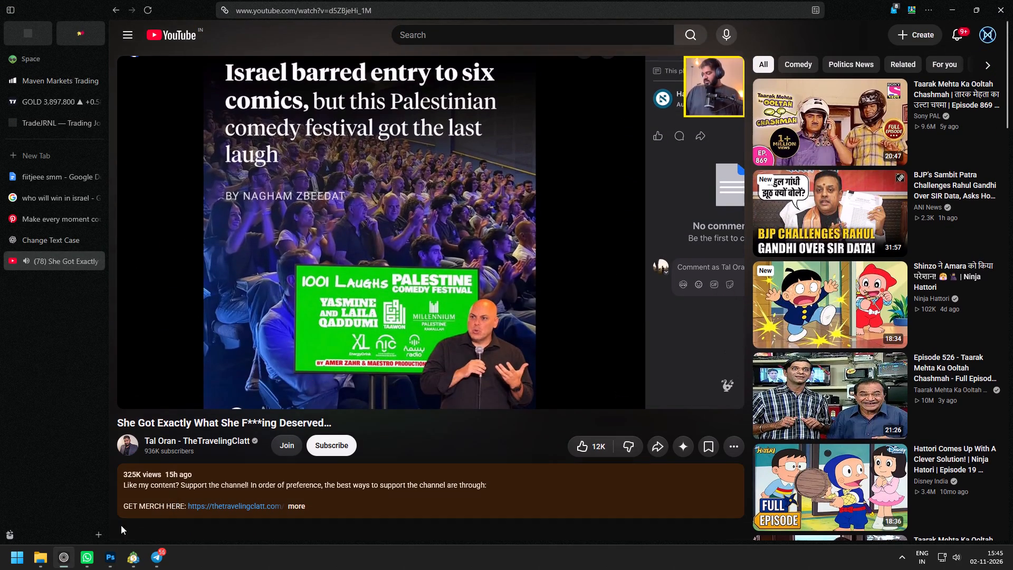
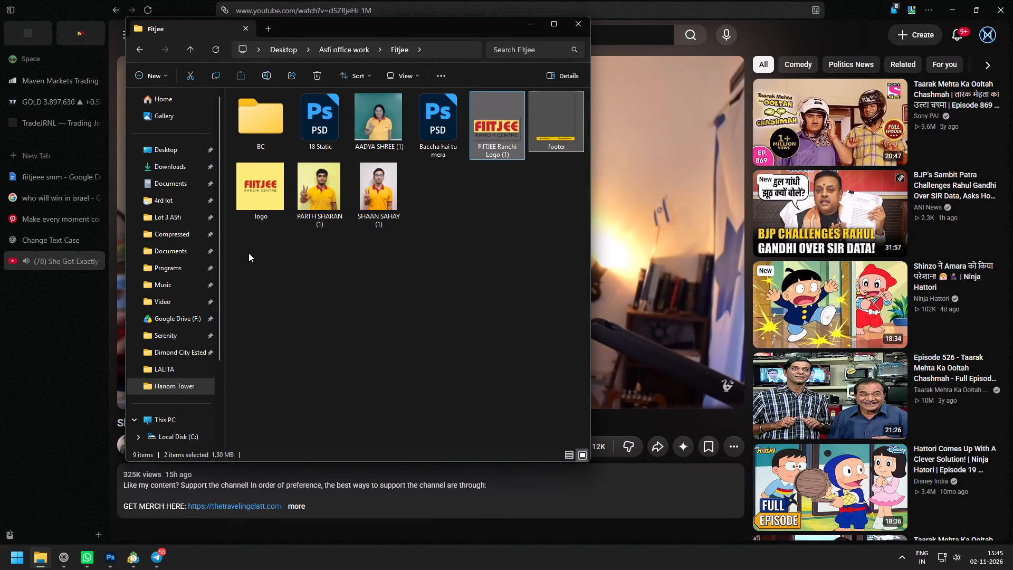
Preview the yellow-background logo image from the Fiitjee folder and close the preview.
{"action": "double_click", "coordinate": [254, 204]}
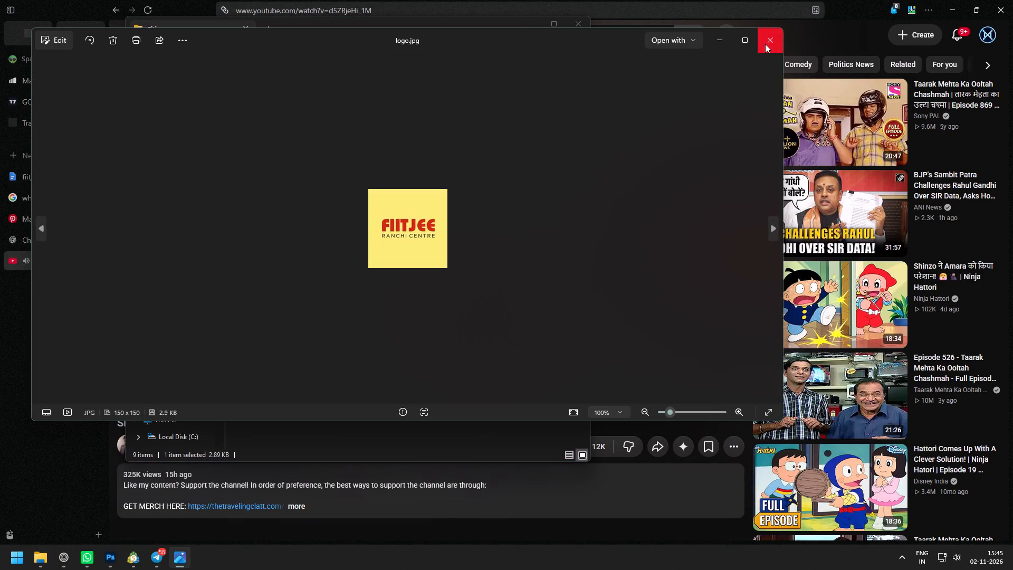
{"action": "left_click", "coordinate": [765, 44]}
Switch to the web browser and search Google for "FIITJEE ranchi" in a new tab.
{"action": "left_click", "coordinate": [10, 327]}
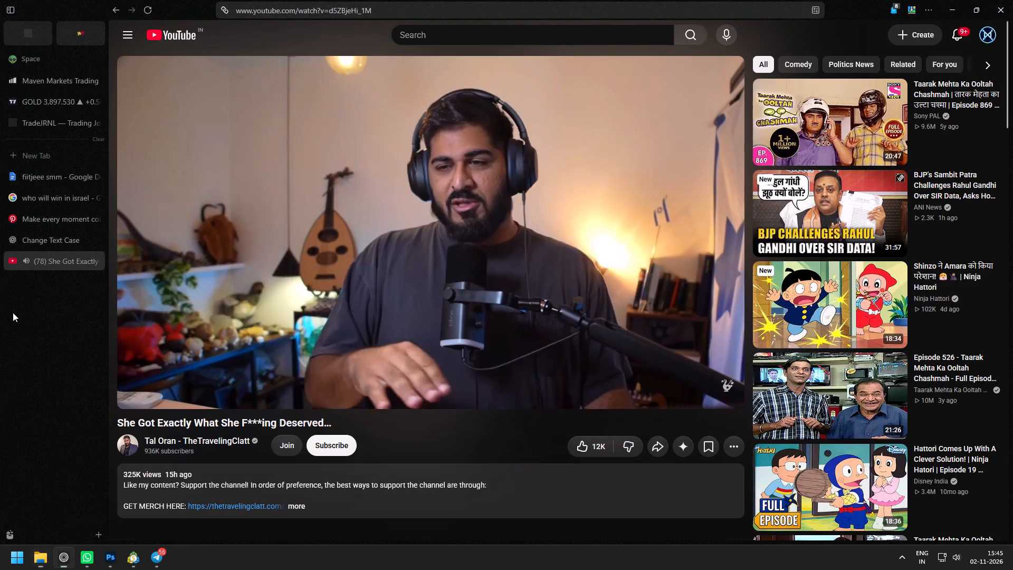
{"action": "left_click", "coordinate": [25, 149]}
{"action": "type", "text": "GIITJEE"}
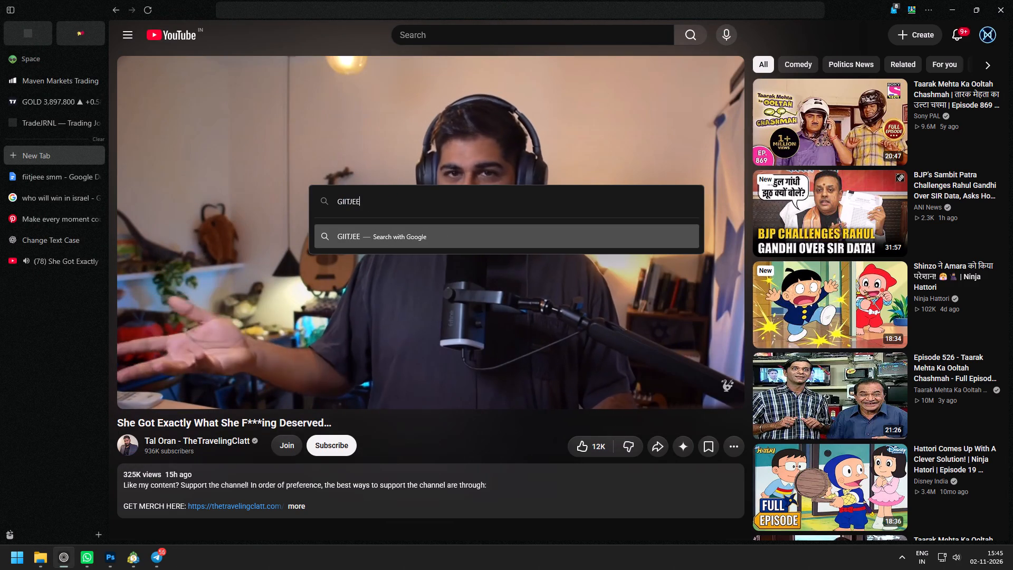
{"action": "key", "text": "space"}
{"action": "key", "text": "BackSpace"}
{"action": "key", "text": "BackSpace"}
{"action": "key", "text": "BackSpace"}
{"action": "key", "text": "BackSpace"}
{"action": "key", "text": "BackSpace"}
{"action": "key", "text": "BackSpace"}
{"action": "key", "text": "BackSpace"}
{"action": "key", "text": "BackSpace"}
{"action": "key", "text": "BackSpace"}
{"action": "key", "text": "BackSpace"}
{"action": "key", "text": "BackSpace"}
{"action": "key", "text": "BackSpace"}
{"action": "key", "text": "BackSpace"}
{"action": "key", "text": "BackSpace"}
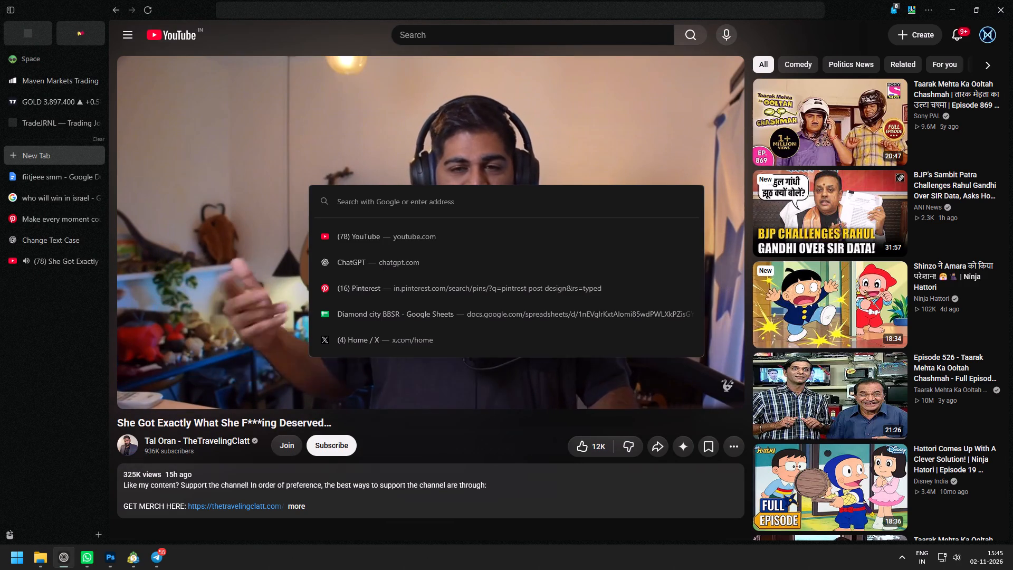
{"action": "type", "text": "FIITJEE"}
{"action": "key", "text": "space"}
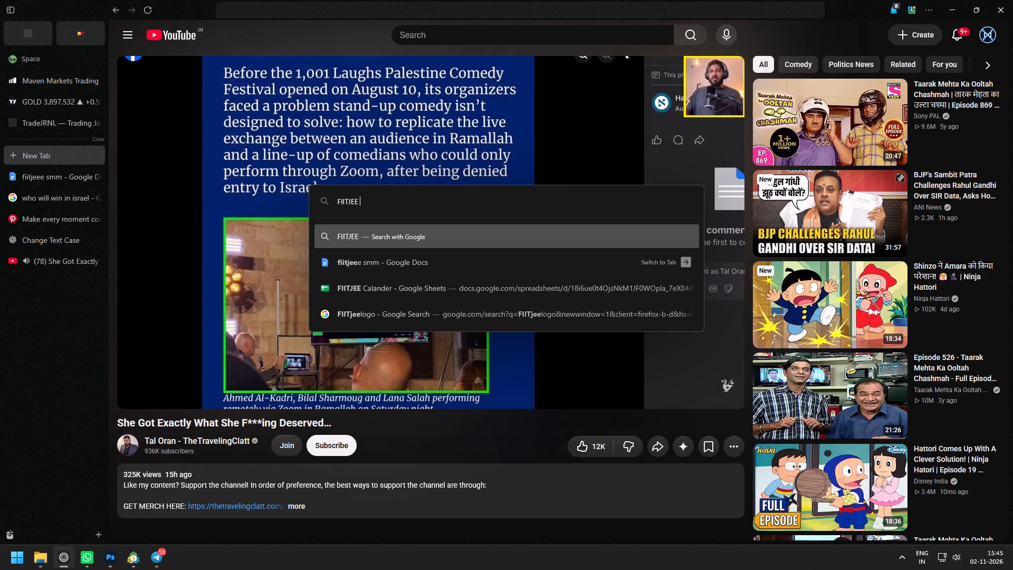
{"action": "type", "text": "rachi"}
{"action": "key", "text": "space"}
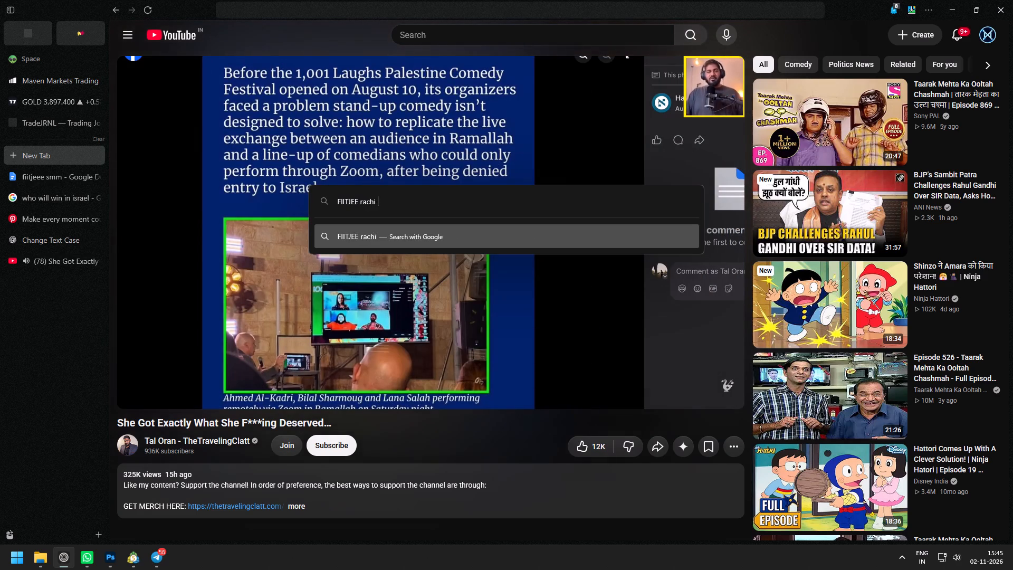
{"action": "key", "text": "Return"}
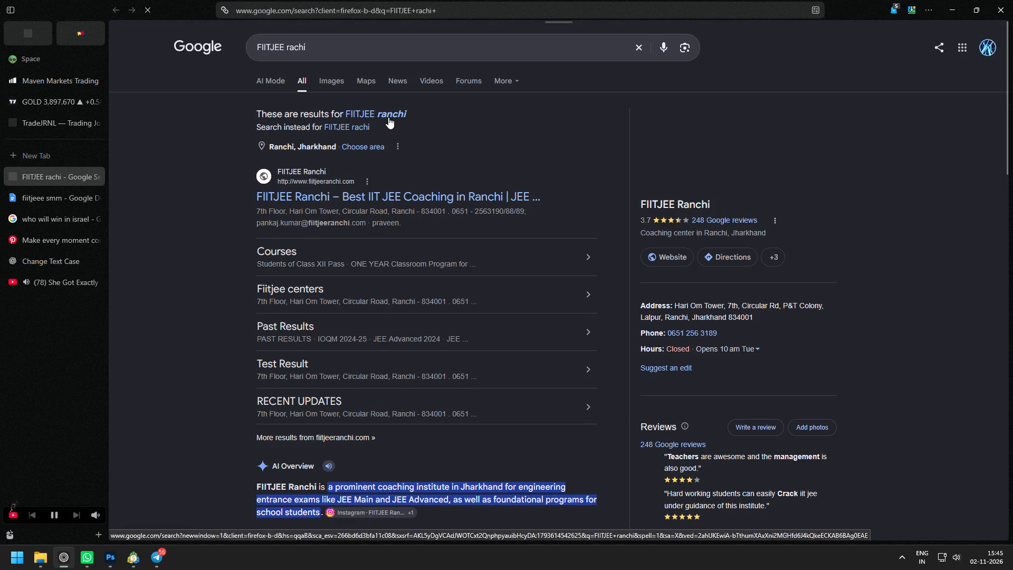
{"action": "left_click", "coordinate": [389, 111]}
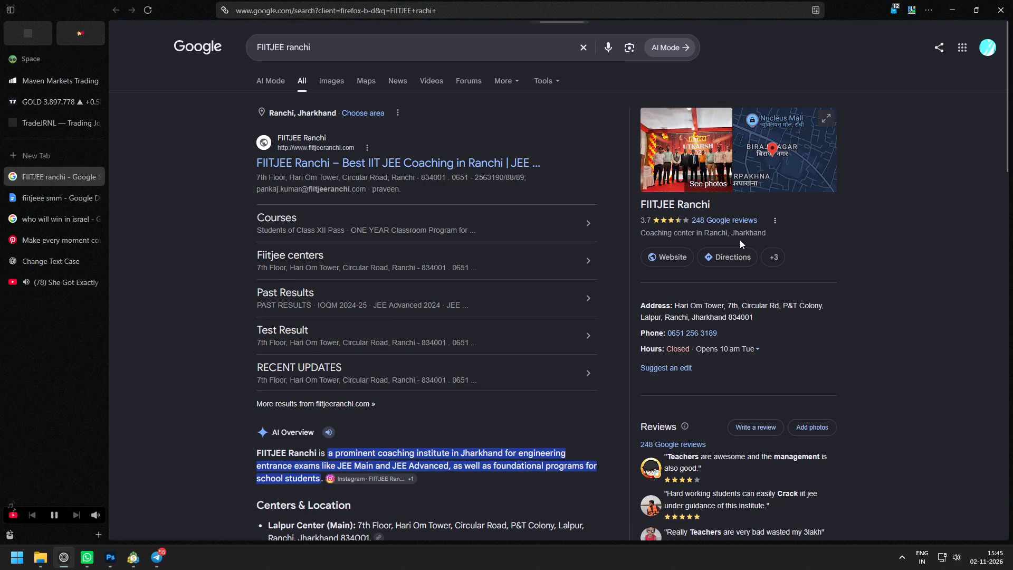
Open the fiitjee_ranchi Instagram profile from the search results and close the search results tab.
{"action": "scroll", "coordinate": [823, 225], "scroll_direction": "down", "scroll_amount": 2}
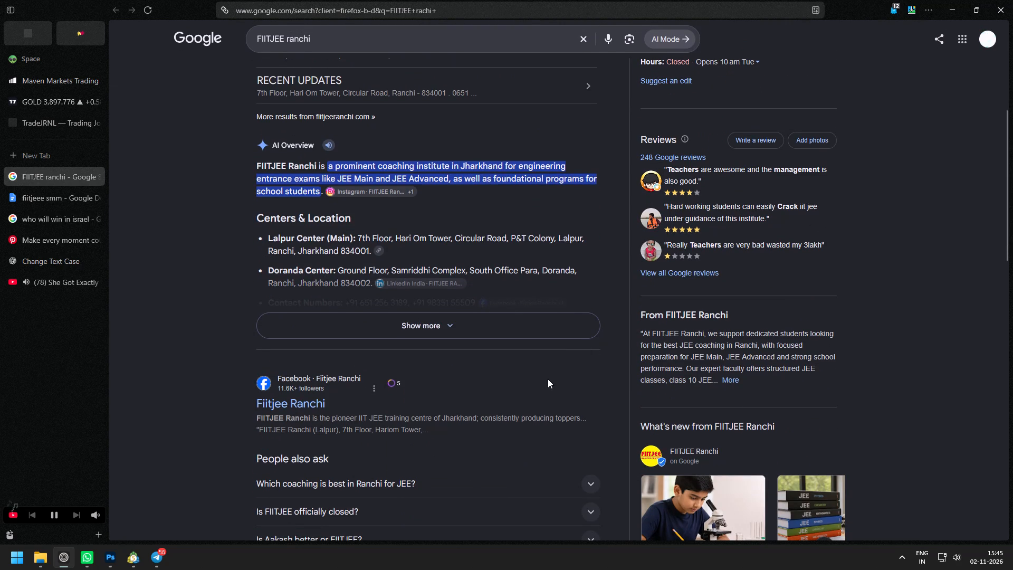
{"action": "scroll", "coordinate": [548, 379], "scroll_direction": "down", "scroll_amount": 2}
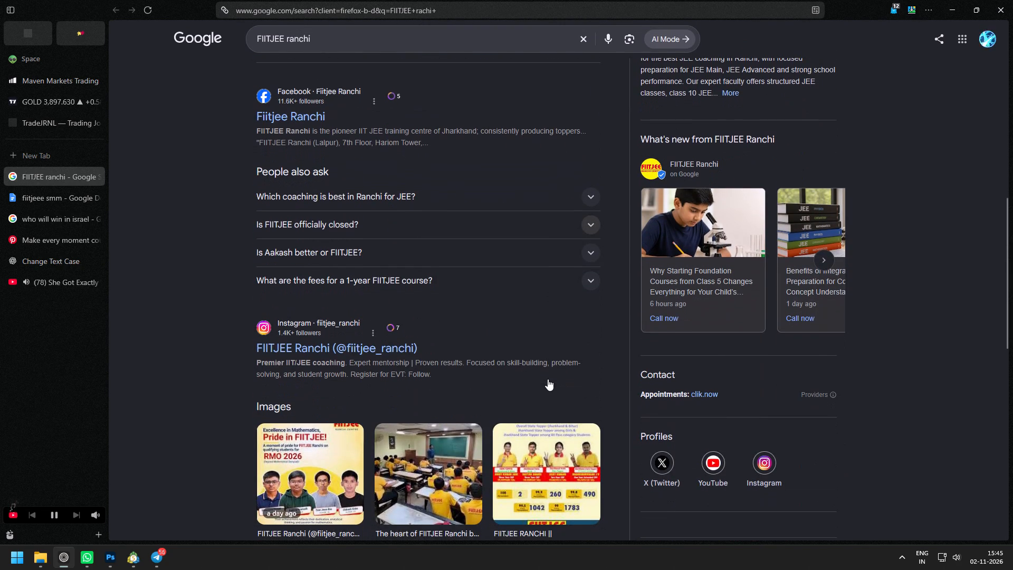
{"action": "left_click", "coordinate": [398, 348]}
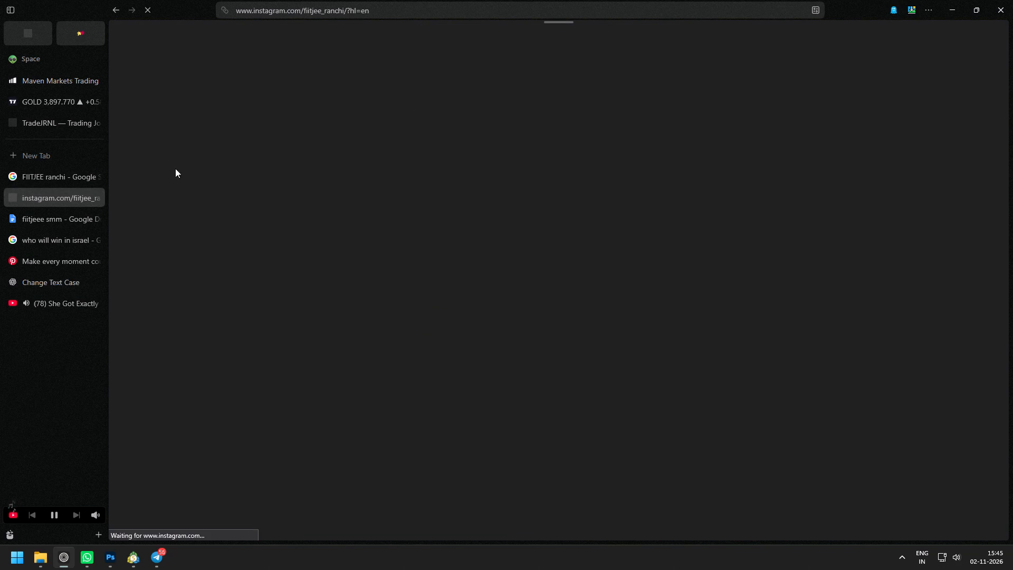
{"action": "left_click", "coordinate": [49, 180]}
{"action": "left_click", "coordinate": [95, 173]}
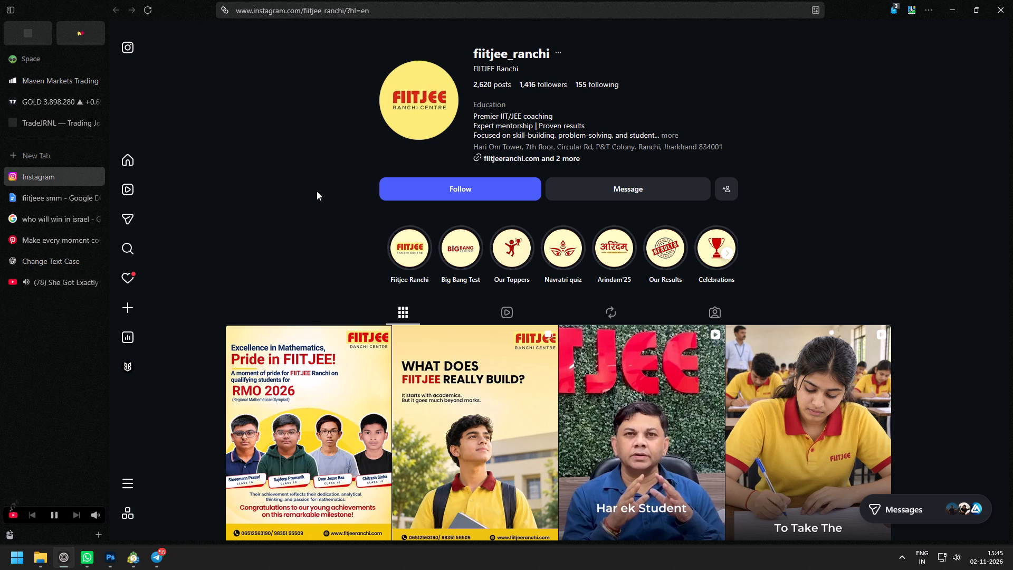
Examine the design of the profile's earlier posts, opening the "Big Exam" and "Happy Ganesh" posts at full size.
{"action": "scroll", "coordinate": [329, 201], "scroll_direction": "down", "scroll_amount": 1}
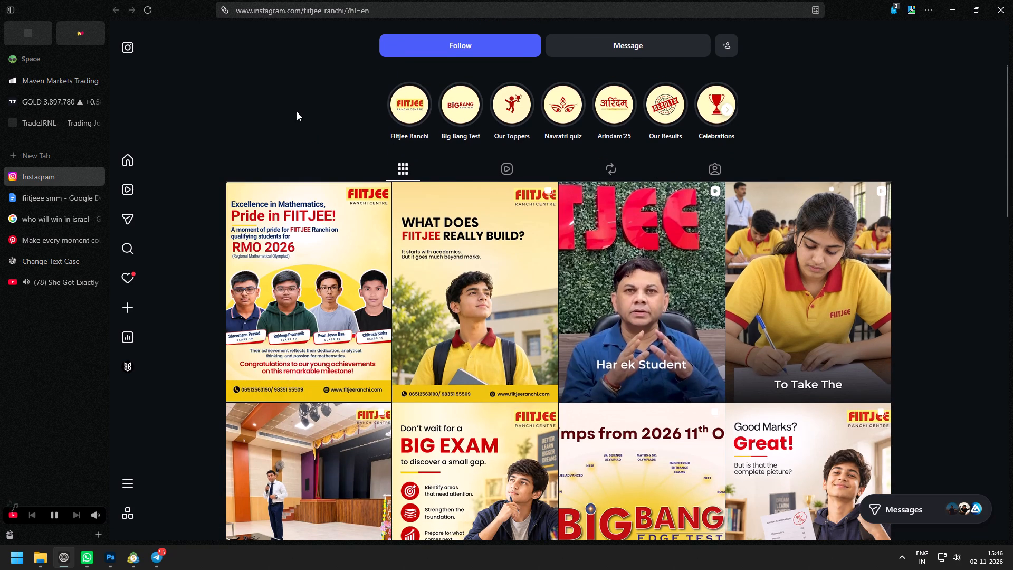
{"action": "scroll", "coordinate": [352, 148], "scroll_direction": "down", "scroll_amount": 1}
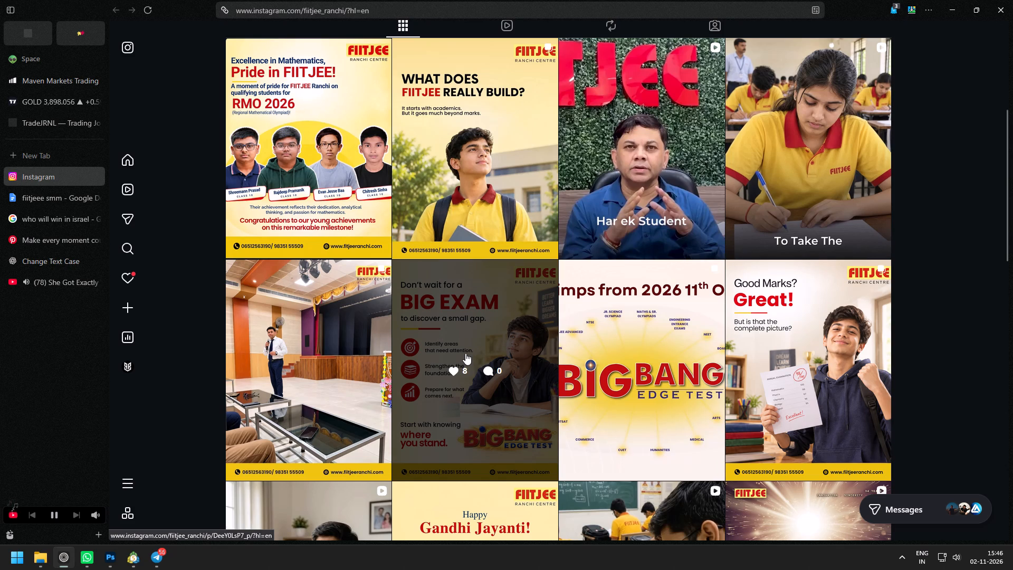
{"action": "left_click", "coordinate": [505, 414]}
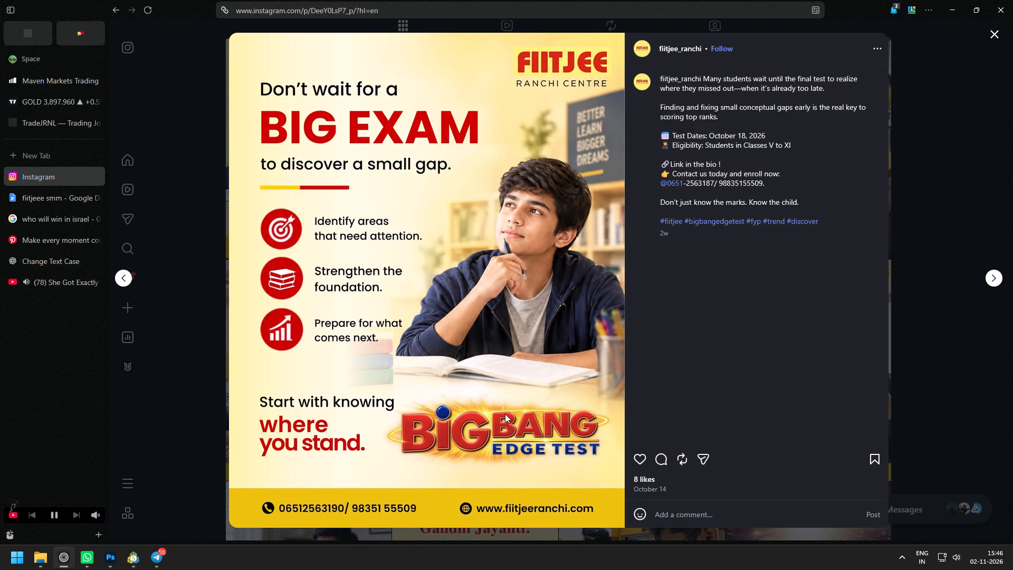
{"action": "left_click", "coordinate": [922, 183]}
{"action": "scroll", "coordinate": [644, 299], "scroll_direction": "down", "scroll_amount": 2}
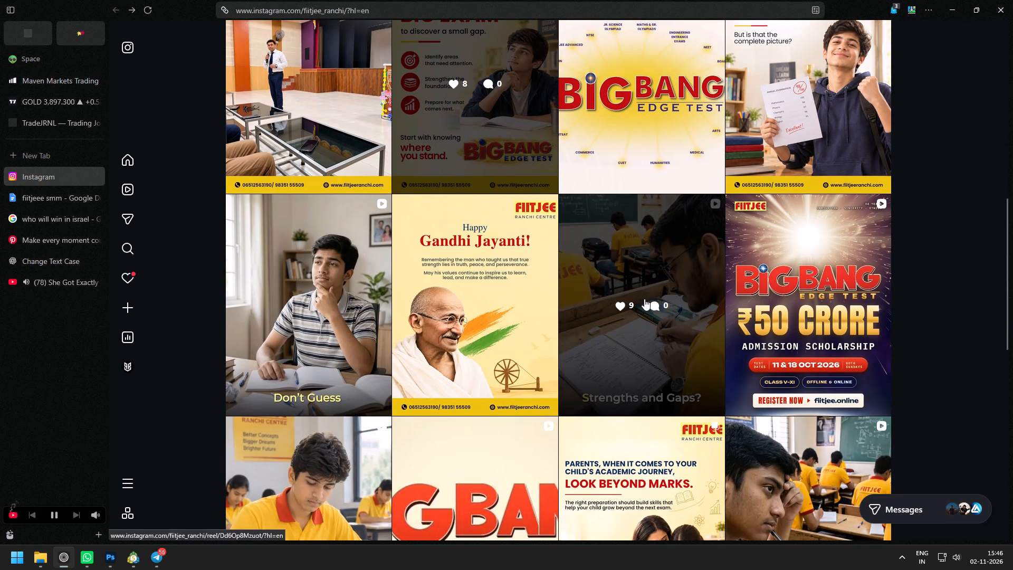
{"action": "scroll", "coordinate": [644, 299], "scroll_direction": "down", "scroll_amount": 1}
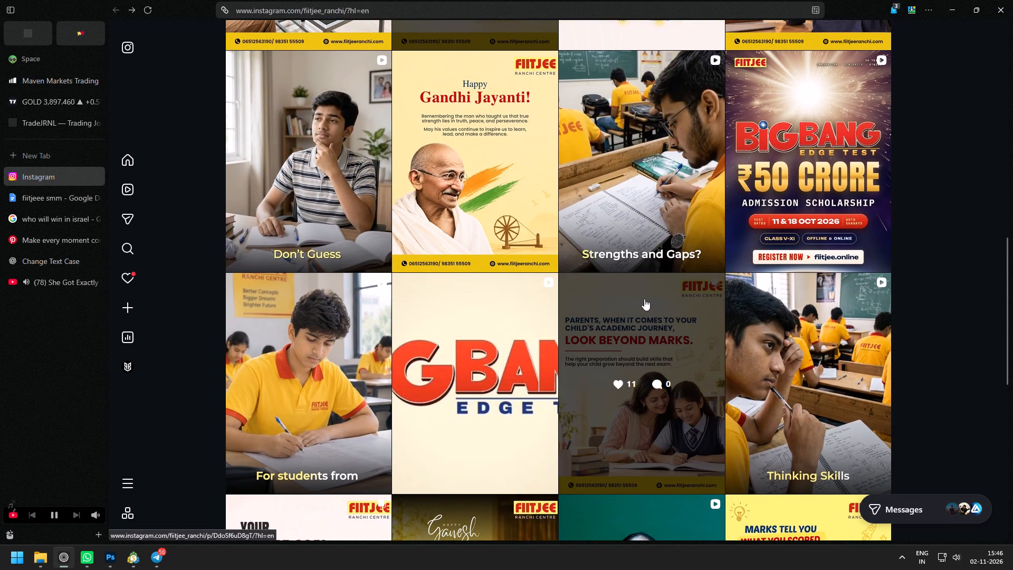
{"action": "scroll", "coordinate": [644, 299], "scroll_direction": "down", "scroll_amount": 2}
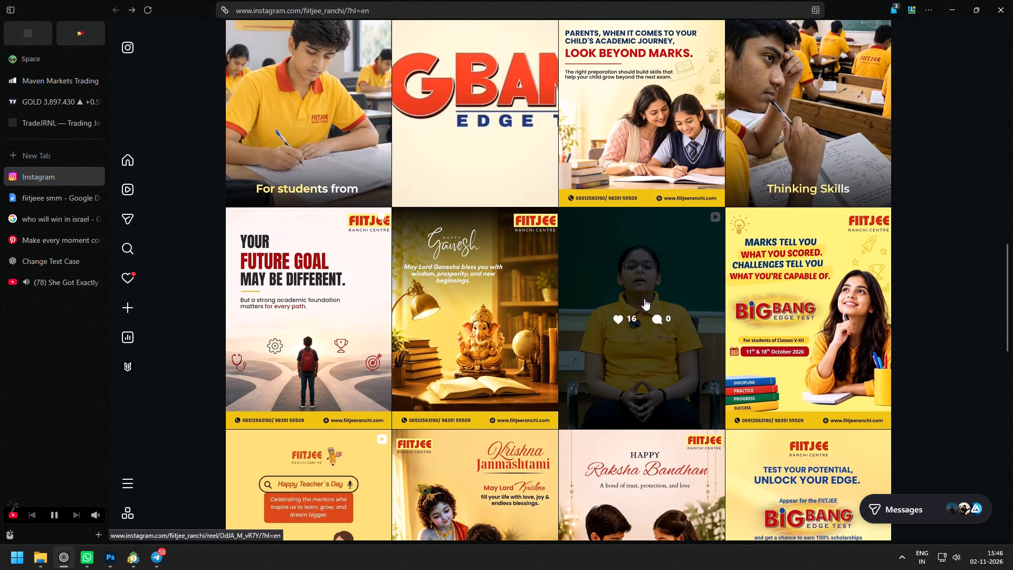
{"action": "left_click", "coordinate": [488, 345]}
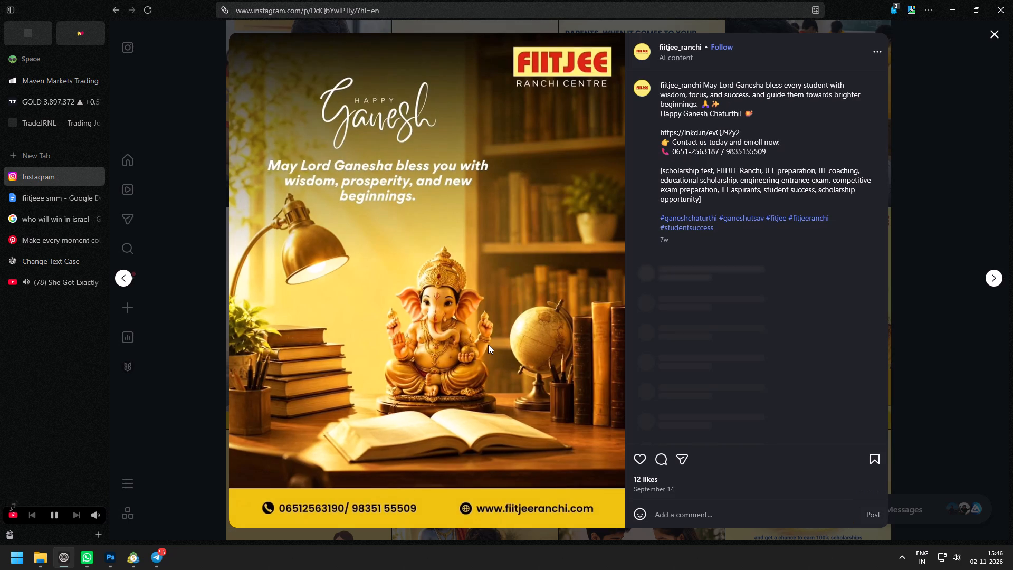
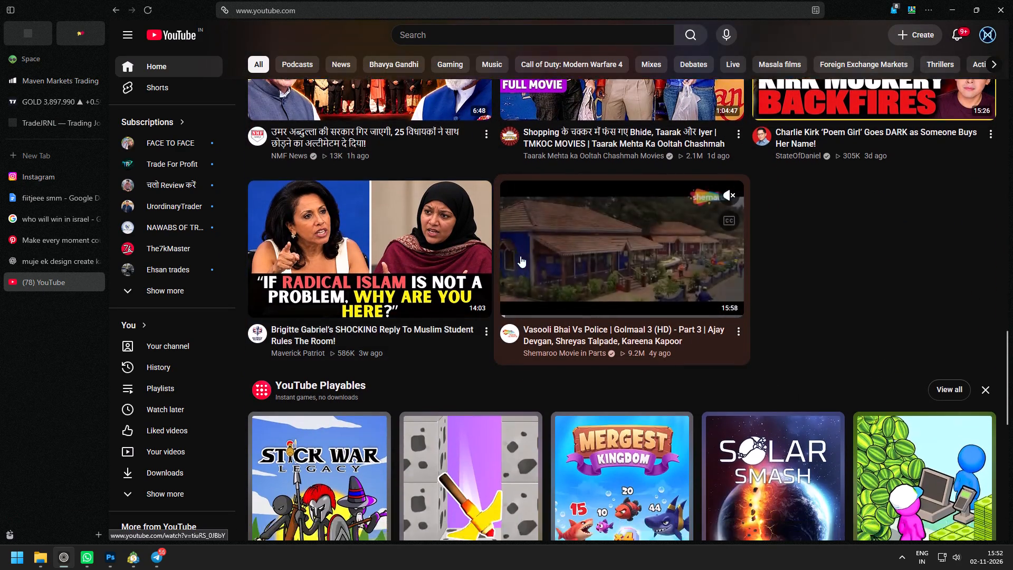
{"action": "scroll", "coordinate": [520, 256], "scroll_direction": "up", "scroll_amount": 1}
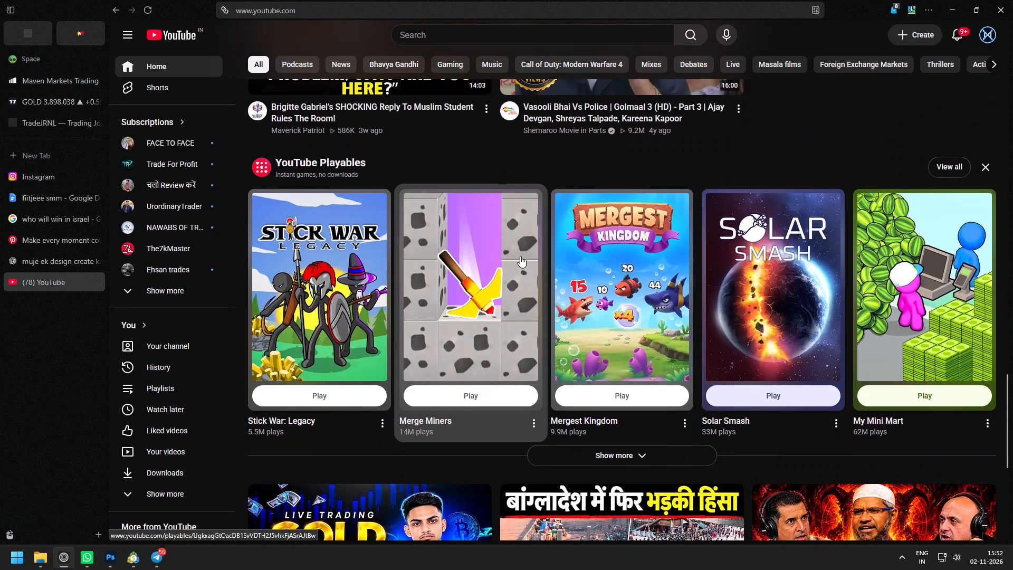
{"action": "left_click", "coordinate": [630, 129]}
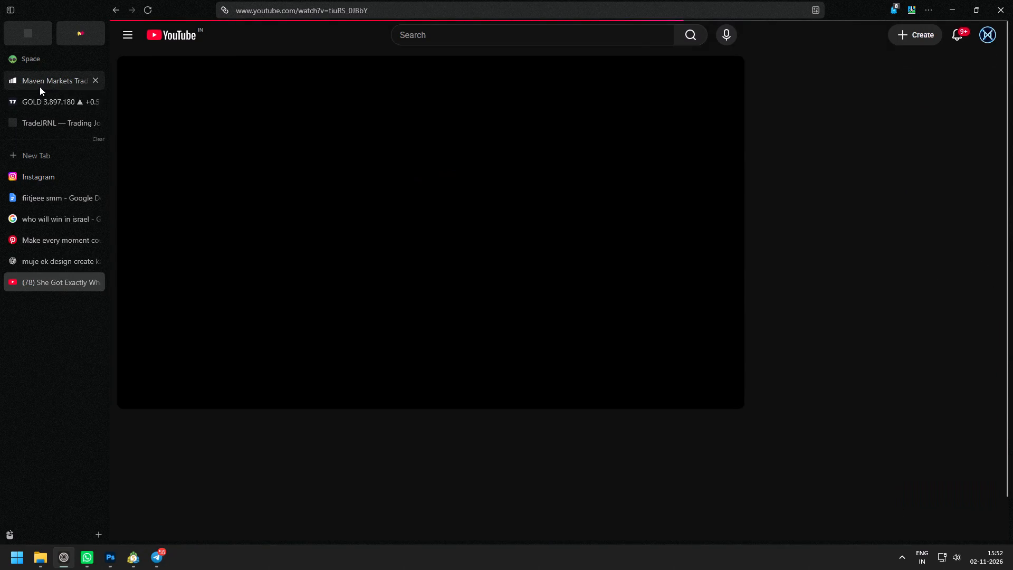
Examine the 15-minute gold chart and its open order levels on TradingView.
{"action": "left_click", "coordinate": [40, 97]}
{"action": "left_click_drag", "start_coordinate": [538, 221], "coordinate": [542, 133]}
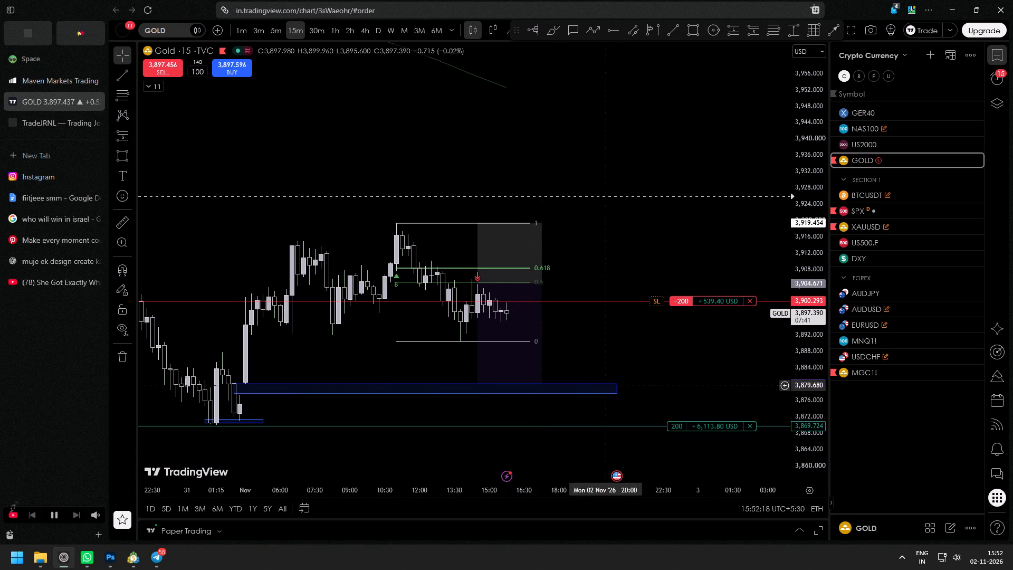
{"action": "scroll", "coordinate": [654, 365], "scroll_direction": "down", "scroll_amount": 3}
{"action": "left_click_drag", "start_coordinate": [730, 355], "coordinate": [669, 302]}
{"action": "scroll", "coordinate": [665, 360], "scroll_direction": "up", "scroll_amount": 3}
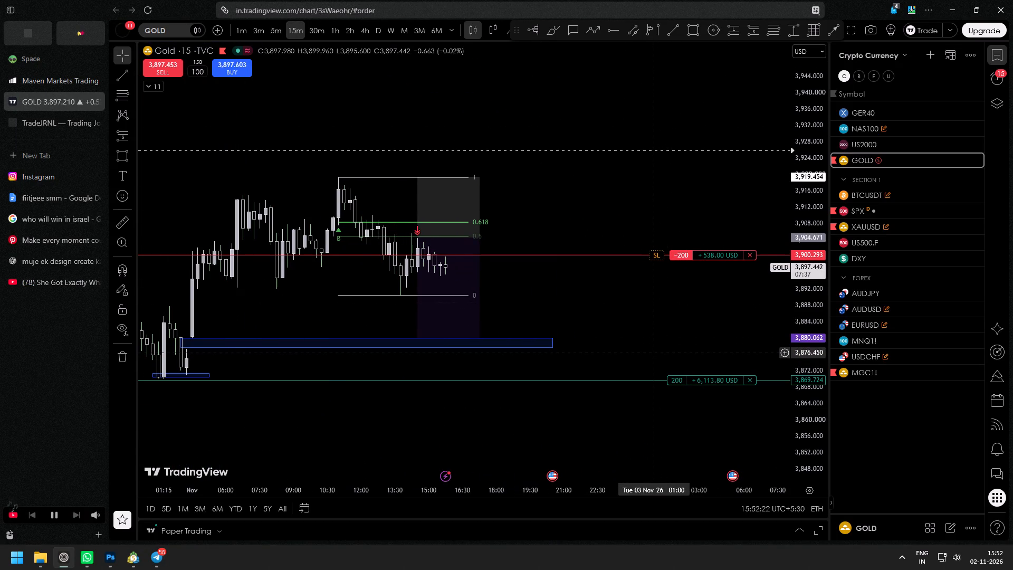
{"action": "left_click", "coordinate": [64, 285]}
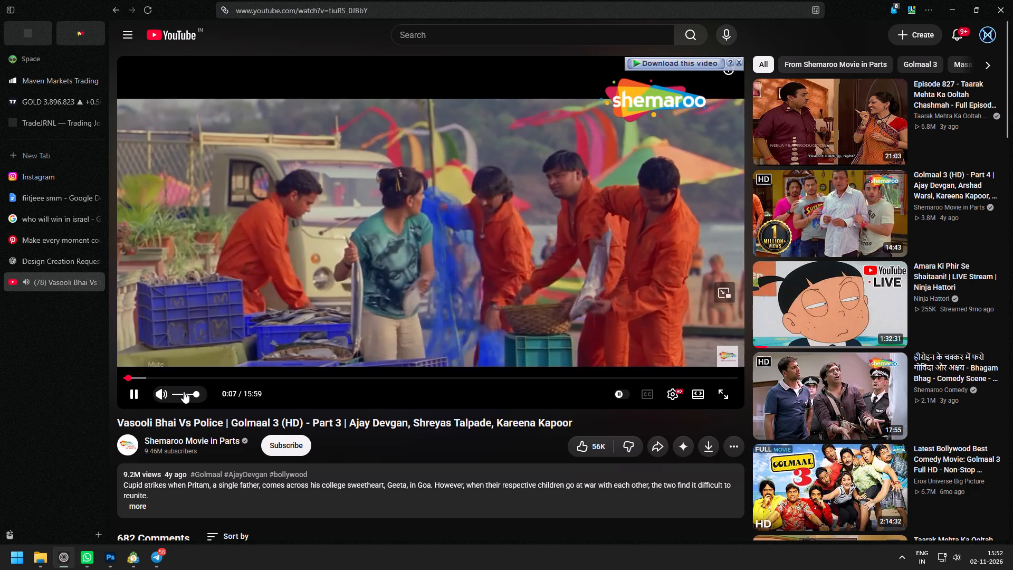
Lower the playback volume of the Golmaal 3 "Vasooli Bhai Vs Police" video slightly.
{"action": "left_click", "coordinate": [192, 396]}
{"action": "left_click", "coordinate": [188, 396]}
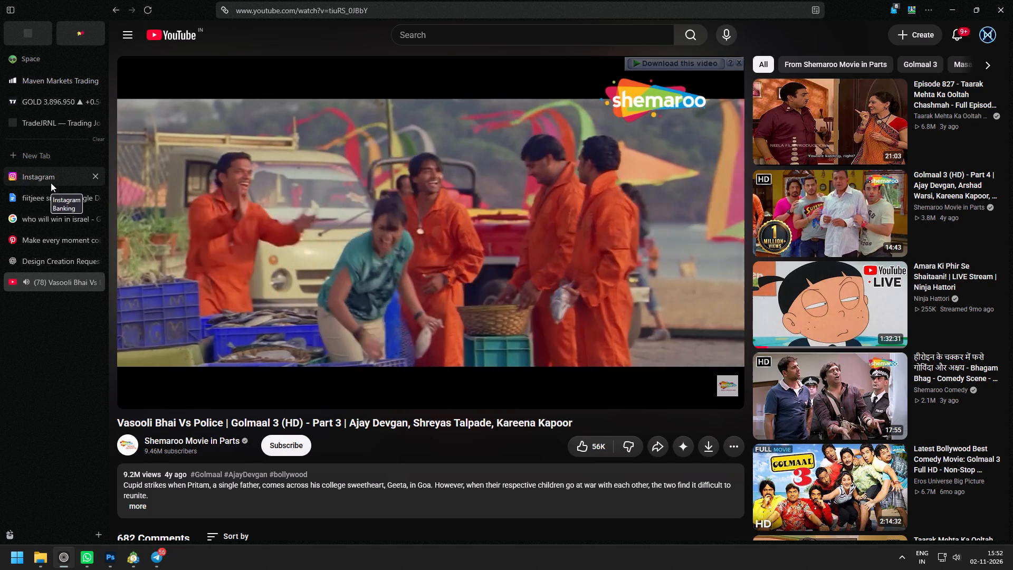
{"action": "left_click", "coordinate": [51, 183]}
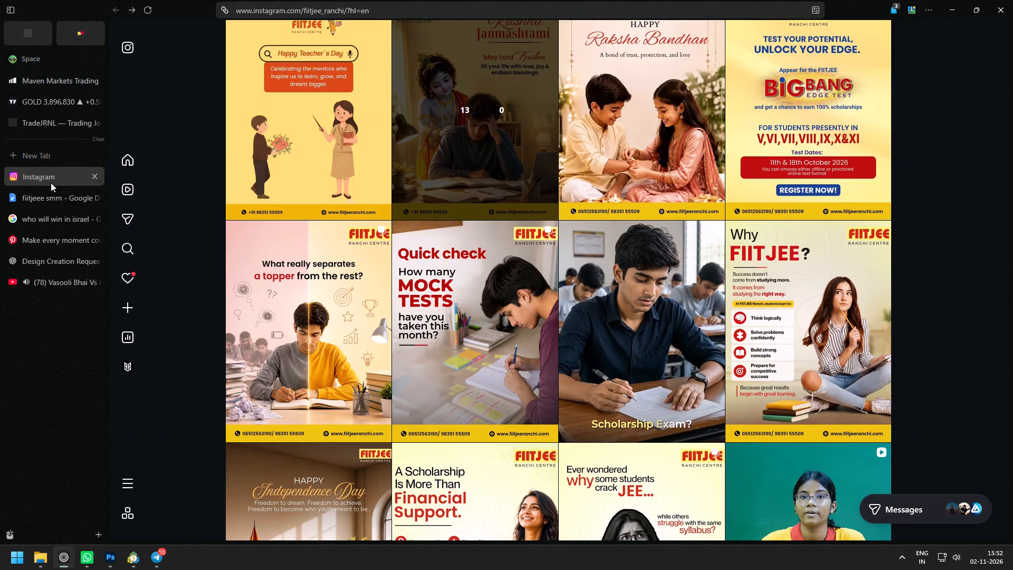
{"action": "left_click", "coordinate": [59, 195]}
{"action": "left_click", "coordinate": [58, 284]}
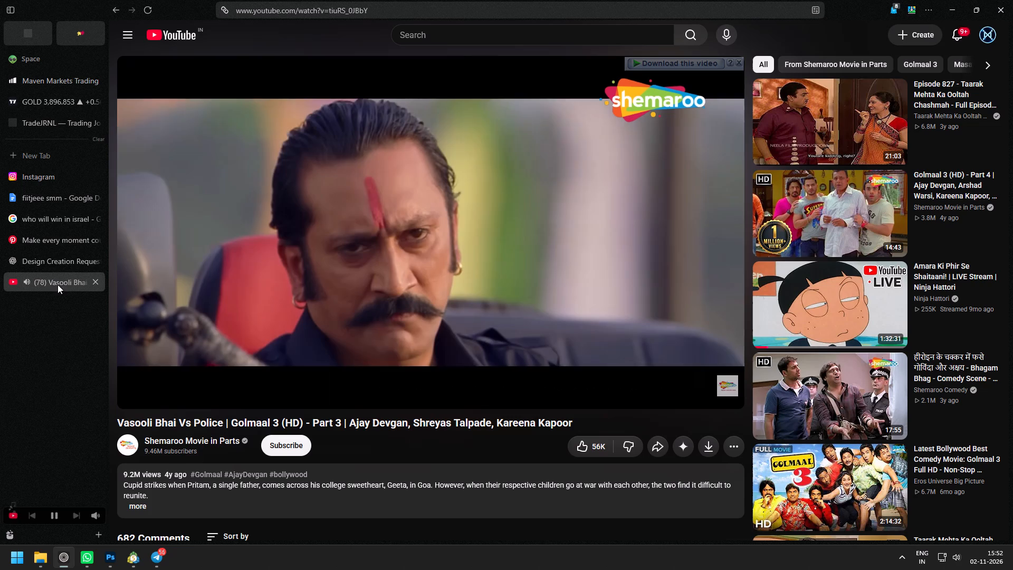
Rewind the Golmaal 3 video by two short skips, pause it briefly and resume watching.
{"action": "left_click", "coordinate": [368, 211]}
{"action": "left_click", "coordinate": [501, 202]}
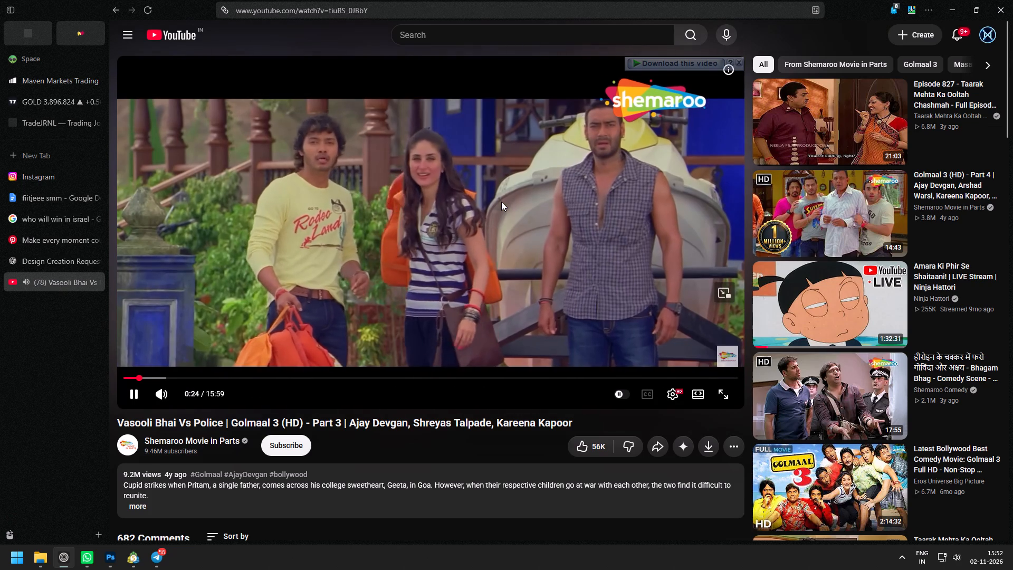
{"action": "key", "text": "Left"}
{"action": "key", "text": "Left"}
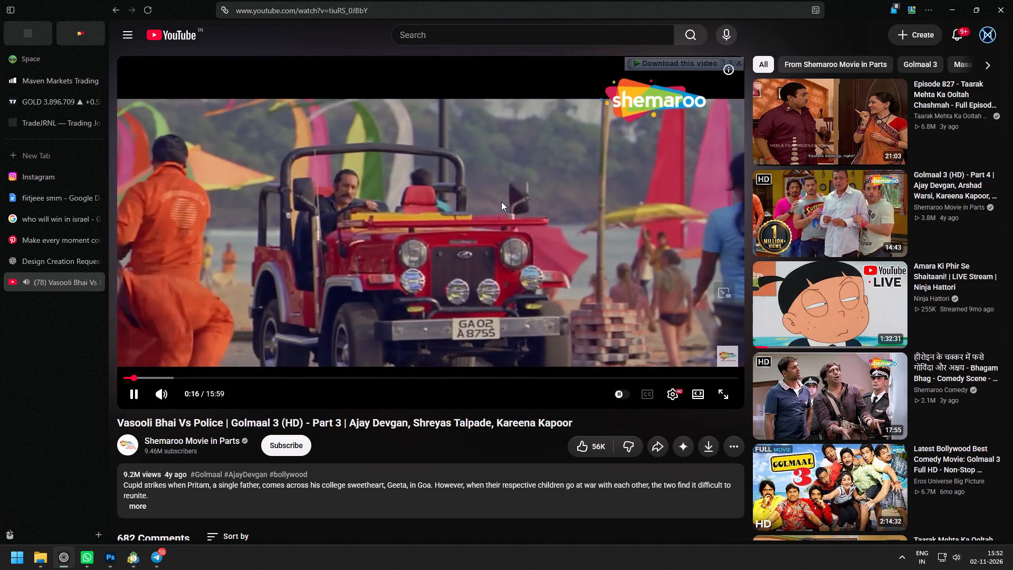
{"action": "left_click", "coordinate": [512, 198]}
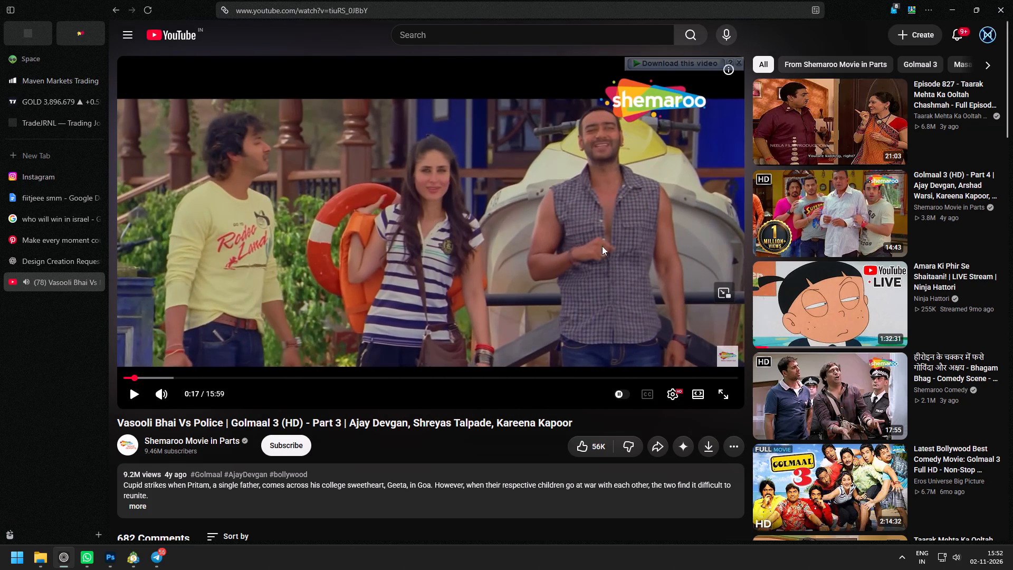
{"action": "left_click", "coordinate": [576, 229]}
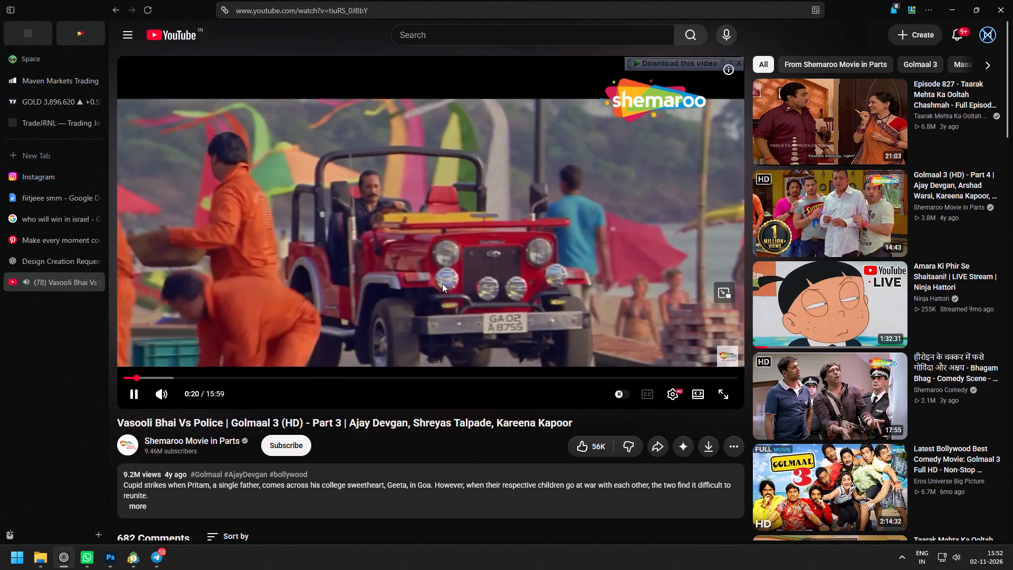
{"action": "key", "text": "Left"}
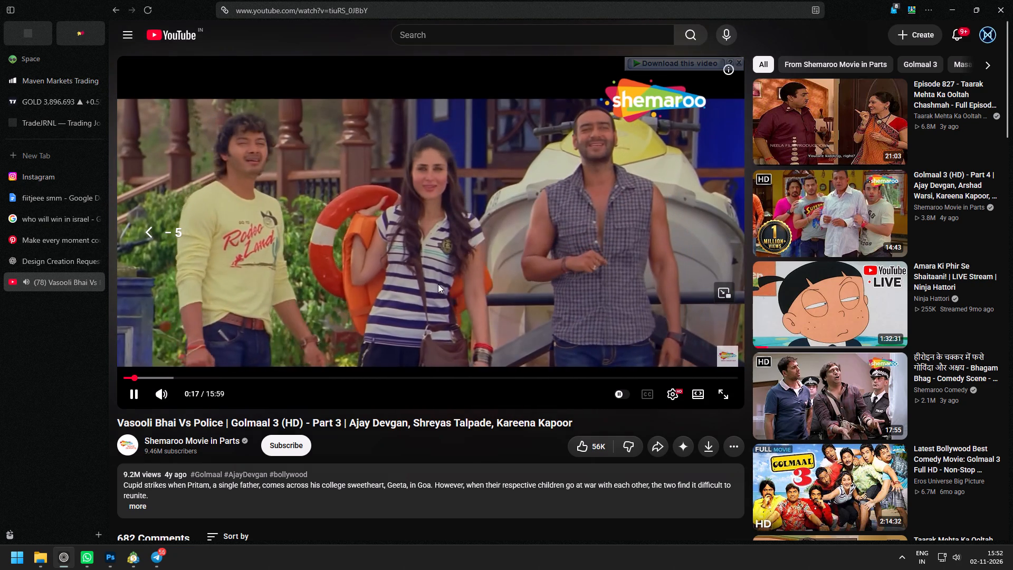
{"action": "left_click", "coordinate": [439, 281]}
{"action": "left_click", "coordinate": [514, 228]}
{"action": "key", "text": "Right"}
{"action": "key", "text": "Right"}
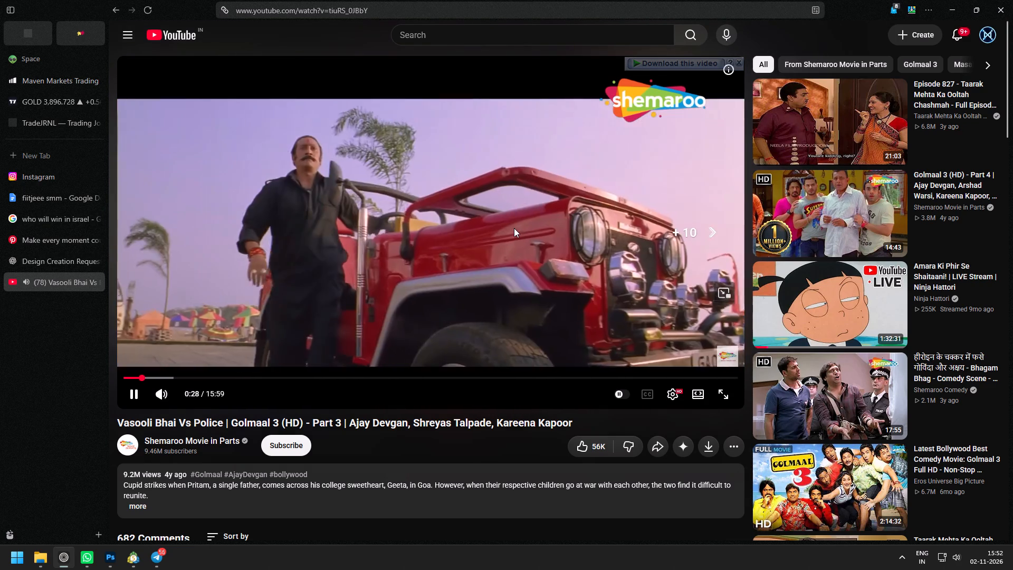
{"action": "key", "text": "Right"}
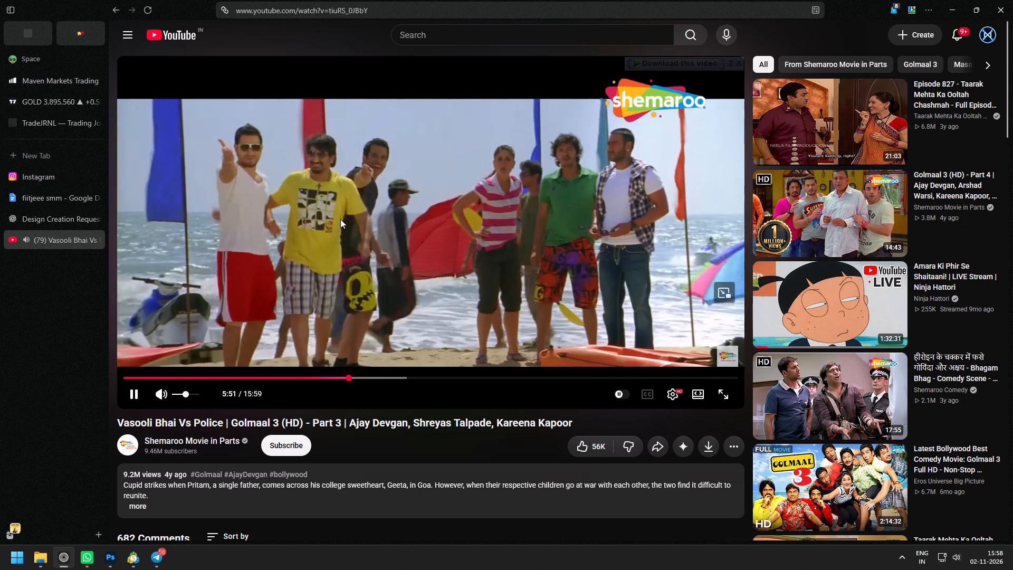
{"action": "scroll", "coordinate": [684, 234], "scroll_direction": "down", "scroll_amount": 2}
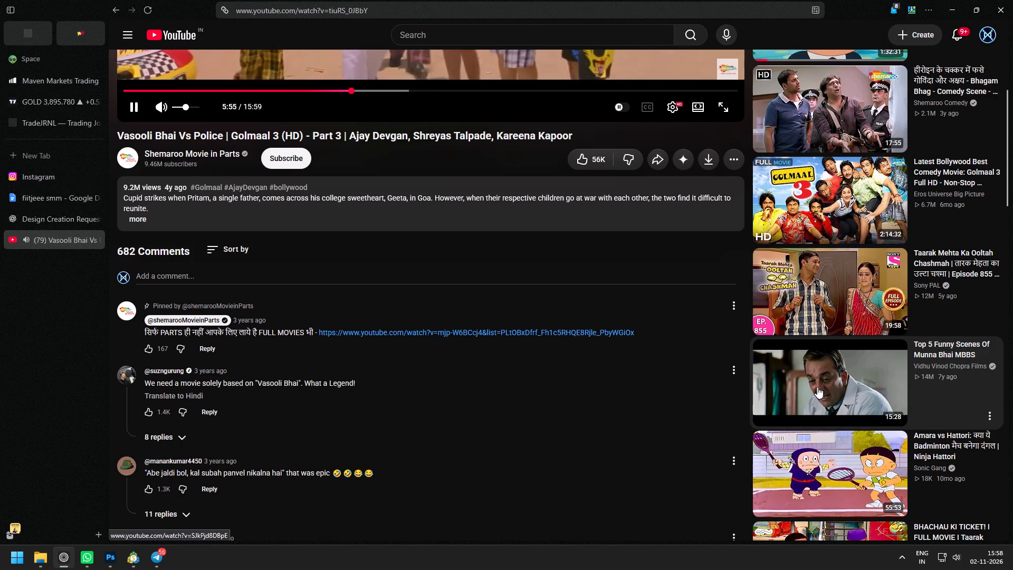
{"action": "scroll", "coordinate": [817, 387], "scroll_direction": "up", "scroll_amount": 5}
{"action": "left_click", "coordinate": [180, 29]}
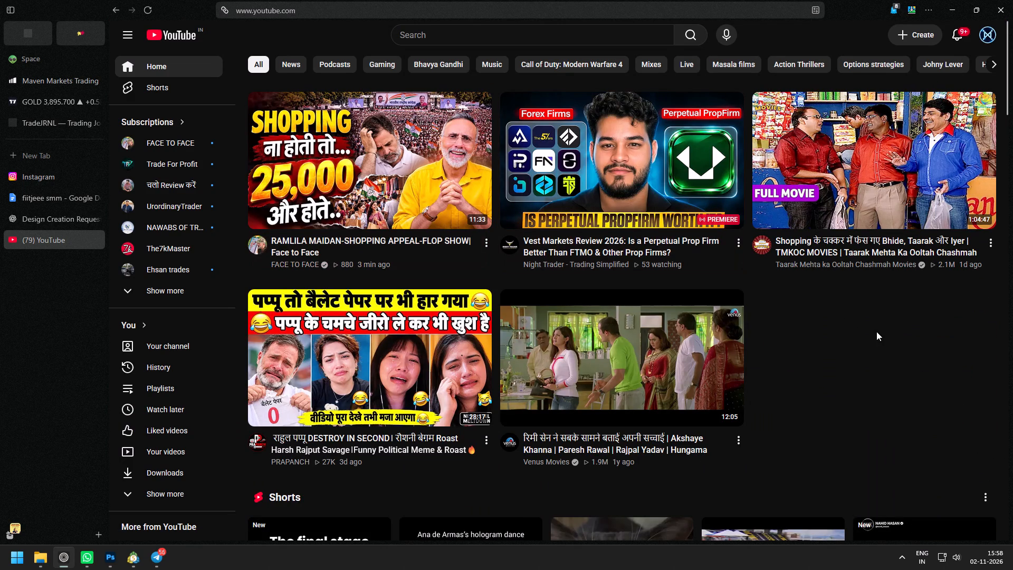
{"action": "scroll", "coordinate": [876, 331], "scroll_direction": "down", "scroll_amount": 3}
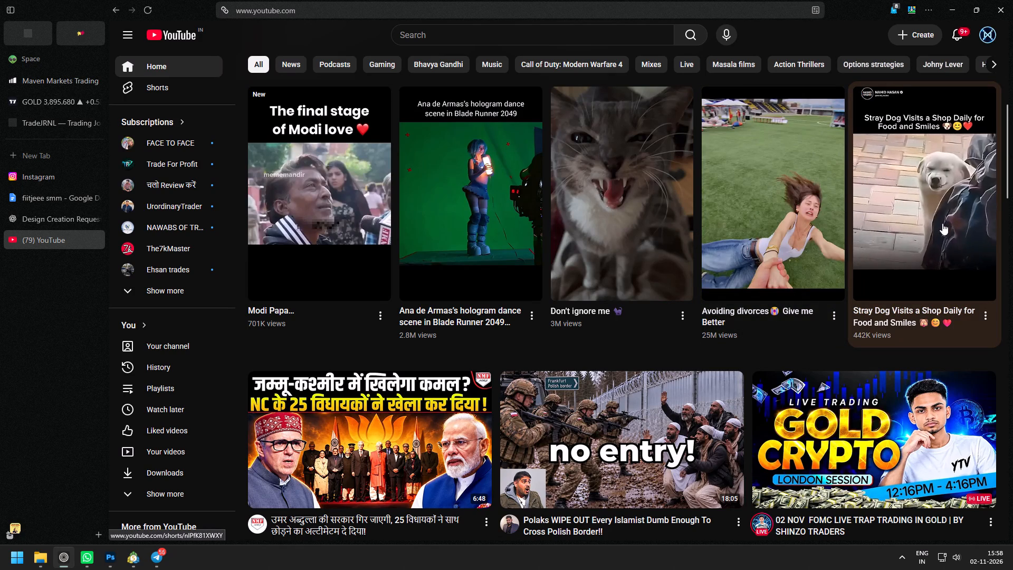
{"action": "scroll", "coordinate": [942, 223], "scroll_direction": "down", "scroll_amount": 2}
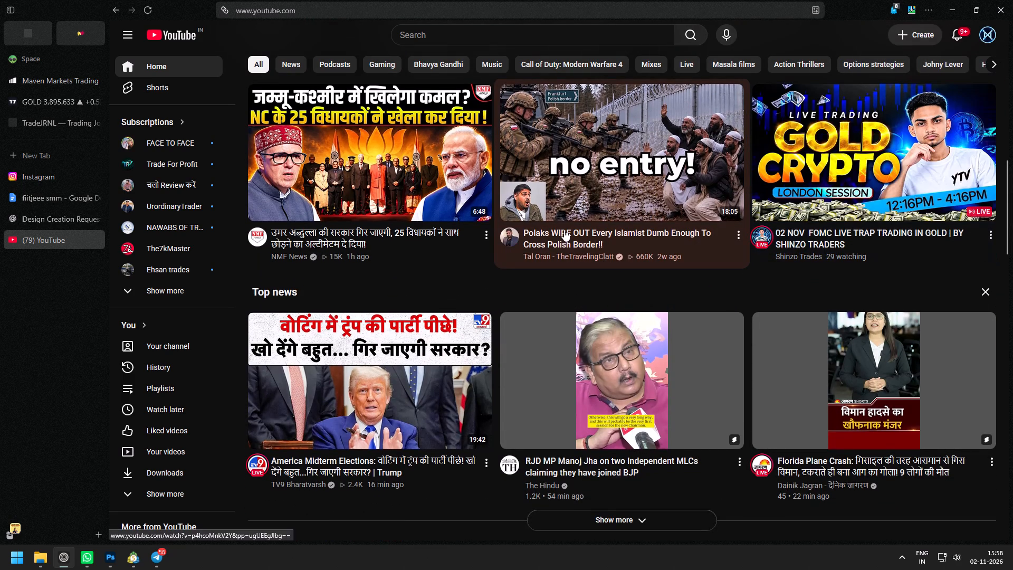
{"action": "scroll", "coordinate": [564, 230], "scroll_direction": "down", "scroll_amount": 2}
{"action": "scroll", "coordinate": [531, 262], "scroll_direction": "up", "scroll_amount": 1}
{"action": "scroll", "coordinate": [441, 338], "scroll_direction": "up", "scroll_amount": 1}
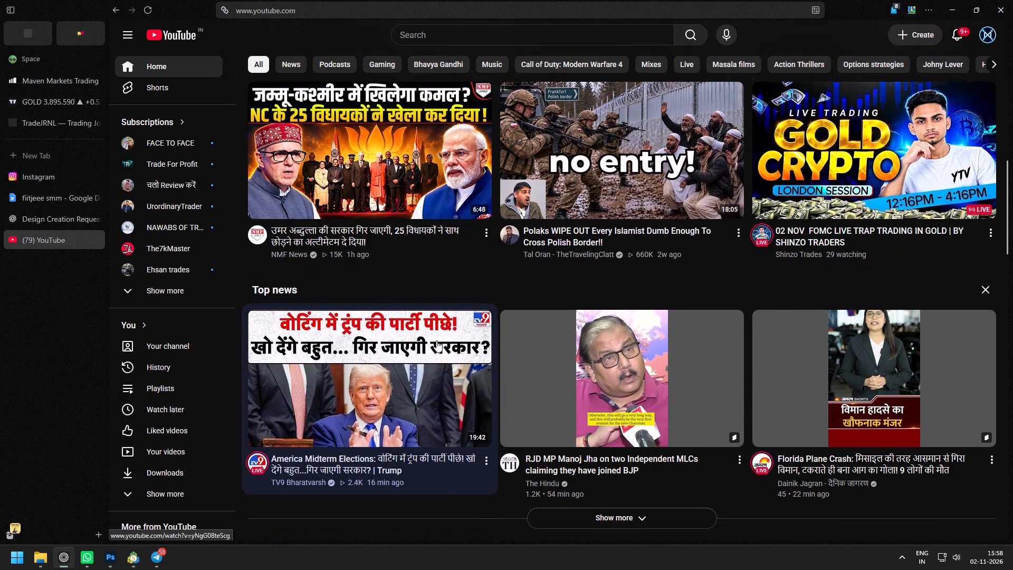
{"action": "scroll", "coordinate": [431, 343], "scroll_direction": "down", "scroll_amount": 3}
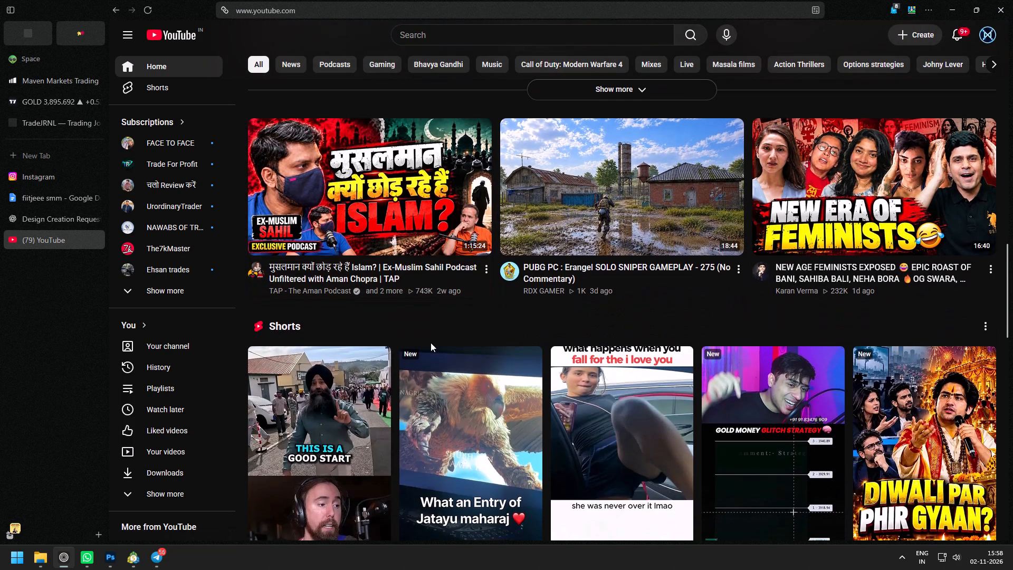
{"action": "scroll", "coordinate": [431, 343], "scroll_direction": "down", "scroll_amount": 1}
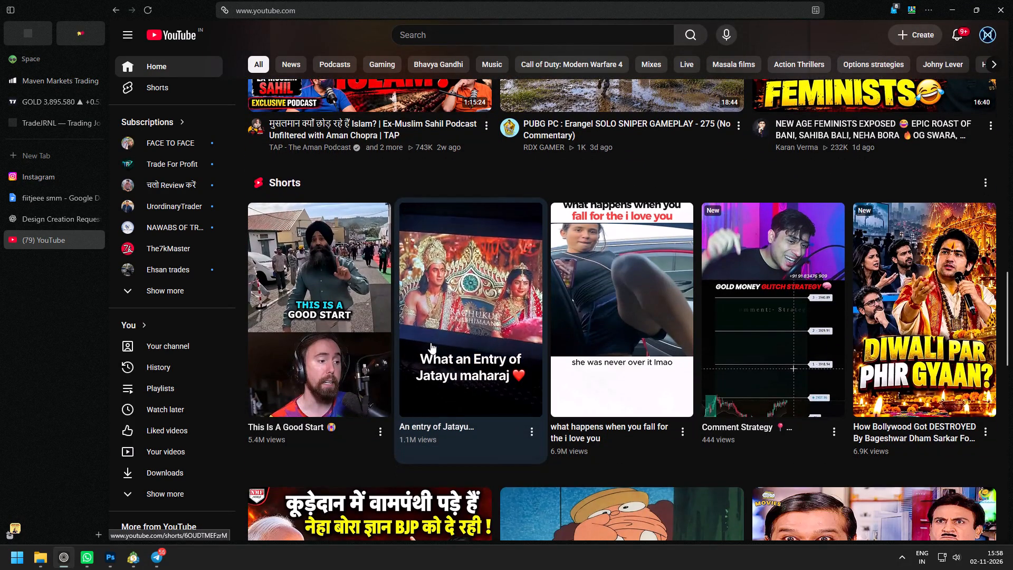
{"action": "scroll", "coordinate": [431, 343], "scroll_direction": "down", "scroll_amount": 2}
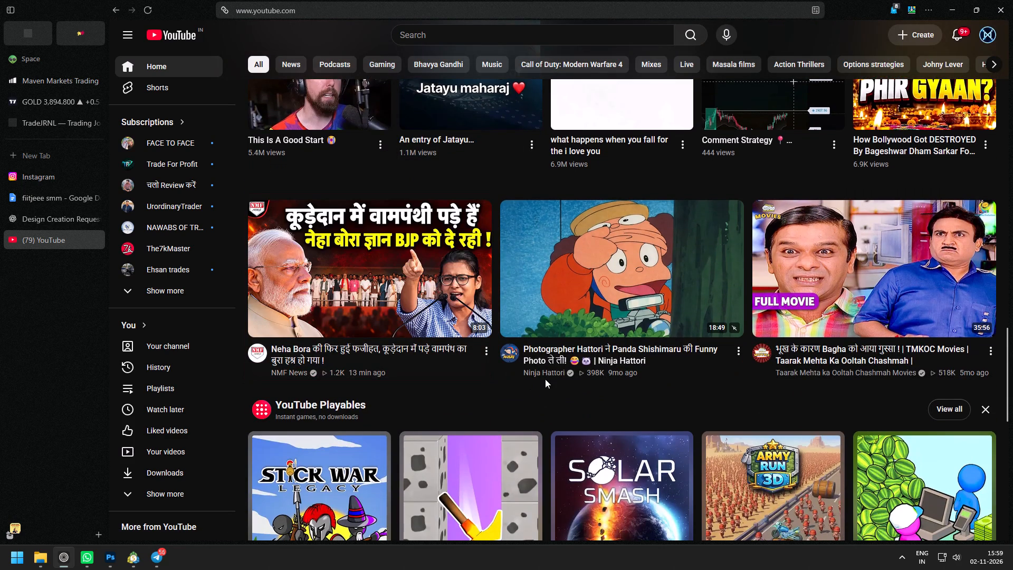
{"action": "left_click", "coordinate": [602, 231]}
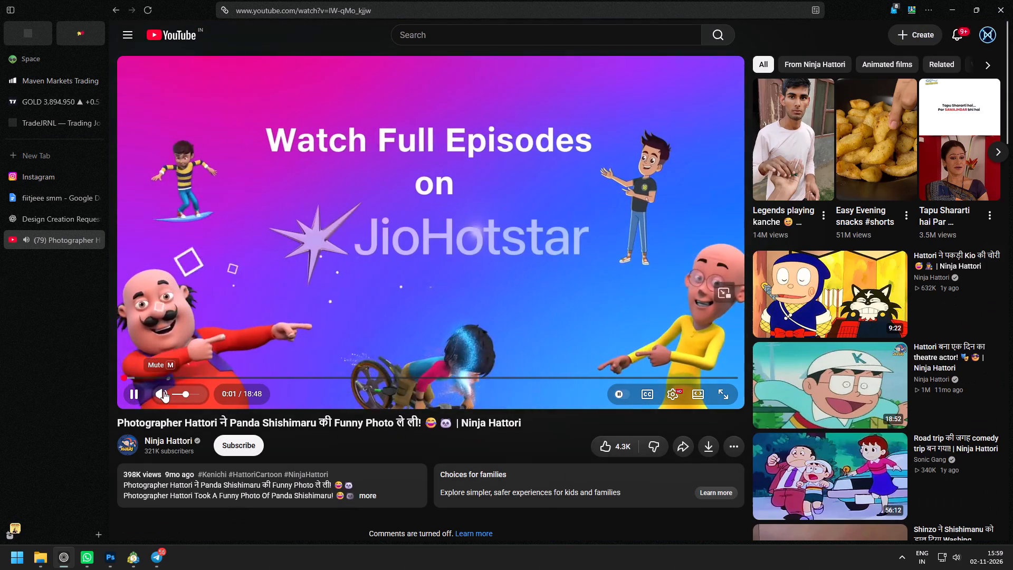
{"action": "left_click_drag", "start_coordinate": [181, 393], "coordinate": [176, 394]}
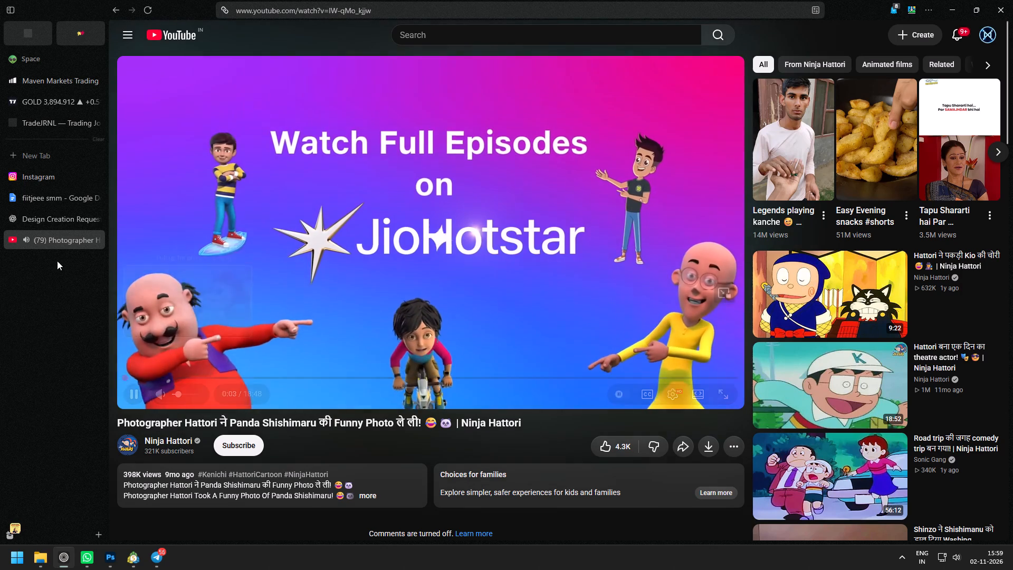
{"action": "left_click", "coordinate": [46, 214]}
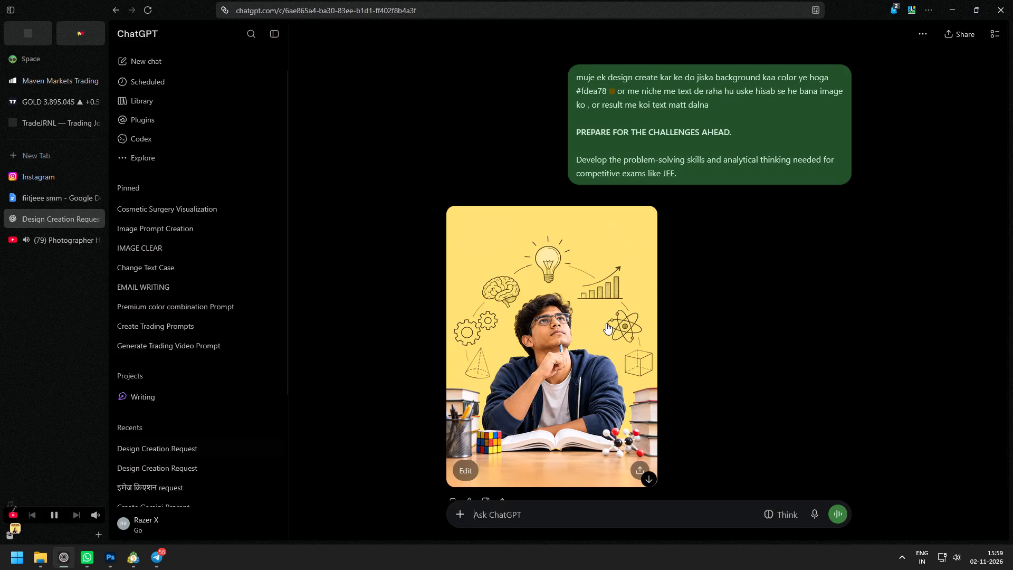
{"action": "left_click", "coordinate": [594, 334]}
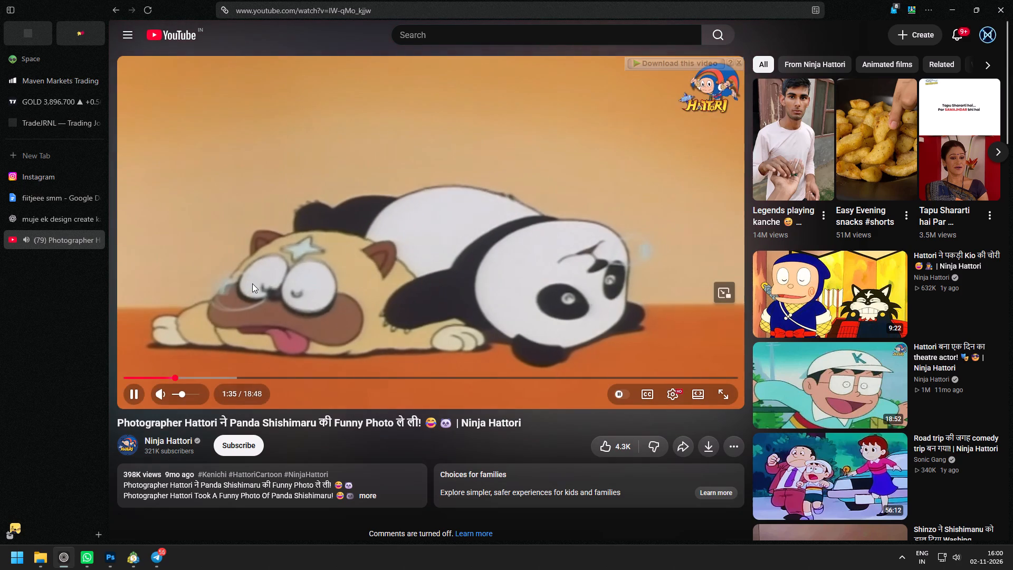
Refresh the Downloads folder and place the "Student's Journey to Success" image into the Photoshop document.
{"action": "left_click", "coordinate": [109, 563]}
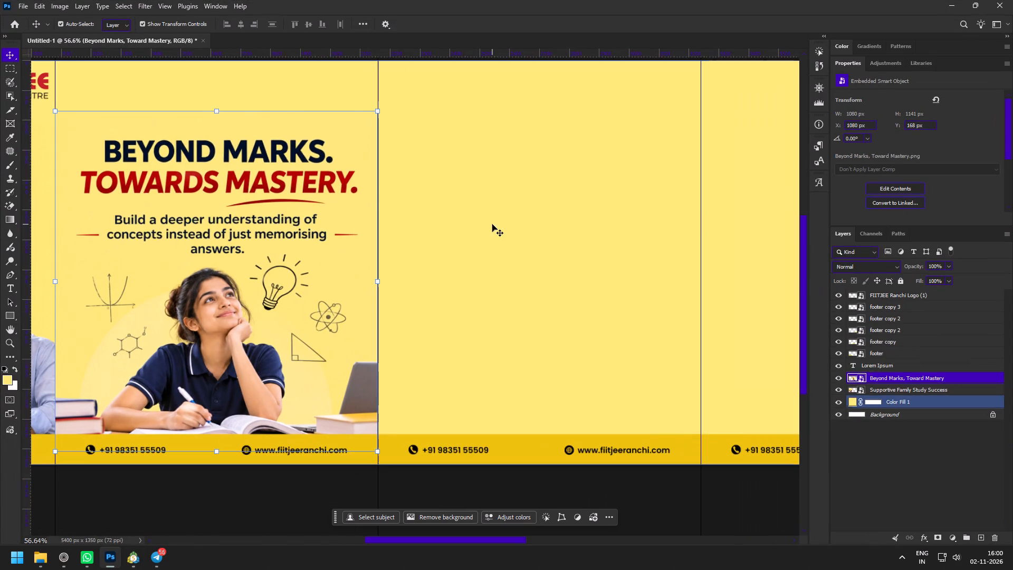
{"action": "left_click", "coordinate": [40, 558]}
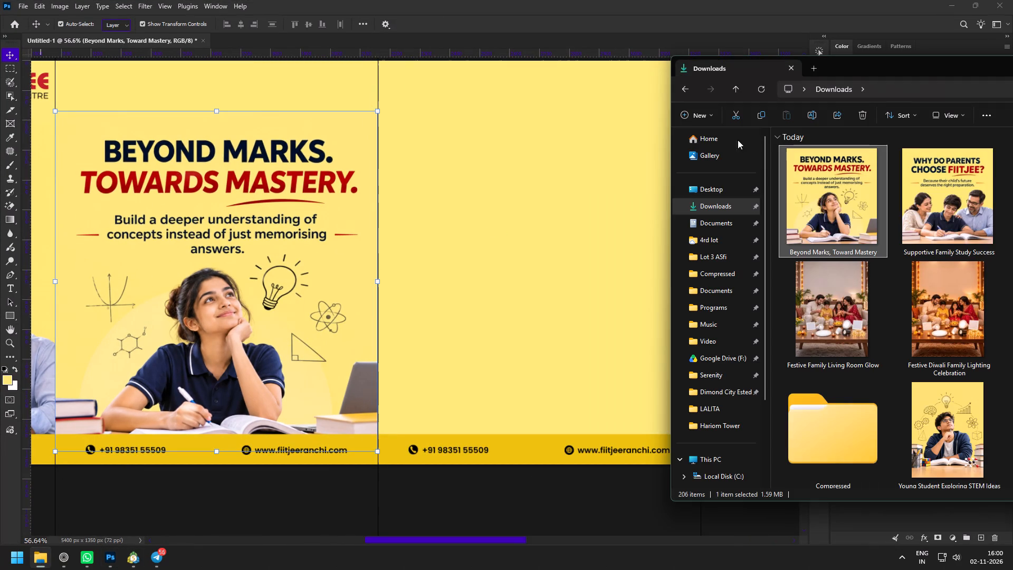
{"action": "left_click_drag", "start_coordinate": [929, 66], "coordinate": [689, 62]}
{"action": "left_click", "coordinate": [601, 196]}
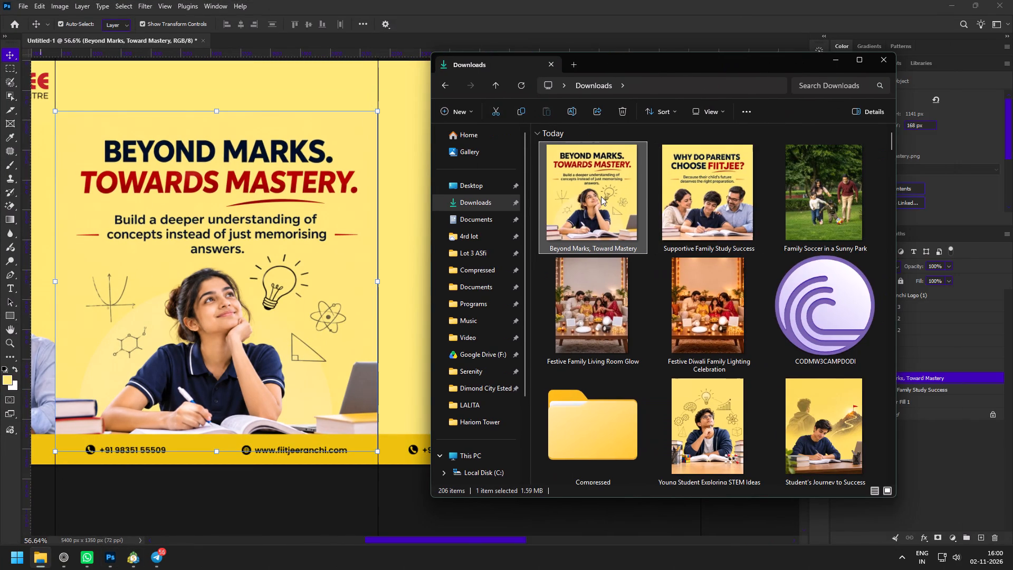
{"action": "key", "text": "F5"}
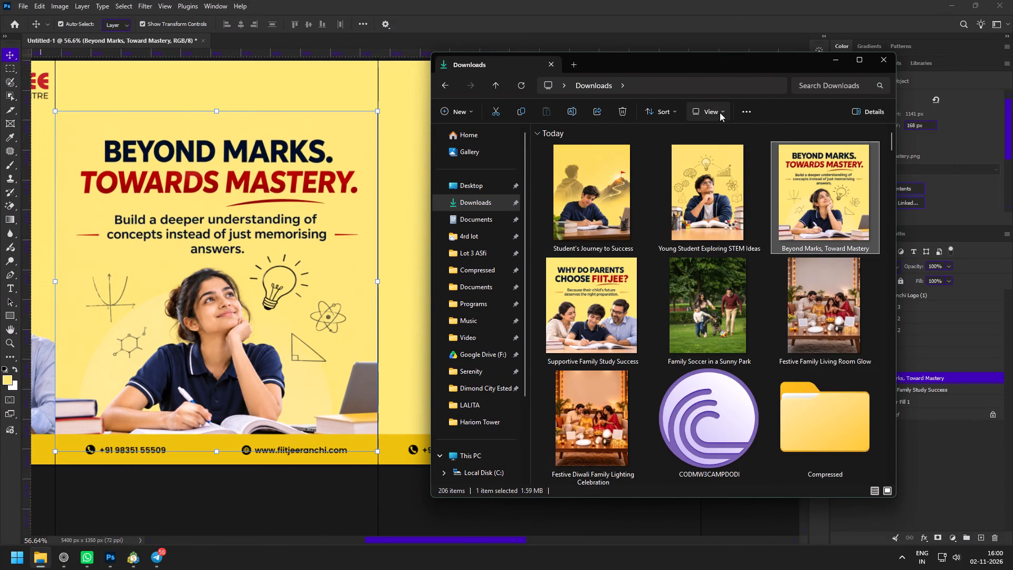
{"action": "left_click_drag", "start_coordinate": [764, 63], "coordinate": [224, 81]}
{"action": "left_click", "coordinate": [160, 215]}
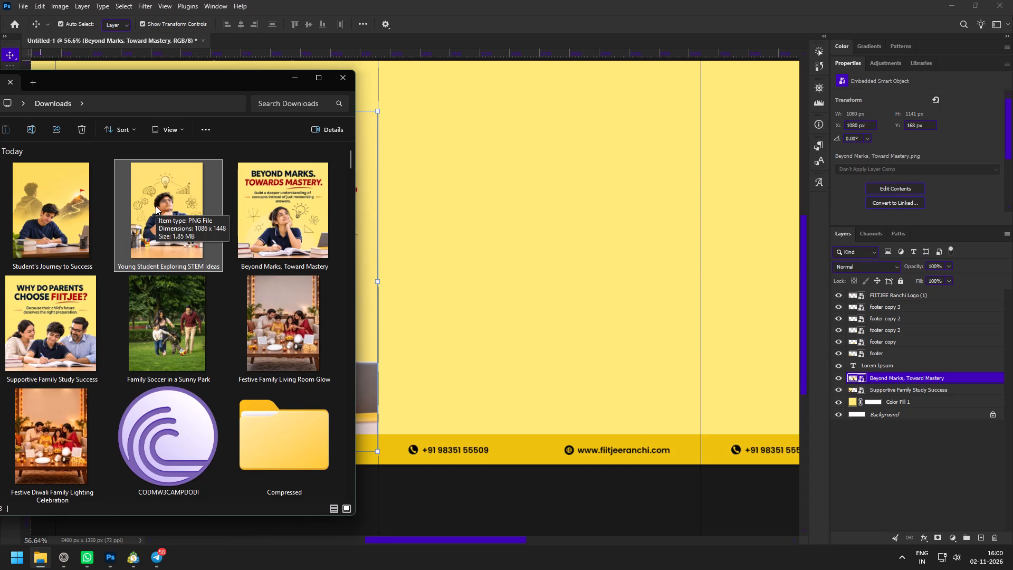
{"action": "left_click_drag", "start_coordinate": [218, 79], "coordinate": [364, 90]}
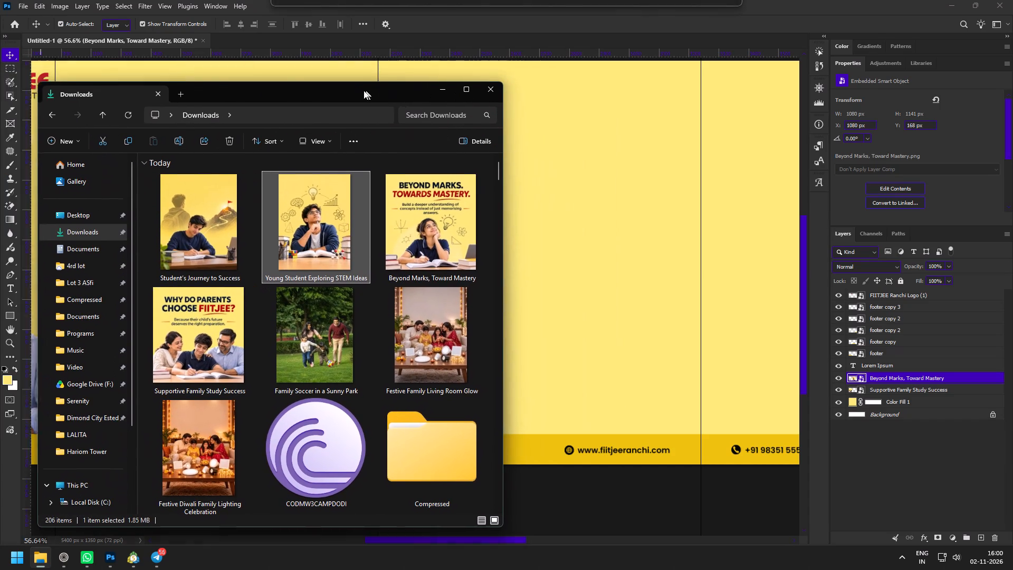
{"action": "left_click_drag", "start_coordinate": [364, 90], "coordinate": [327, 88]}
{"action": "key", "text": "z"}
{"action": "left_click_drag", "start_coordinate": [584, 315], "coordinate": [563, 302]}
{"action": "key", "text": "space"}
{"action": "key", "text": "space"}
{"action": "key", "text": "space"}
{"action": "key", "text": "space"}
{"action": "key", "text": "space"}
{"action": "key", "text": "space"}
{"action": "key", "text": "space"}
{"action": "key", "text": "space"}
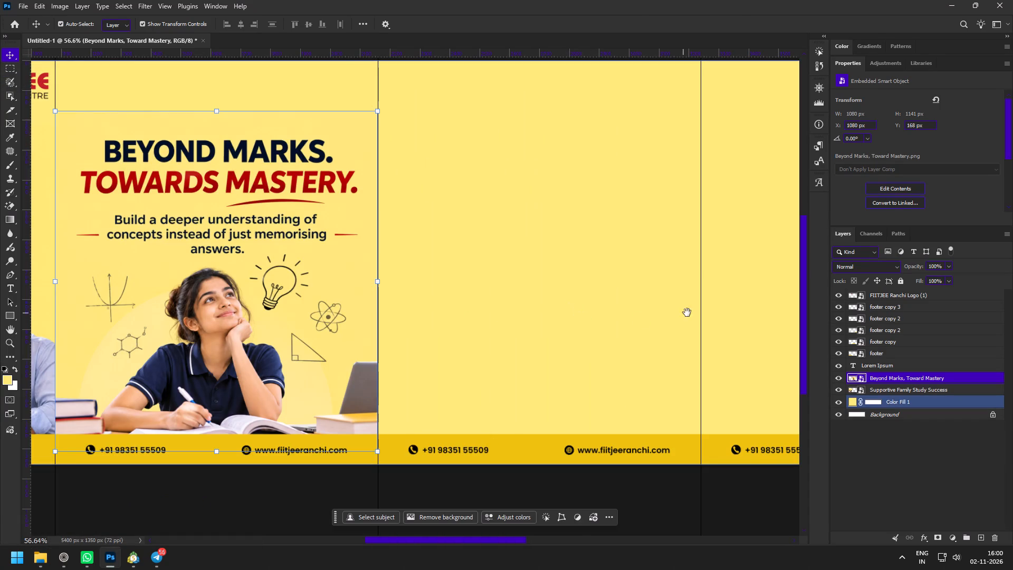
{"action": "left_click_drag", "start_coordinate": [678, 312], "coordinate": [404, 292]}
{"action": "left_click", "coordinate": [46, 567]}
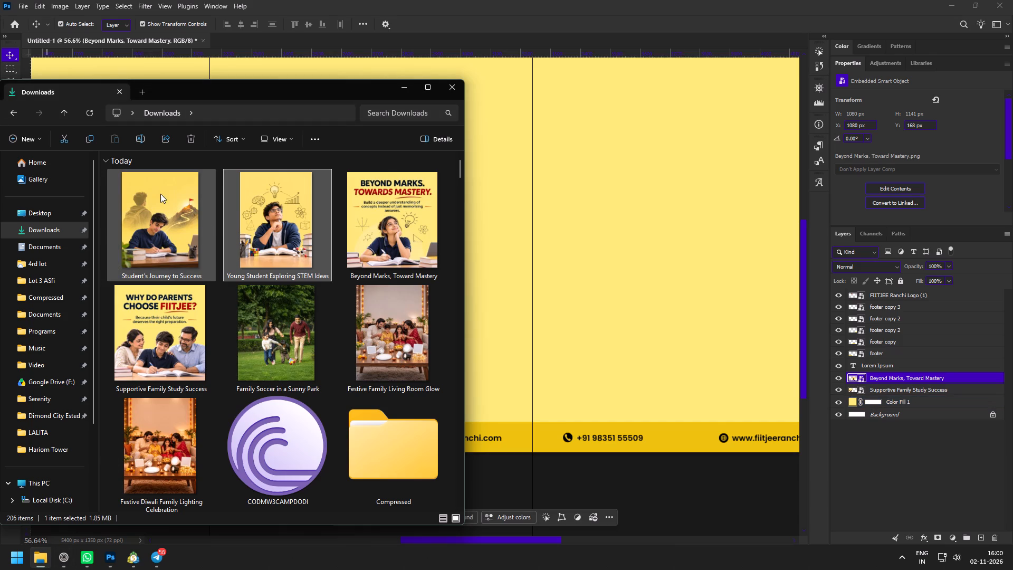
{"action": "left_click_drag", "start_coordinate": [158, 193], "coordinate": [686, 239]}
Align the placed image with the fourth panel at X 3240 px, Y 0 px and commit the placement.
{"action": "key", "text": "space"}
{"action": "key", "text": "space"}
{"action": "key", "text": "space"}
{"action": "key", "text": "space"}
{"action": "key", "text": "space"}
{"action": "key", "text": "space"}
{"action": "key", "text": "space"}
{"action": "key", "text": "space"}
{"action": "key", "text": "space"}
{"action": "key", "text": "space"}
{"action": "key", "text": "space"}
{"action": "key", "text": "space"}
{"action": "key", "text": "space"}
{"action": "key", "text": "space"}
{"action": "key", "text": "space"}
{"action": "key", "text": "space"}
{"action": "key", "text": "space"}
{"action": "key", "text": "space"}
{"action": "key", "text": "space"}
{"action": "key", "text": "space"}
{"action": "left_click_drag", "start_coordinate": [667, 297], "coordinate": [542, 363]}
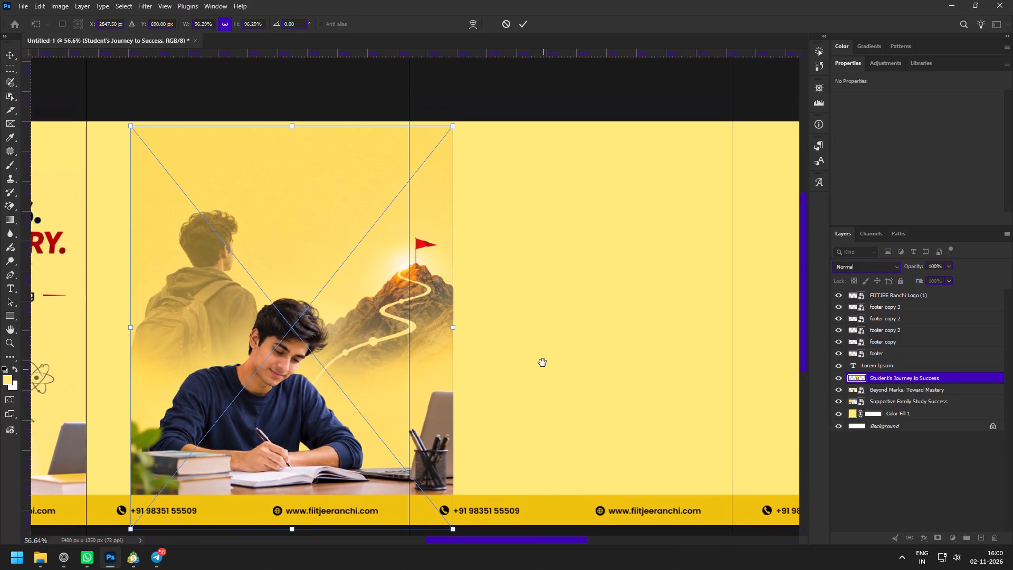
{"action": "left_click_drag", "start_coordinate": [542, 363], "coordinate": [542, 352]}
{"action": "left_click_drag", "start_coordinate": [291, 356], "coordinate": [291, 348]}
{"action": "left_click_drag", "start_coordinate": [226, 334], "coordinate": [490, 337], "text": "shift"}
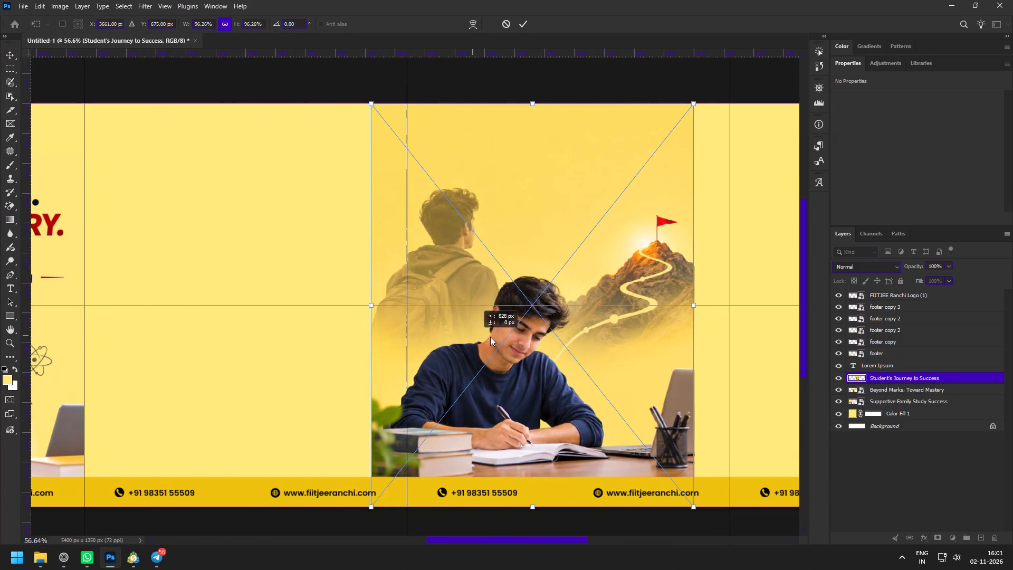
{"action": "left_click_drag", "start_coordinate": [490, 337], "coordinate": [504, 337], "text": "shift"}
{"action": "left_click", "coordinate": [523, 22]}
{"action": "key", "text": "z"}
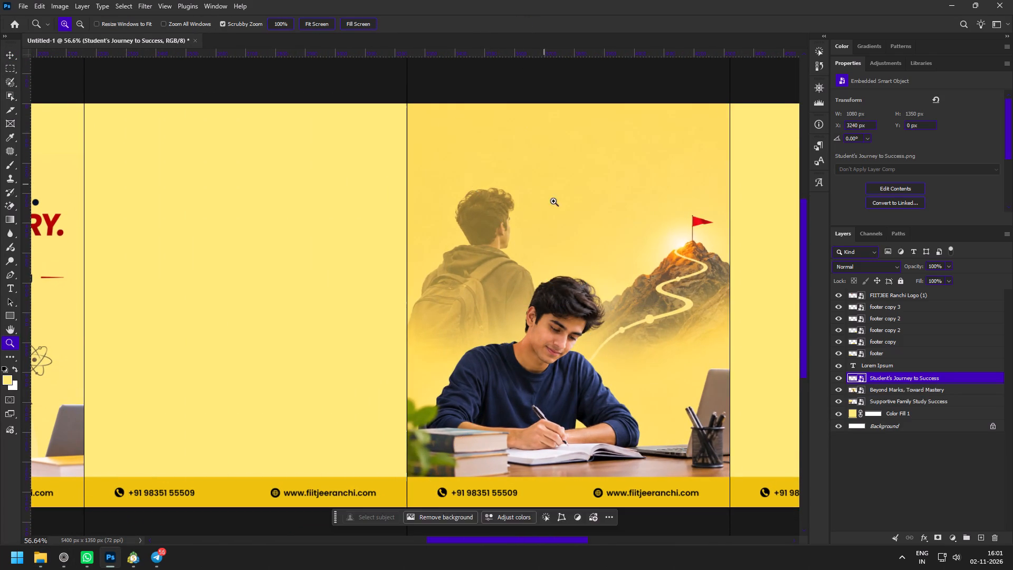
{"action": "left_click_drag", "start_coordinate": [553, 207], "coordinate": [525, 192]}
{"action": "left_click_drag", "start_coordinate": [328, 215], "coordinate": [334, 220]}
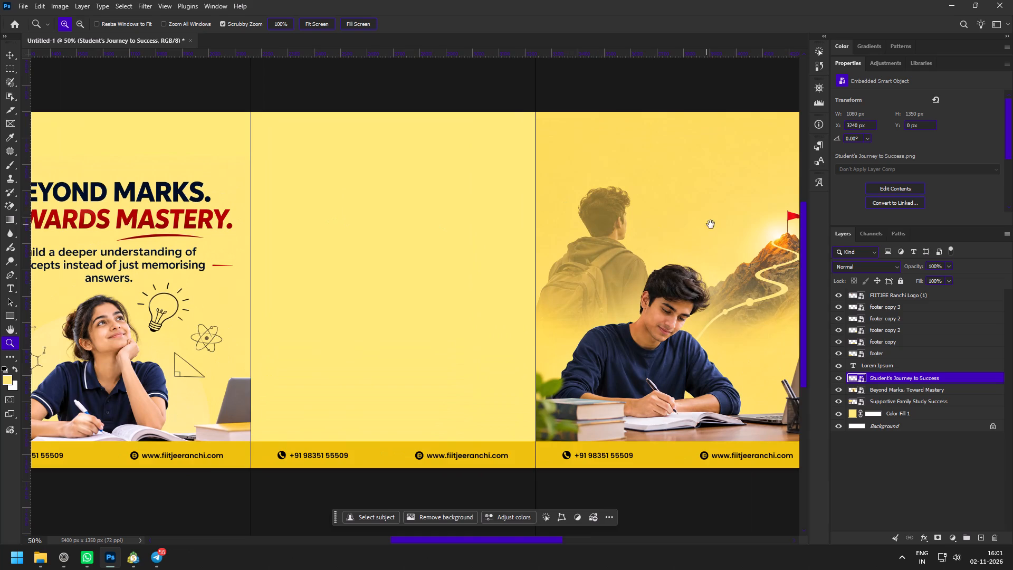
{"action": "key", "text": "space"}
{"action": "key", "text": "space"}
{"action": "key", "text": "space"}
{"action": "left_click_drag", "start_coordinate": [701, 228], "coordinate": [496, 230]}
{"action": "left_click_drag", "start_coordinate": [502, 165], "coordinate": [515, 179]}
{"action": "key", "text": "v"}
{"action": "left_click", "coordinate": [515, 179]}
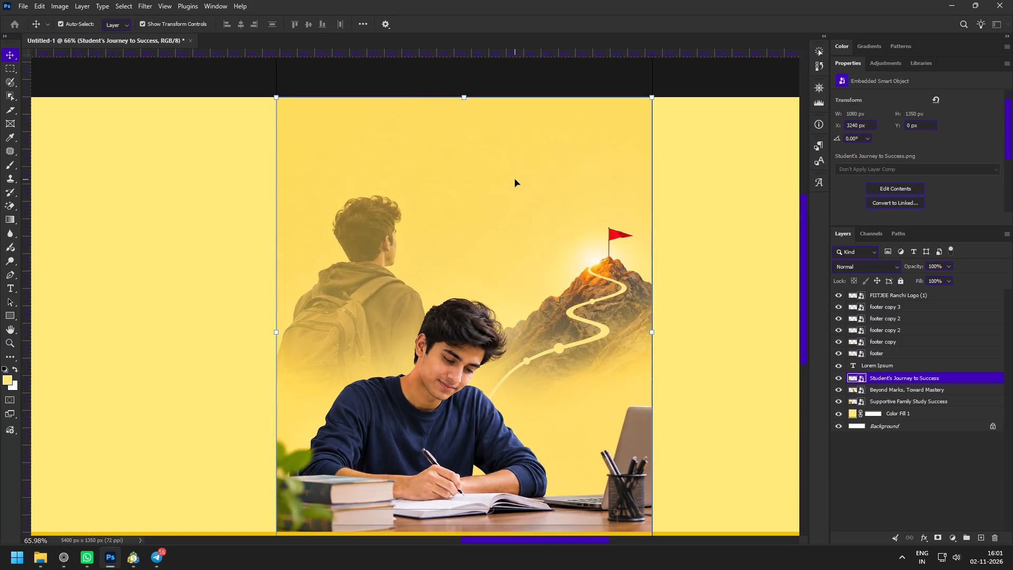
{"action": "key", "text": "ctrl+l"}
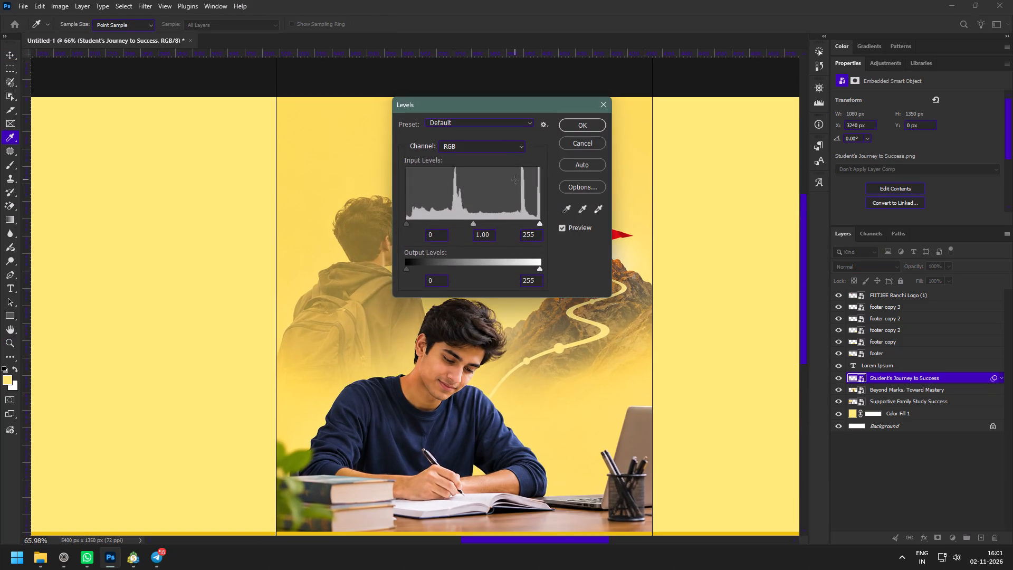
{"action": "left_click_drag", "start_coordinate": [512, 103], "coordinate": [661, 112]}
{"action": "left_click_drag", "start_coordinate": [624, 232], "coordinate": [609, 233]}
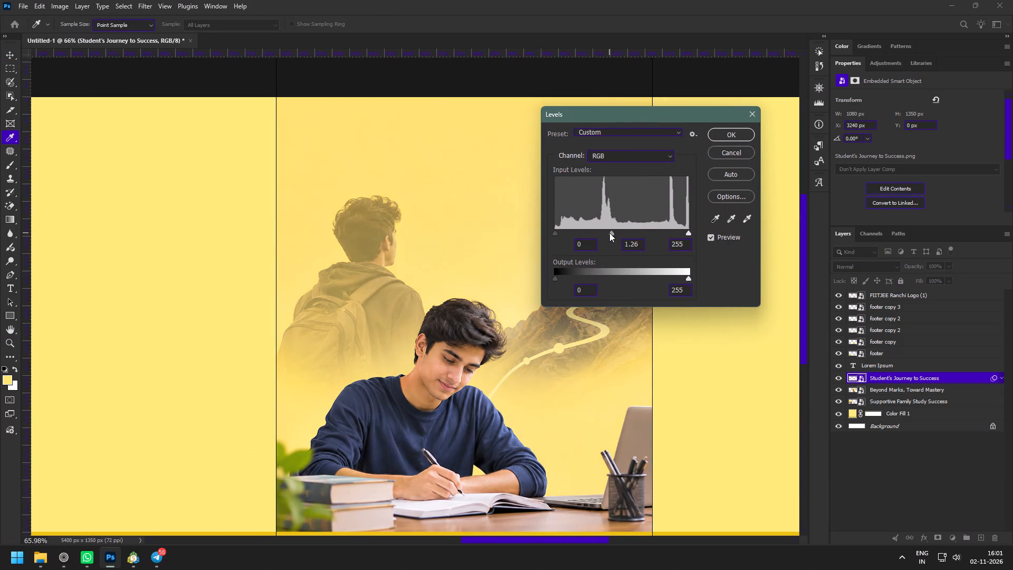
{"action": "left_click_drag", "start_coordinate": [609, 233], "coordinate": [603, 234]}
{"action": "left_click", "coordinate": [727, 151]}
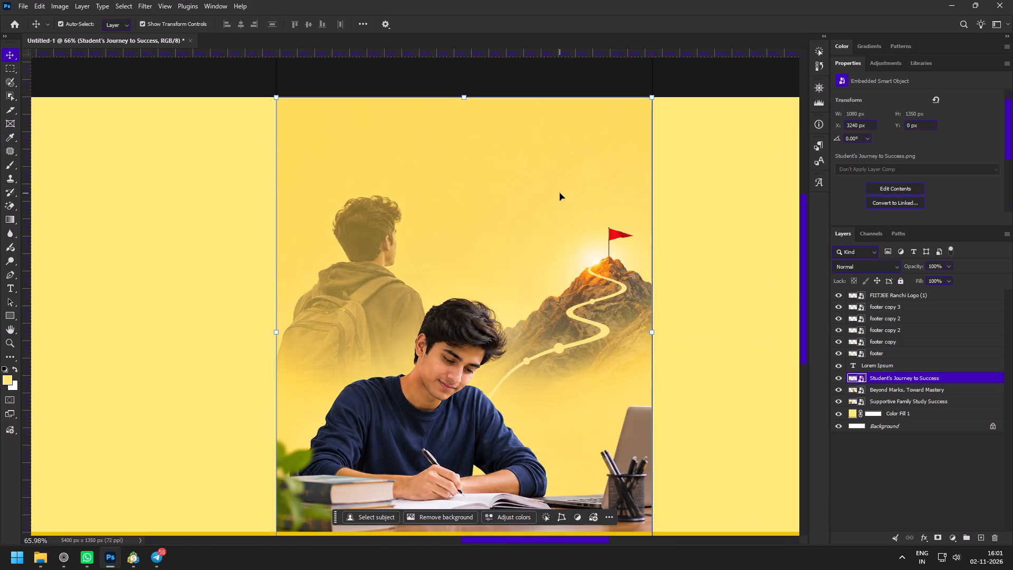
Add a layer mask to the fourth panel's image and brush black at 30% opacity over its upper area to blend it into the yellow background.
{"action": "key", "text": "z"}
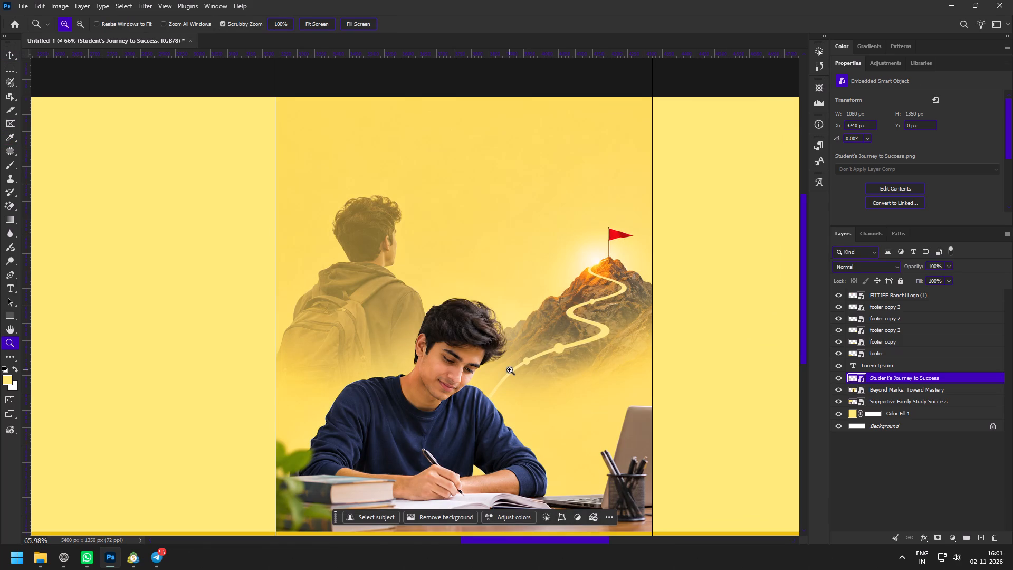
{"action": "key", "text": "space"}
{"action": "key", "text": "space"}
{"action": "key", "text": "space"}
{"action": "left_click_drag", "start_coordinate": [510, 361], "coordinate": [517, 360]}
{"action": "key", "text": "v"}
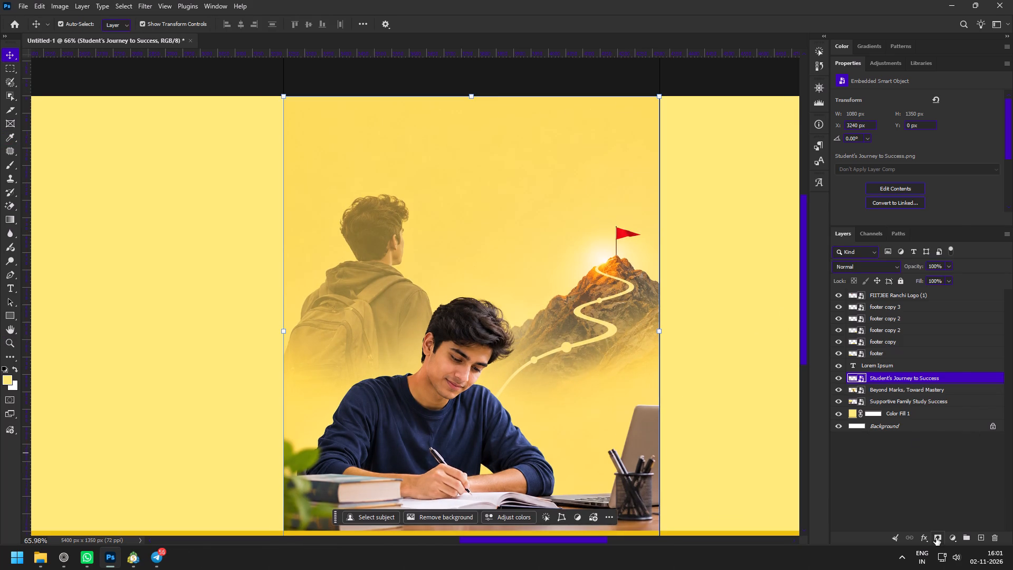
{"action": "left_click", "coordinate": [936, 538]}
{"action": "key", "text": "b"}
{"action": "left_click_drag", "start_coordinate": [272, 116], "coordinate": [706, 111]}
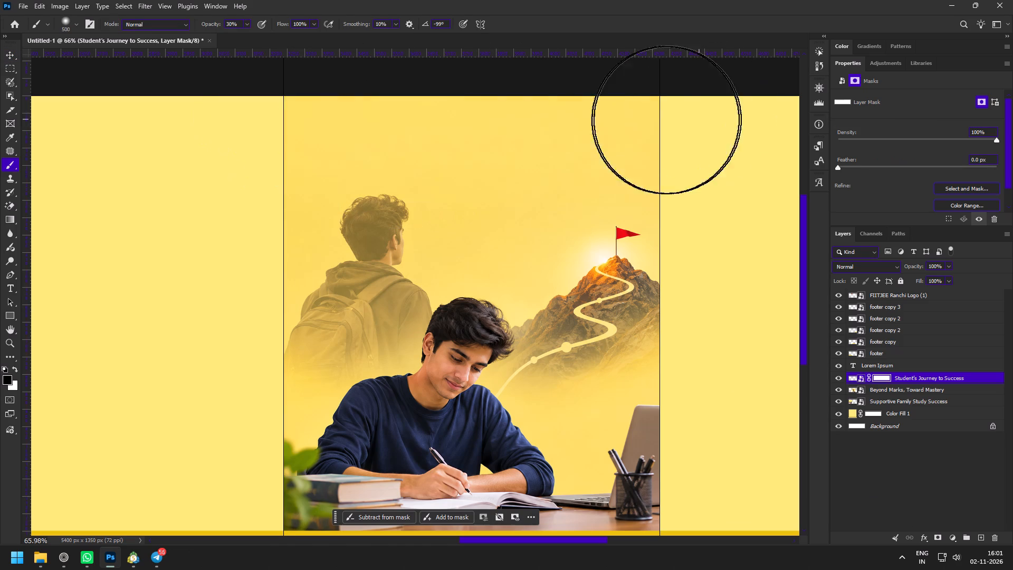
{"action": "left_click_drag", "start_coordinate": [537, 115], "coordinate": [288, 117]}
{"action": "left_click_drag", "start_coordinate": [473, 113], "coordinate": [828, 159]}
{"action": "left_click_drag", "start_coordinate": [551, 142], "coordinate": [685, 166]}
{"action": "left_click", "coordinate": [488, 226]}
{"action": "left_click_drag", "start_coordinate": [510, 224], "coordinate": [518, 223]}
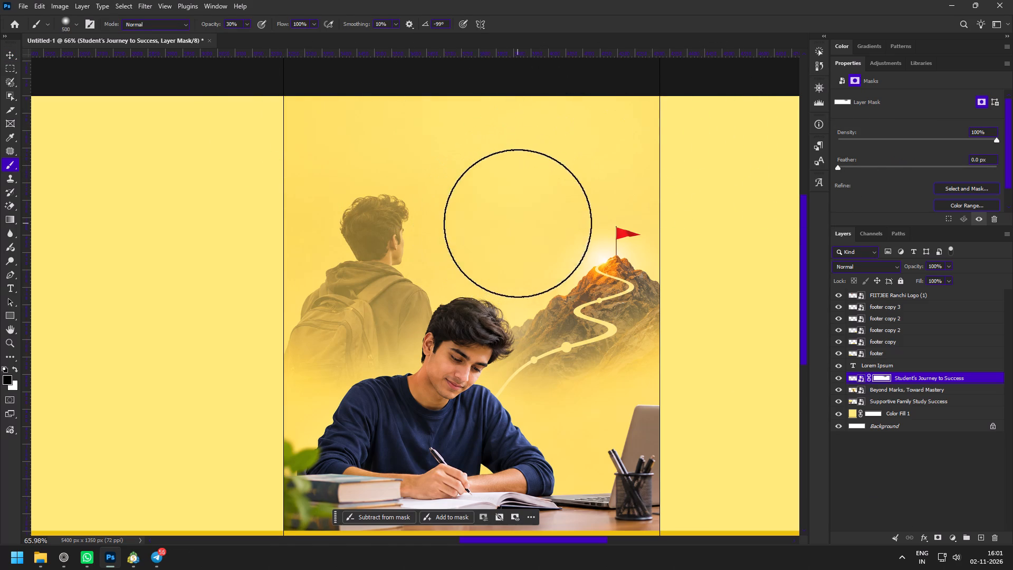
{"action": "left_click_drag", "start_coordinate": [547, 216], "coordinate": [556, 202]}
{"action": "left_click_drag", "start_coordinate": [590, 139], "coordinate": [733, 135]}
{"action": "left_click_drag", "start_coordinate": [666, 141], "coordinate": [690, 146]}
{"action": "left_click_drag", "start_coordinate": [651, 132], "coordinate": [727, 151]}
{"action": "left_click_drag", "start_coordinate": [643, 113], "coordinate": [802, 138]}
{"action": "left_click_drag", "start_coordinate": [698, 122], "coordinate": [215, 123]}
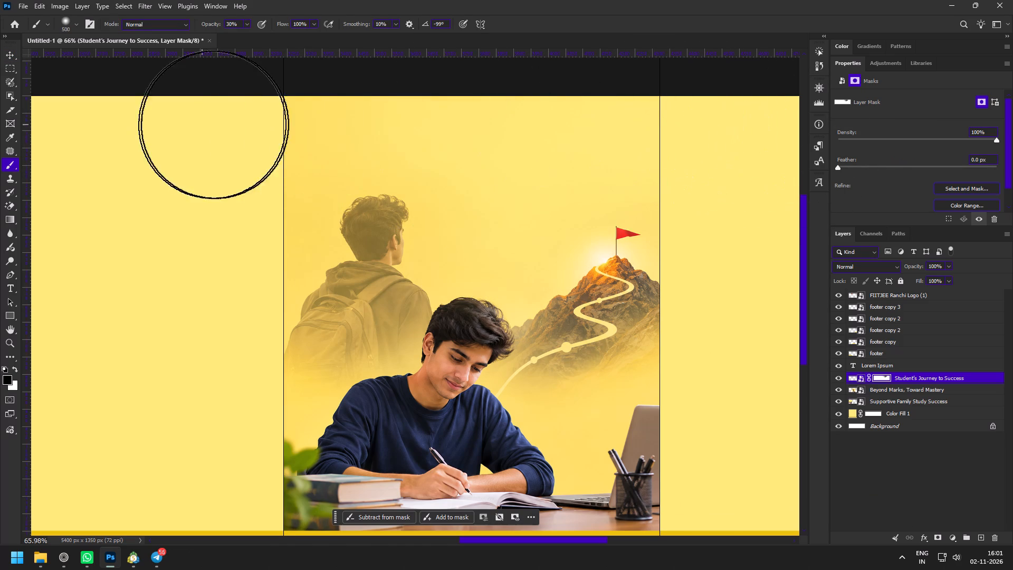
Brush the mask along the image's left edge and over the background student silhouette to fade them into the yellow.
{"action": "left_click_drag", "start_coordinate": [309, 120], "coordinate": [184, 182]}
{"action": "left_click_drag", "start_coordinate": [241, 126], "coordinate": [213, 264]}
{"action": "left_click_drag", "start_coordinate": [269, 167], "coordinate": [231, 304]}
{"action": "left_click_drag", "start_coordinate": [263, 208], "coordinate": [225, 313]}
{"action": "left_click_drag", "start_coordinate": [254, 229], "coordinate": [232, 305]}
{"action": "left_click_drag", "start_coordinate": [250, 229], "coordinate": [257, 227]}
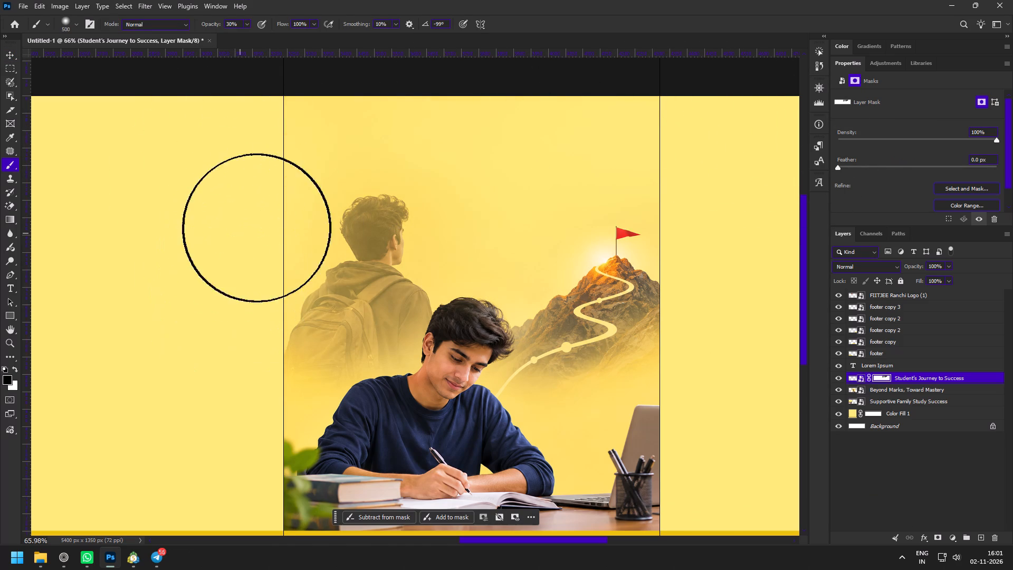
{"action": "left_click_drag", "start_coordinate": [257, 227], "coordinate": [518, 170]}
{"action": "left_click_drag", "start_coordinate": [244, 350], "coordinate": [426, 214]}
{"action": "left_click_drag", "start_coordinate": [391, 256], "coordinate": [267, 343]}
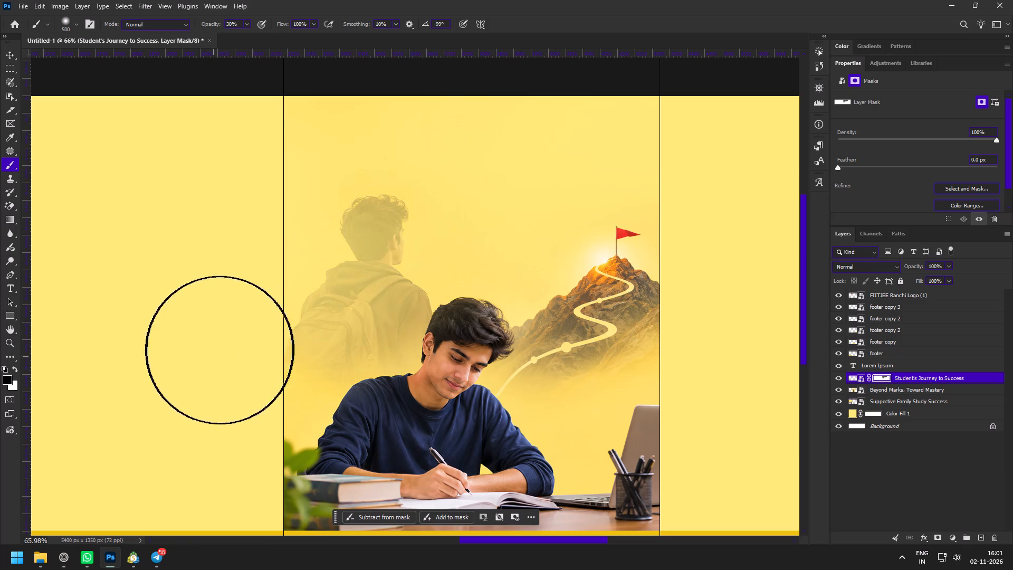
{"action": "left_click_drag", "start_coordinate": [248, 299], "coordinate": [388, 107]}
Brush the mask again along the image's top edge to soften the remaining transition.
{"action": "key", "text": "z"}
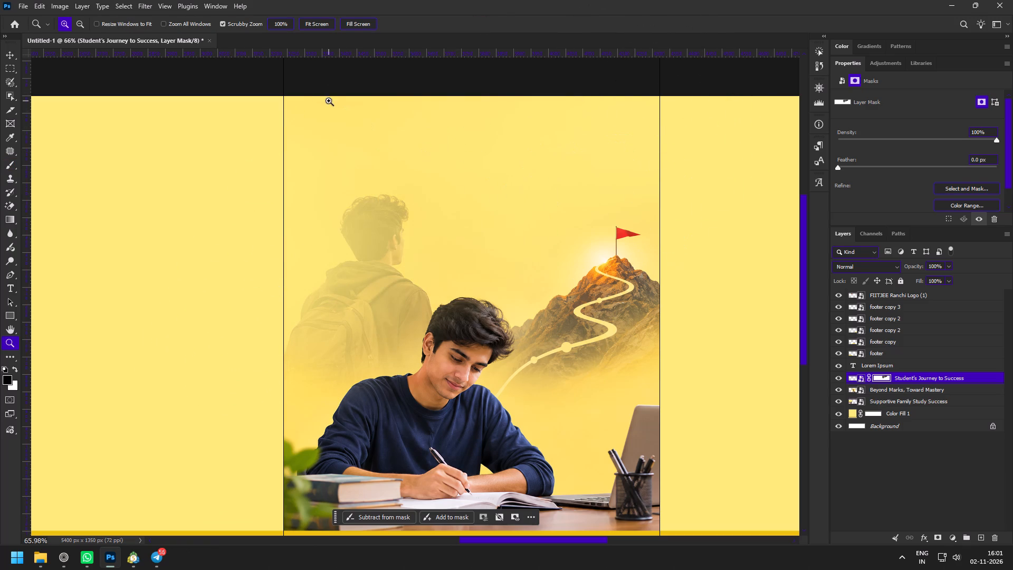
{"action": "key", "text": "b"}
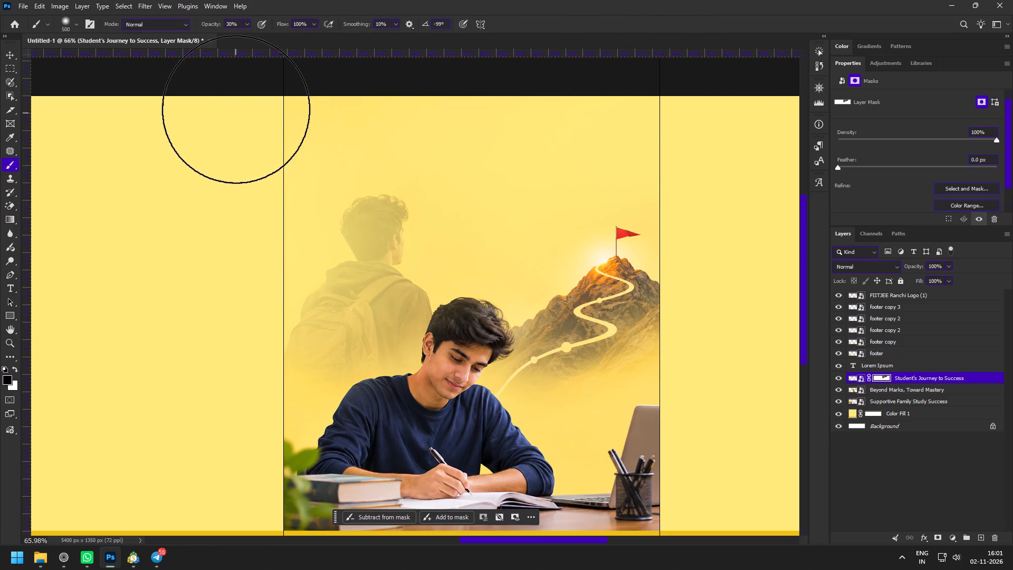
{"action": "left_click_drag", "start_coordinate": [237, 107], "coordinate": [586, 56]}
{"action": "left_click_drag", "start_coordinate": [424, 70], "coordinate": [162, 106]}
{"action": "left_click_drag", "start_coordinate": [574, 76], "coordinate": [805, 106]}
Examine the fourth panel's blended edges up close and its fit within the whole row of panels.
{"action": "key", "text": "z"}
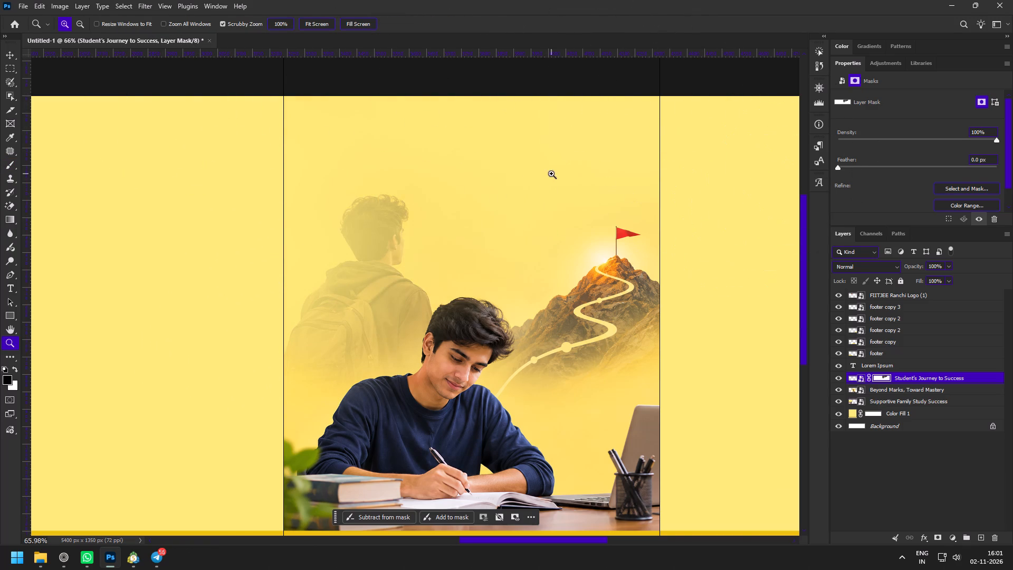
{"action": "key", "text": "space"}
{"action": "key", "text": "space"}
{"action": "key", "text": "space"}
{"action": "key", "text": "space"}
{"action": "key", "text": "space"}
{"action": "left_click_drag", "start_coordinate": [549, 236], "coordinate": [649, 185]}
{"action": "key", "text": "z"}
{"action": "left_click_drag", "start_coordinate": [657, 242], "coordinate": [631, 236]}
{"action": "key", "text": "space"}
{"action": "key", "text": "space"}
{"action": "key", "text": "space"}
{"action": "key", "text": "space"}
{"action": "left_click_drag", "start_coordinate": [677, 250], "coordinate": [621, 251]}
{"action": "left_click_drag", "start_coordinate": [588, 204], "coordinate": [614, 226]}
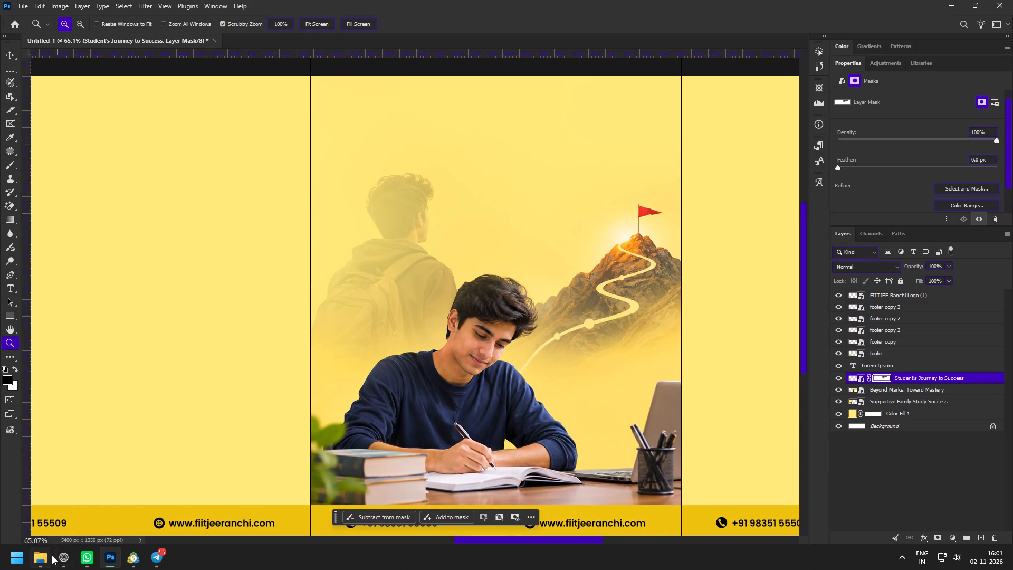
{"action": "left_click", "coordinate": [70, 556]}
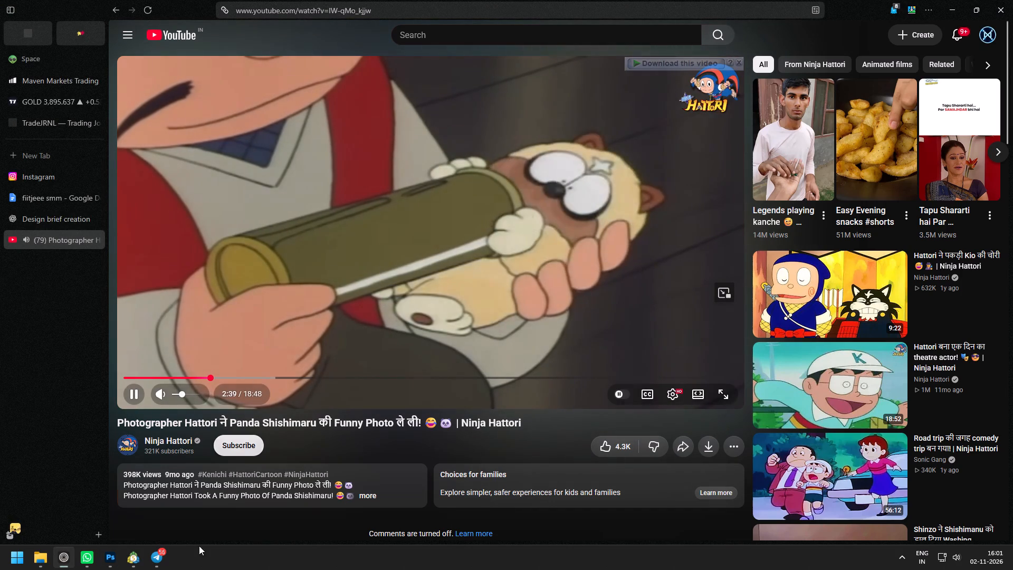
{"action": "left_click", "coordinate": [107, 562]}
{"action": "key", "text": "z"}
{"action": "left_click_drag", "start_coordinate": [483, 297], "coordinate": [451, 287]}
{"action": "key", "text": "space"}
{"action": "key", "text": "space"}
{"action": "key", "text": "space"}
{"action": "key", "text": "space"}
{"action": "key", "text": "space"}
{"action": "key", "text": "space"}
{"action": "key", "text": "space"}
{"action": "key", "text": "space"}
{"action": "key", "text": "space"}
{"action": "key", "text": "space"}
{"action": "key", "text": "space"}
{"action": "key", "text": "space"}
{"action": "key", "text": "space"}
{"action": "key", "text": "space"}
{"action": "key", "text": "space"}
{"action": "key", "text": "space"}
{"action": "key", "text": "space"}
{"action": "key", "text": "space"}
{"action": "key", "text": "space"}
{"action": "key", "text": "space"}
{"action": "left_click_drag", "start_coordinate": [450, 325], "coordinate": [429, 326]}
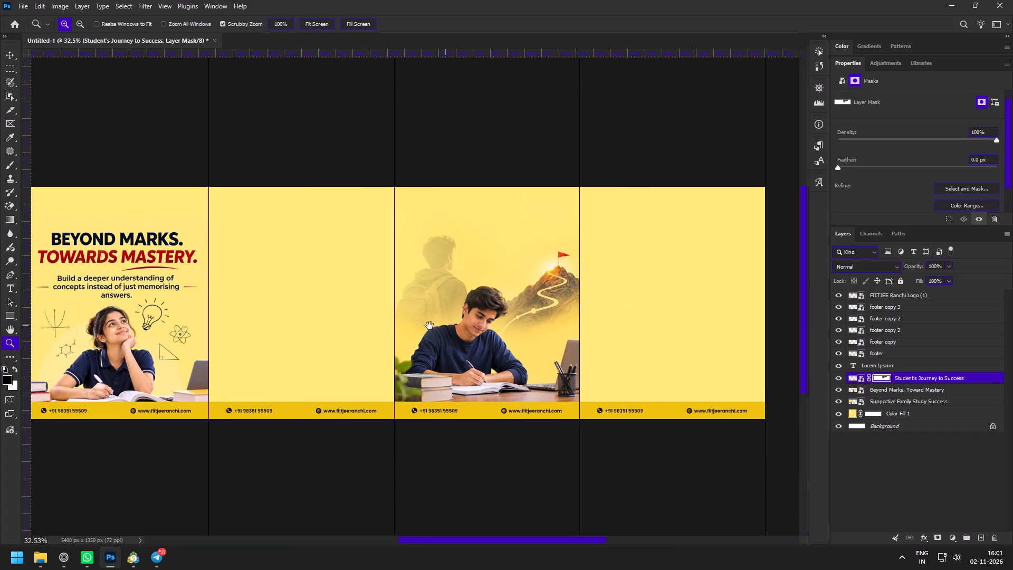
{"action": "left_click_drag", "start_coordinate": [429, 326], "coordinate": [372, 321]}
{"action": "left_click", "coordinate": [366, 331]}
Switch to the browser and download ChatGPT's generated image of the student with rocket silhouette and science circles.
{"action": "left_click", "coordinate": [62, 564]}
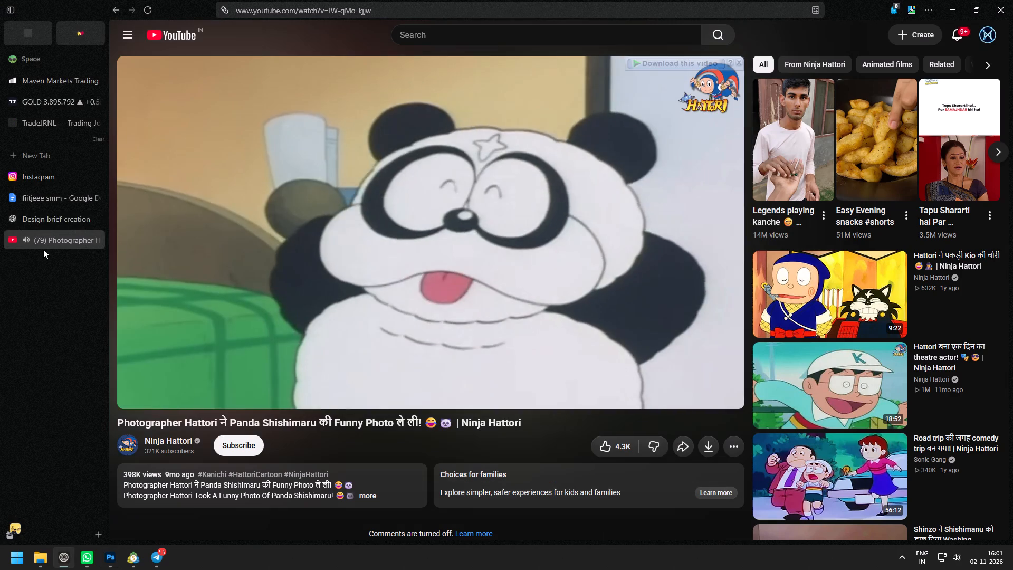
{"action": "left_click", "coordinate": [44, 223]}
{"action": "scroll", "coordinate": [534, 273], "scroll_direction": "down", "scroll_amount": 2}
{"action": "left_click", "coordinate": [588, 290]}
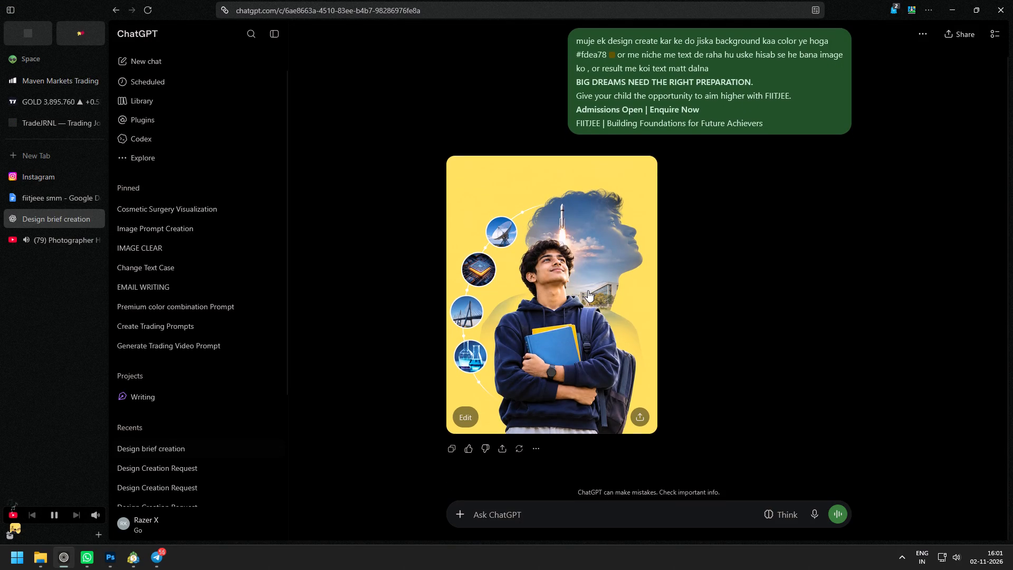
{"action": "left_click", "coordinate": [830, 35]}
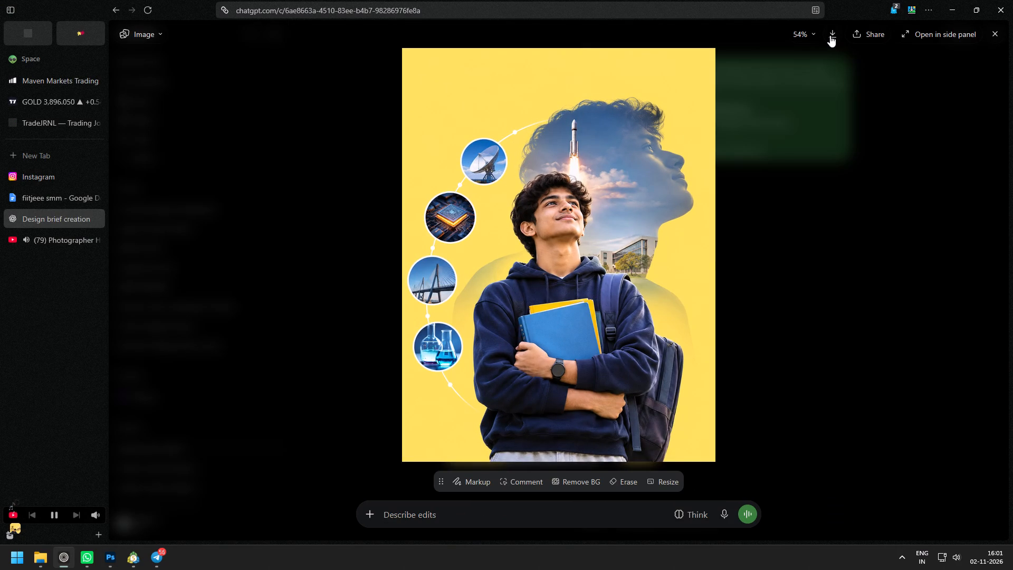
Return to Photoshop and place the "Dream Big_ STEM Future Ahead" image from the Downloads folder into the design.
{"action": "left_click", "coordinate": [111, 560]}
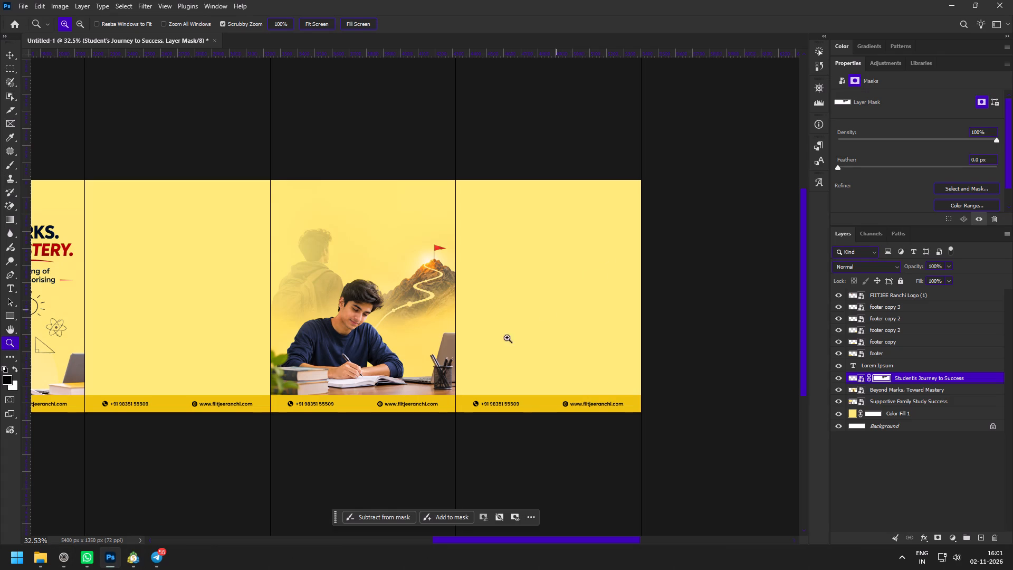
{"action": "left_click_drag", "start_coordinate": [533, 329], "coordinate": [543, 348]}
{"action": "key", "text": "space"}
{"action": "left_click_drag", "start_coordinate": [532, 358], "coordinate": [431, 374]}
{"action": "left_click_drag", "start_coordinate": [434, 355], "coordinate": [441, 371]}
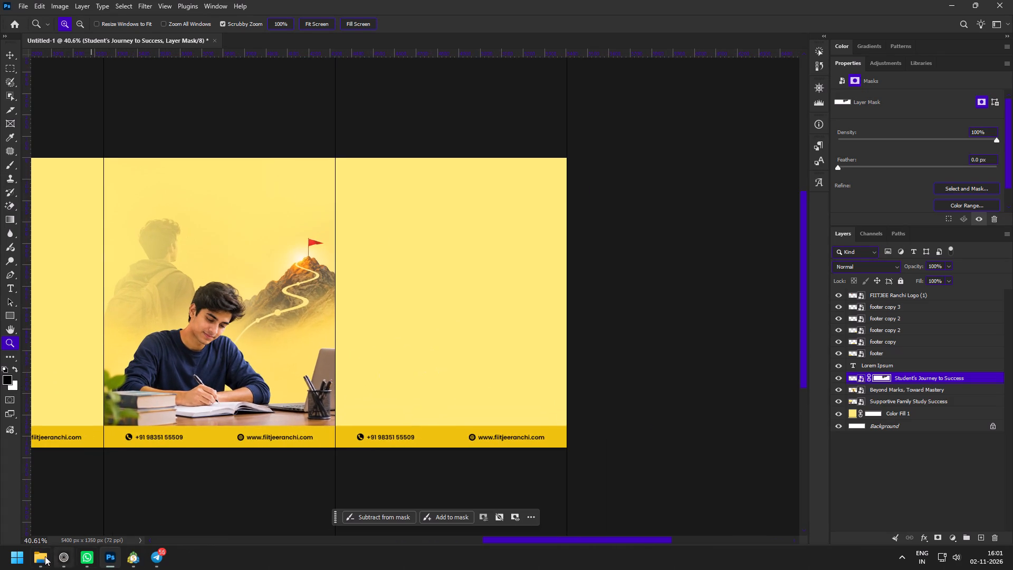
{"action": "left_click", "coordinate": [34, 563]}
{"action": "left_click_drag", "start_coordinate": [227, 89], "coordinate": [780, 101]}
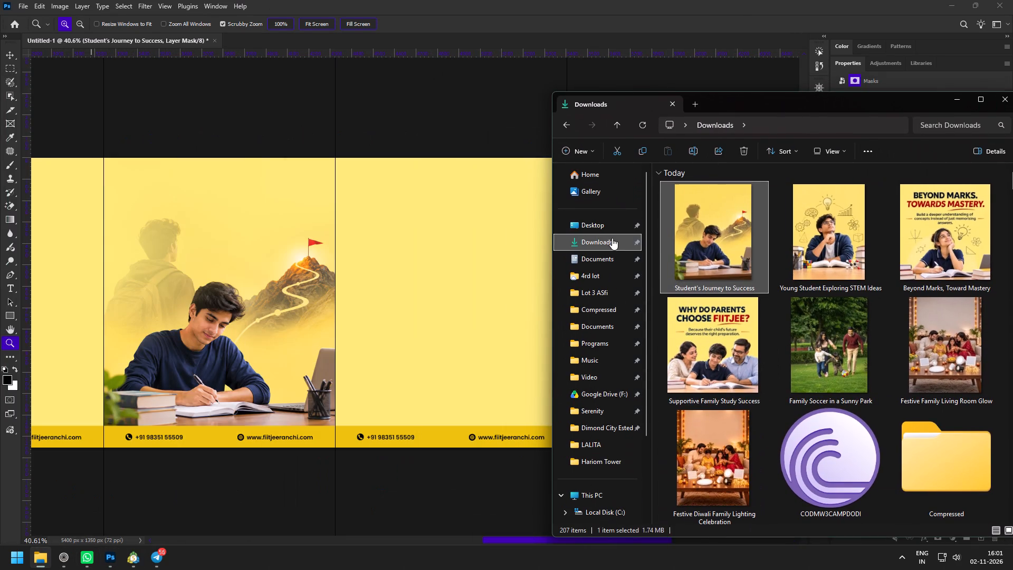
{"action": "left_click", "coordinate": [611, 239]}
{"action": "left_click", "coordinate": [691, 228]}
{"action": "left_click_drag", "start_coordinate": [727, 239], "coordinate": [482, 254]}
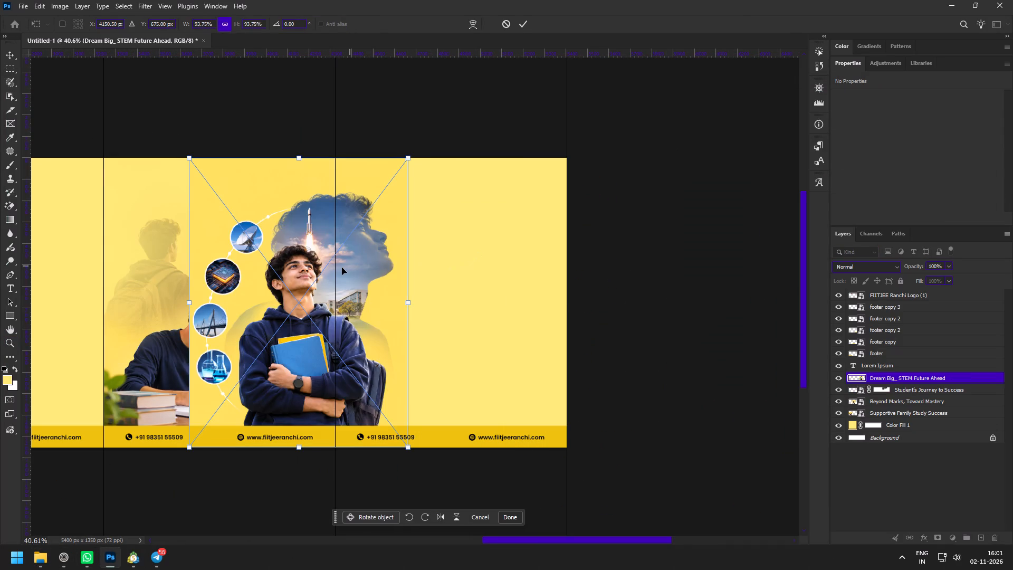
Fit the placed image into the fifth panel at 864 × 1140 px, centred in the panel with its base behind the footer.
{"action": "left_click_drag", "start_coordinate": [343, 268], "coordinate": [489, 274]}
{"action": "left_click_drag", "start_coordinate": [445, 156], "coordinate": [445, 165]}
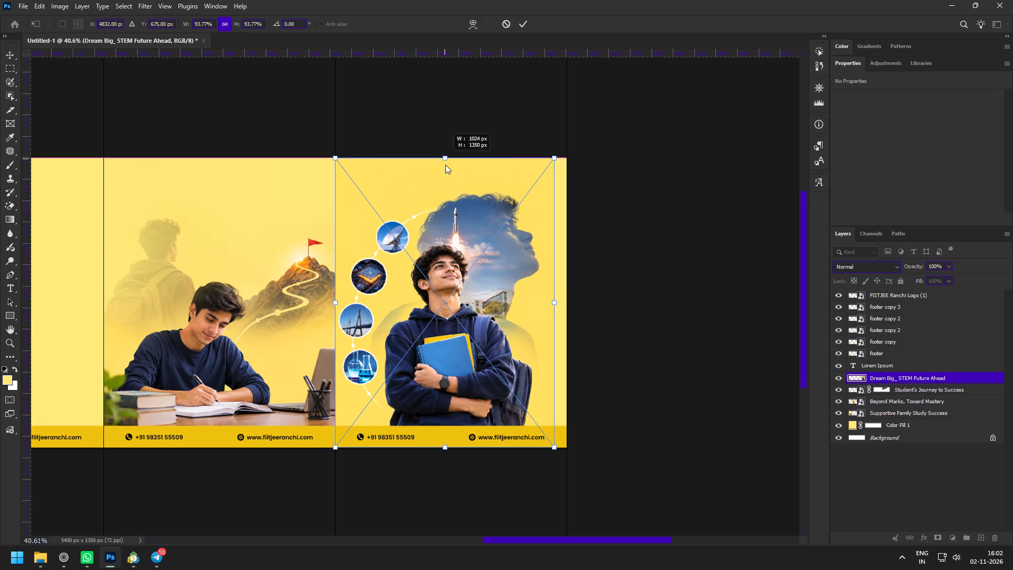
{"action": "left_click_drag", "start_coordinate": [445, 165], "coordinate": [443, 216]}
{"action": "left_click_drag", "start_coordinate": [456, 307], "coordinate": [472, 308], "text": "shift"}
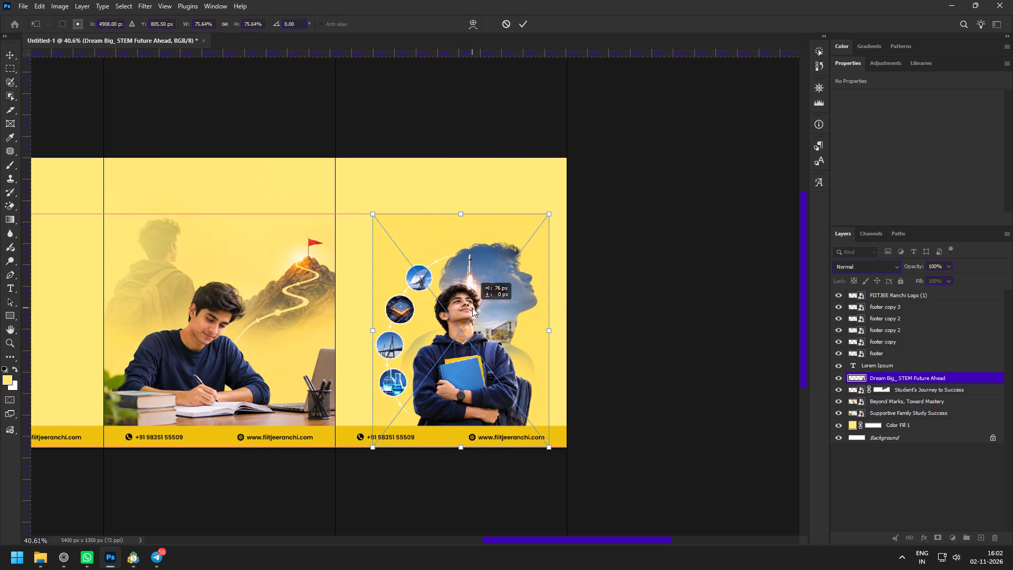
{"action": "left_click_drag", "start_coordinate": [472, 308], "coordinate": [490, 309], "text": "shift"}
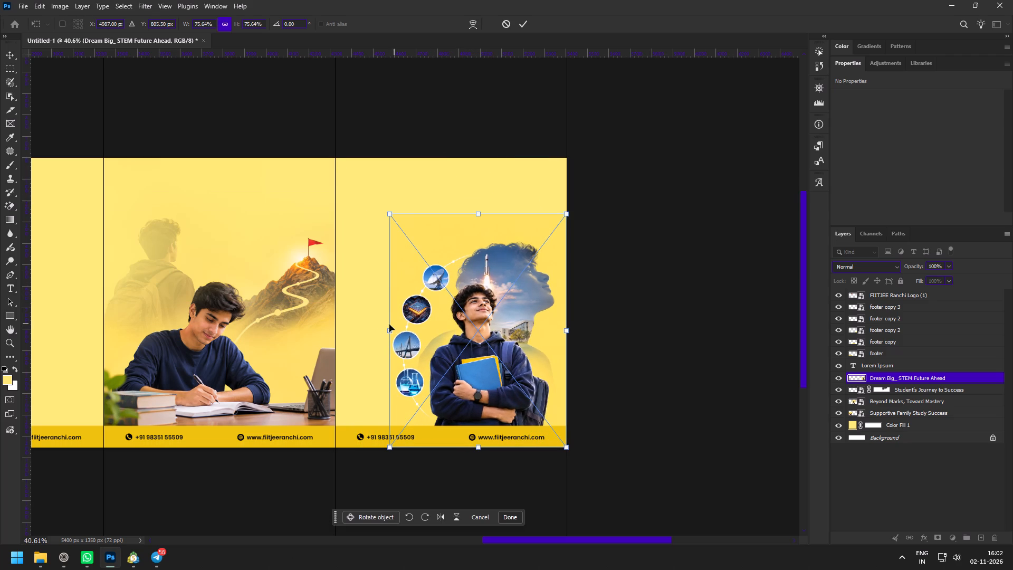
{"action": "left_click_drag", "start_coordinate": [394, 333], "coordinate": [340, 335]}
{"action": "left_click_drag", "start_coordinate": [486, 342], "coordinate": [485, 337], "text": "shift"}
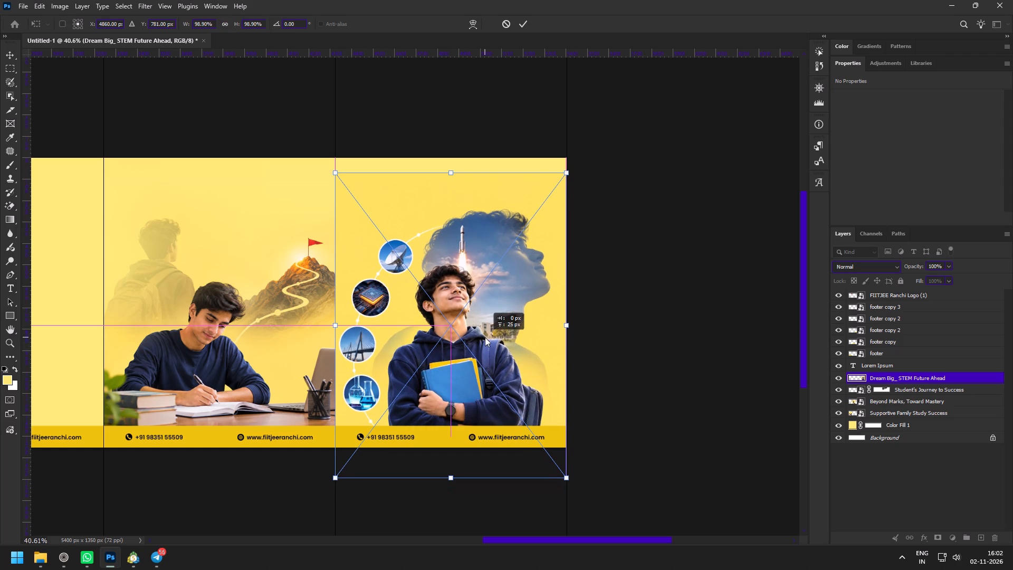
{"action": "left_click_drag", "start_coordinate": [485, 337], "coordinate": [485, 307], "text": "shift"}
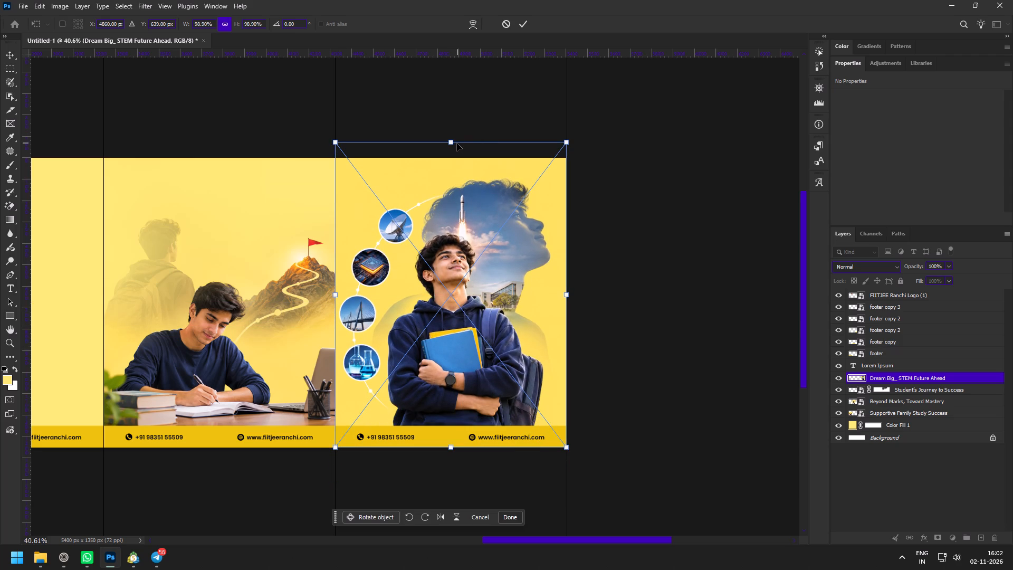
{"action": "left_click_drag", "start_coordinate": [455, 144], "coordinate": [440, 204]}
{"action": "left_click", "coordinate": [521, 23]}
Examine how the fifth panel's image sits on the yellow background and beside the neighbouring panels.
{"action": "key", "text": "z"}
{"action": "left_click_drag", "start_coordinate": [415, 298], "coordinate": [443, 314]}
{"action": "key", "text": "v"}
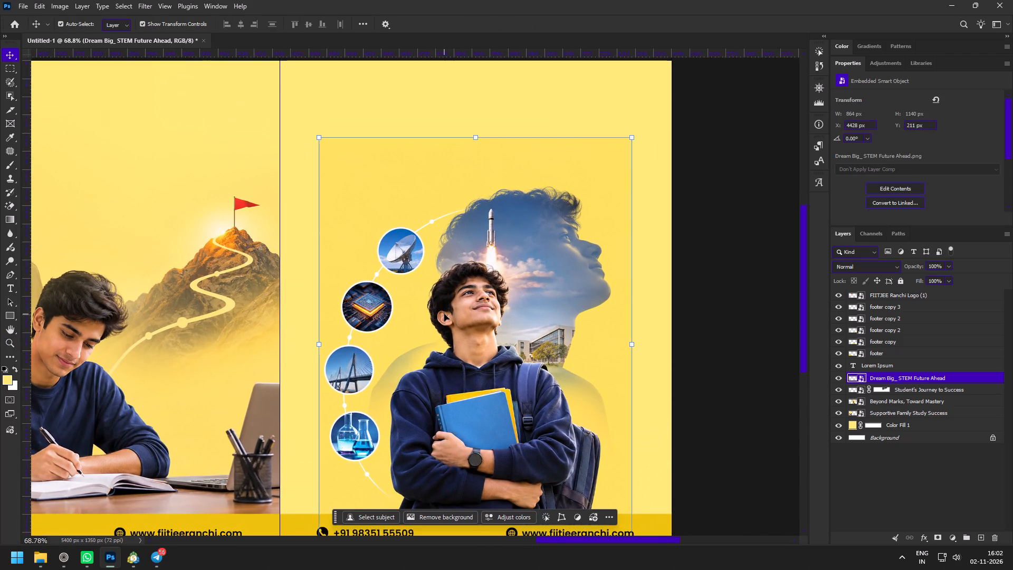
{"action": "key", "text": "space"}
{"action": "left_click_drag", "start_coordinate": [448, 332], "coordinate": [435, 288]}
{"action": "key", "text": "z"}
{"action": "left_click_drag", "start_coordinate": [438, 296], "coordinate": [417, 291]}
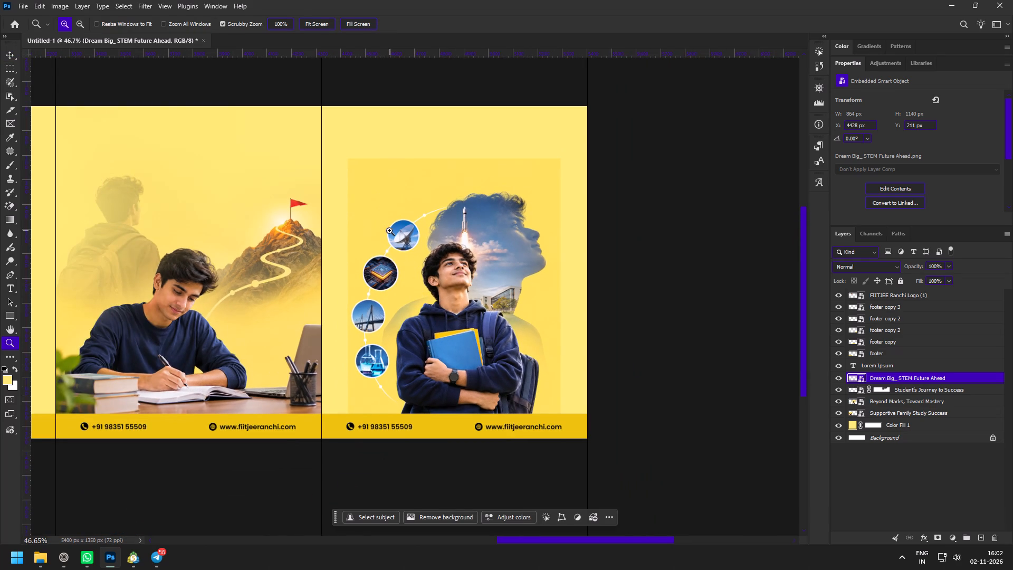
{"action": "key", "text": "space"}
{"action": "key", "text": "space"}
{"action": "key", "text": "space"}
{"action": "key", "text": "space"}
{"action": "key", "text": "space"}
{"action": "key", "text": "space"}
{"action": "key", "text": "space"}
{"action": "key", "text": "space"}
{"action": "key", "text": "space"}
{"action": "key", "text": "space"}
{"action": "key", "text": "space"}
{"action": "key", "text": "space"}
{"action": "key", "text": "space"}
{"action": "key", "text": "space"}
{"action": "key", "text": "space"}
{"action": "key", "text": "space"}
{"action": "key", "text": "space"}
{"action": "key", "text": "space"}
{"action": "key", "text": "space"}
{"action": "key", "text": "space"}
{"action": "left_click_drag", "start_coordinate": [347, 267], "coordinate": [520, 263]}
{"action": "left_click_drag", "start_coordinate": [520, 263], "coordinate": [580, 262]}
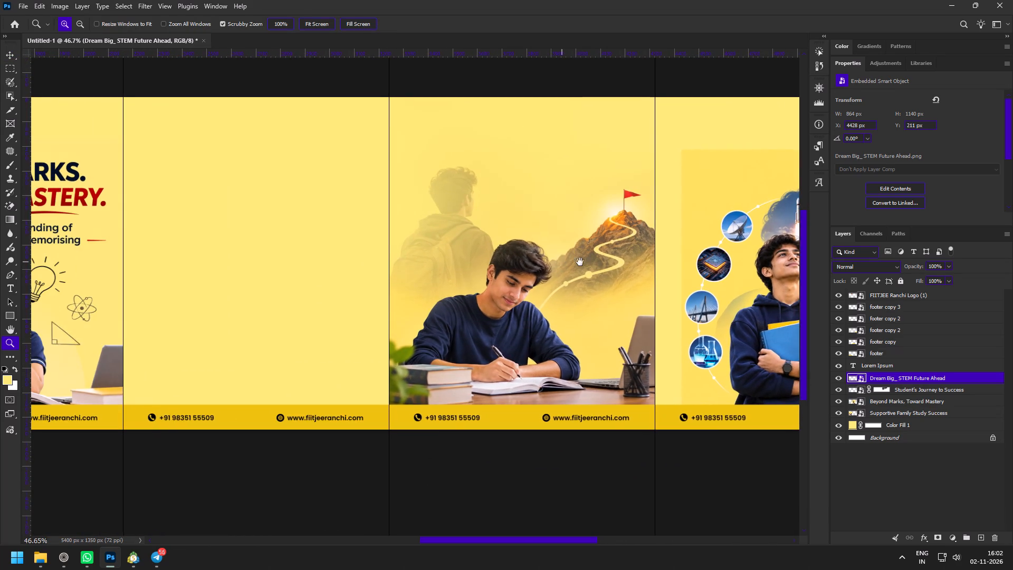
{"action": "left_click_drag", "start_coordinate": [580, 262], "coordinate": [540, 264]}
{"action": "left_click_drag", "start_coordinate": [556, 263], "coordinate": [531, 264]}
Add a layer mask to the fifth panel's image and brush black at 30% opacity along its top edge to blend it.
{"action": "left_click_drag", "start_coordinate": [612, 216], "coordinate": [632, 237]}
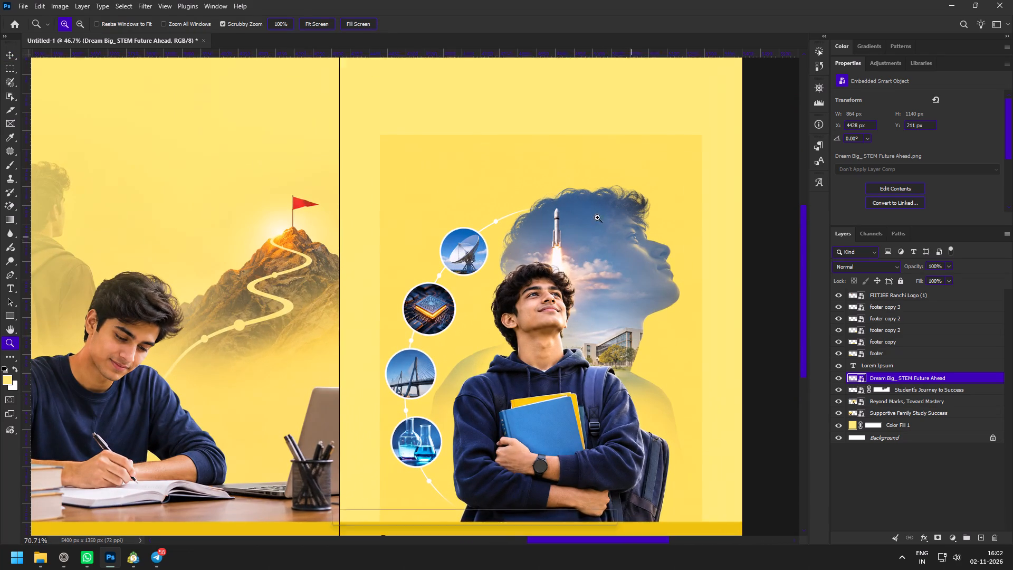
{"action": "key", "text": "v"}
{"action": "left_click", "coordinate": [471, 163]}
{"action": "left_click", "coordinate": [938, 535]}
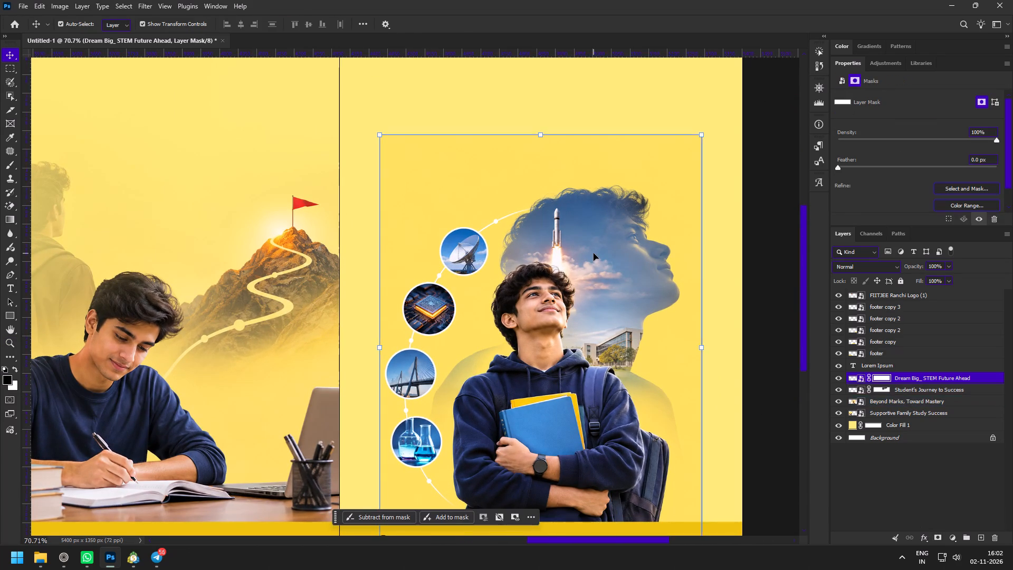
{"action": "key", "text": "b"}
{"action": "right_click_drag", "start_coordinate": [438, 163], "coordinate": [379, 143], "text": "alt"}
{"action": "left_click_drag", "start_coordinate": [356, 130], "coordinate": [661, 111]}
{"action": "left_click_drag", "start_coordinate": [607, 119], "coordinate": [315, 154]}
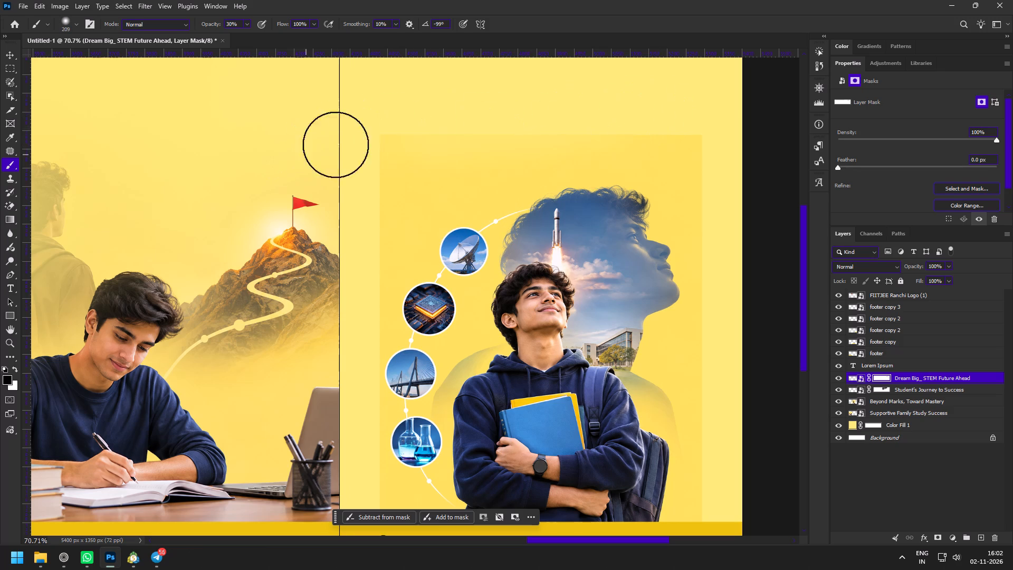
{"action": "left_click_drag", "start_coordinate": [343, 144], "coordinate": [738, 126]}
{"action": "left_click_drag", "start_coordinate": [599, 129], "coordinate": [314, 145]}
{"action": "left_click_drag", "start_coordinate": [426, 136], "coordinate": [782, 126]}
{"action": "left_click_drag", "start_coordinate": [678, 125], "coordinate": [383, 132]}
{"action": "left_click_drag", "start_coordinate": [408, 126], "coordinate": [757, 131]}
{"action": "left_click_drag", "start_coordinate": [565, 127], "coordinate": [297, 145]}
{"action": "left_click_drag", "start_coordinate": [311, 144], "coordinate": [807, 145]}
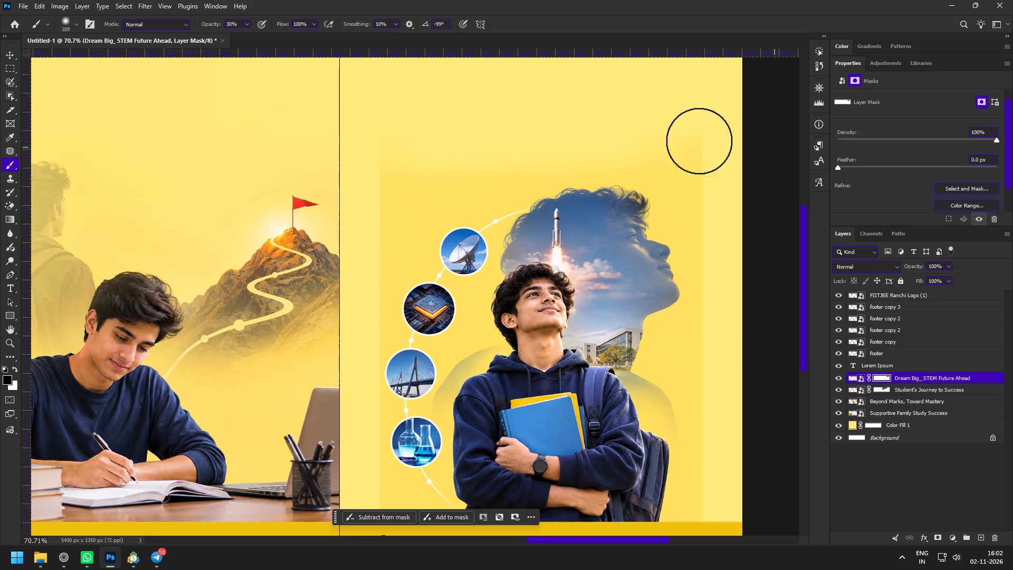
Brush the mask over the image's upper-right corner and down its full right edge to fade it into the yellow.
{"action": "left_click_drag", "start_coordinate": [633, 129], "coordinate": [826, 181]}
{"action": "left_click_drag", "start_coordinate": [638, 129], "coordinate": [834, 170]}
{"action": "left_click_drag", "start_coordinate": [621, 128], "coordinate": [825, 166]}
{"action": "left_click_drag", "start_coordinate": [681, 126], "coordinate": [753, 280]}
{"action": "left_click_drag", "start_coordinate": [702, 136], "coordinate": [715, 312]}
{"action": "left_click_drag", "start_coordinate": [705, 140], "coordinate": [726, 394]}
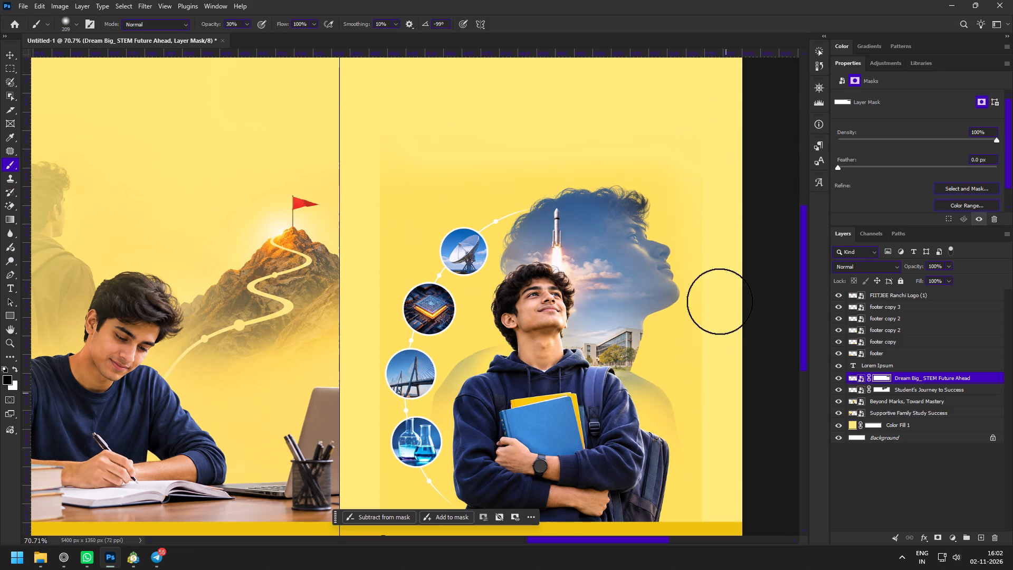
{"action": "left_click_drag", "start_coordinate": [717, 184], "coordinate": [720, 417]}
{"action": "left_click_drag", "start_coordinate": [714, 171], "coordinate": [714, 455]}
{"action": "left_click_drag", "start_coordinate": [717, 253], "coordinate": [721, 489]}
{"action": "left_click_drag", "start_coordinate": [728, 322], "coordinate": [729, 525]}
{"action": "left_click_drag", "start_coordinate": [727, 356], "coordinate": [724, 527]}
{"action": "left_click_drag", "start_coordinate": [724, 393], "coordinate": [722, 532]}
{"action": "left_click_drag", "start_coordinate": [721, 424], "coordinate": [721, 521]}
{"action": "left_click_drag", "start_coordinate": [718, 463], "coordinate": [719, 507]}
{"action": "left_click_drag", "start_coordinate": [719, 454], "coordinate": [723, 511]}
{"action": "left_click_drag", "start_coordinate": [721, 443], "coordinate": [724, 535]}
{"action": "left_click_drag", "start_coordinate": [731, 413], "coordinate": [731, 549]}
{"action": "left_click_drag", "start_coordinate": [731, 348], "coordinate": [727, 534]}
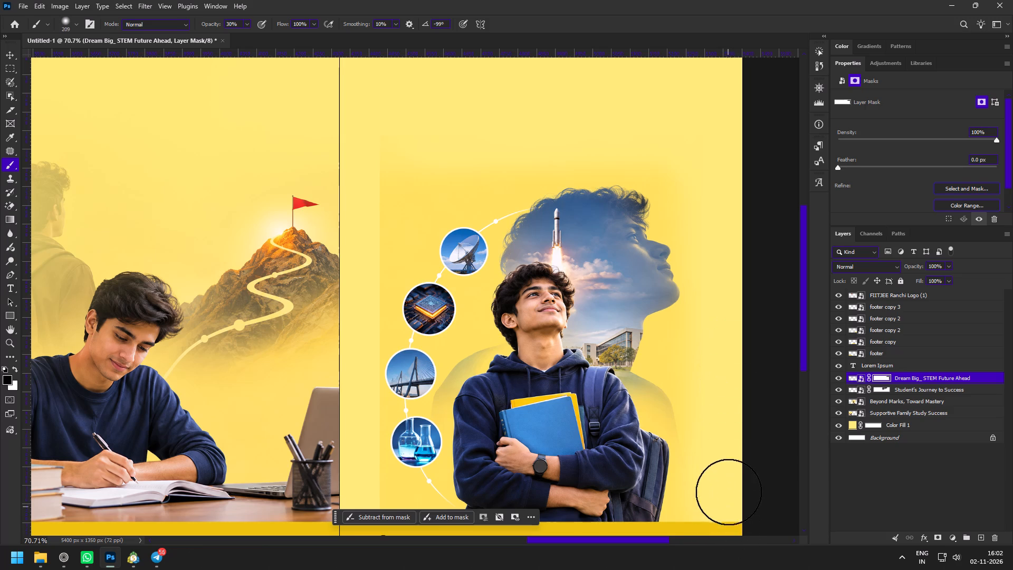
Brush the mask down the upper part of the image's left edge, beside the satellite dish and chip circles.
{"action": "left_click_drag", "start_coordinate": [403, 141], "coordinate": [369, 290]}
{"action": "left_click_drag", "start_coordinate": [376, 151], "coordinate": [356, 285]}
{"action": "left_click_drag", "start_coordinate": [380, 156], "coordinate": [354, 294]}
{"action": "left_click_drag", "start_coordinate": [363, 148], "coordinate": [357, 279]}
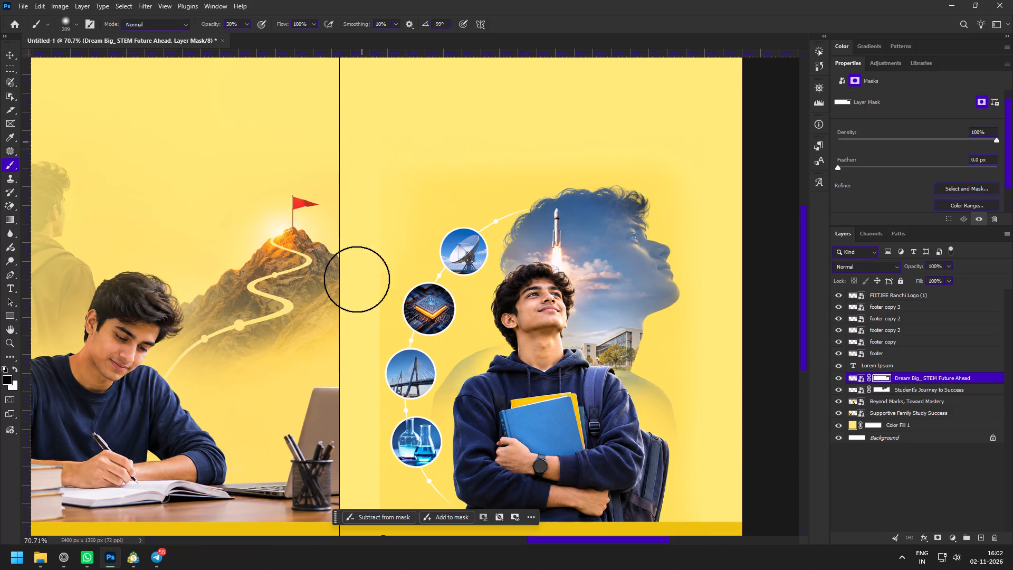
{"action": "left_click_drag", "start_coordinate": [357, 279], "coordinate": [348, 310]}
{"action": "left_click_drag", "start_coordinate": [374, 159], "coordinate": [350, 284]}
{"action": "left_click_drag", "start_coordinate": [370, 170], "coordinate": [347, 309]}
{"action": "left_click_drag", "start_coordinate": [355, 242], "coordinate": [345, 328]}
{"action": "left_click_drag", "start_coordinate": [364, 252], "coordinate": [331, 380]}
Reduce the brush to 120 px and mask the left edge beside the chip, bridge and flask circles, down towards the footer.
{"action": "key", "text": "space"}
{"action": "left_click_drag", "start_coordinate": [346, 367], "coordinate": [517, 303]}
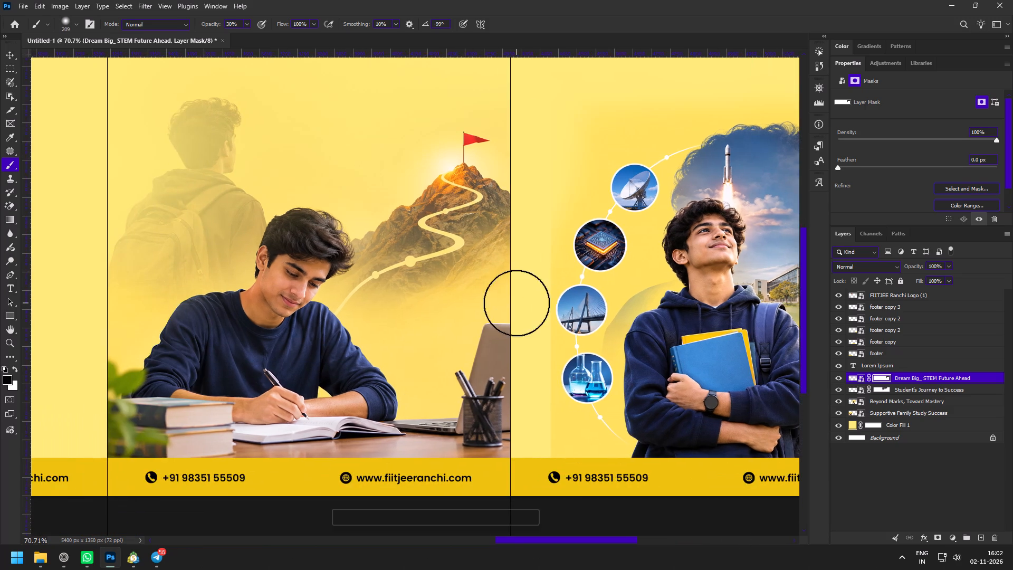
{"action": "key", "text": "z"}
{"action": "left_click_drag", "start_coordinate": [576, 316], "coordinate": [590, 337]}
{"action": "left_click_drag", "start_coordinate": [569, 321], "coordinate": [581, 331]}
{"action": "key", "text": "b"}
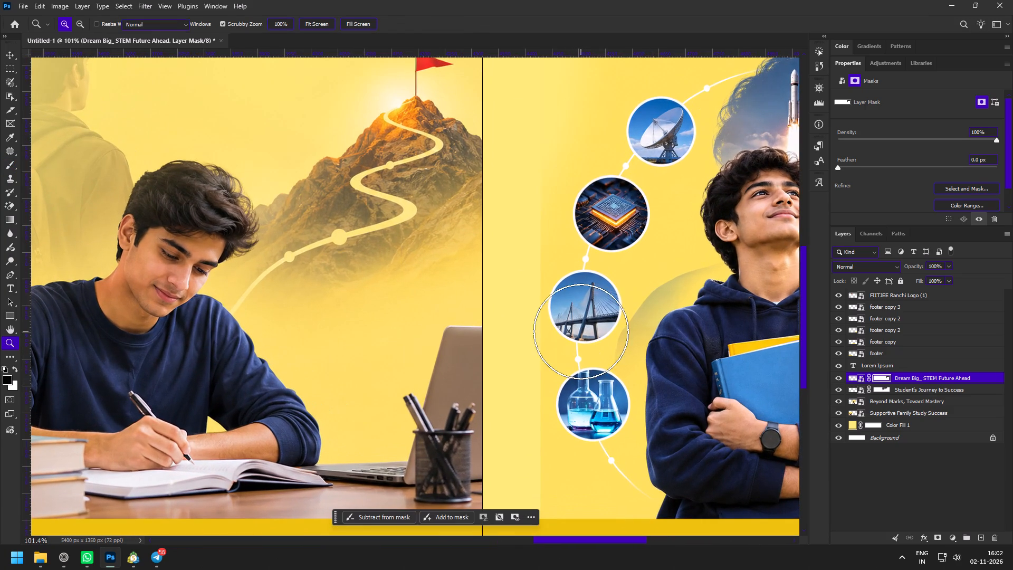
{"action": "key", "text": "space"}
{"action": "key", "text": "space"}
{"action": "key", "text": "space"}
{"action": "key", "text": "space"}
{"action": "left_click_drag", "start_coordinate": [560, 353], "coordinate": [502, 319]}
{"action": "right_click_drag", "start_coordinate": [465, 227], "coordinate": [440, 224], "text": "alt"}
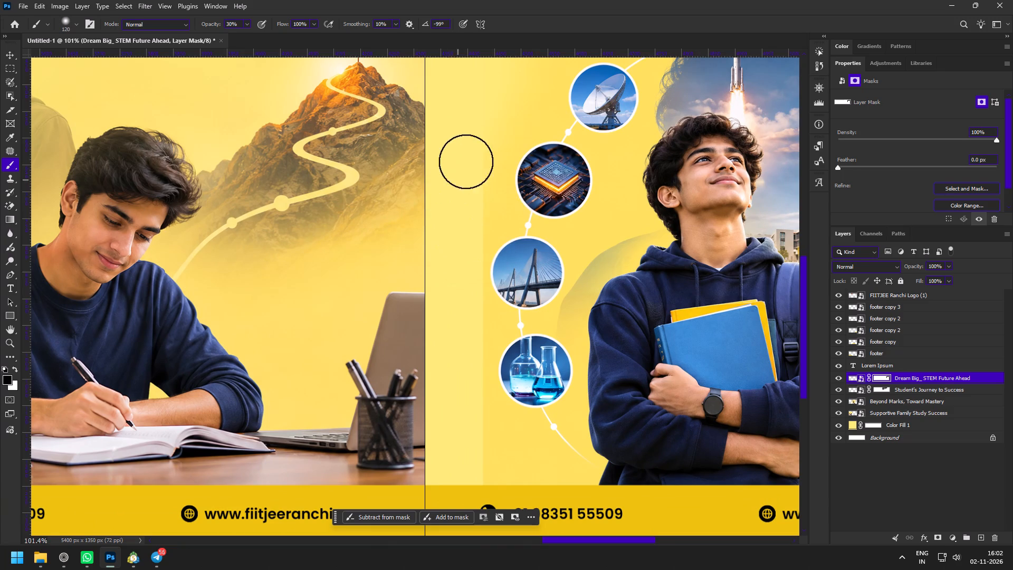
{"action": "left_click_drag", "start_coordinate": [468, 158], "coordinate": [464, 212]}
{"action": "left_click_drag", "start_coordinate": [476, 141], "coordinate": [465, 215]}
{"action": "left_click_drag", "start_coordinate": [470, 138], "coordinate": [459, 234]}
{"action": "left_click_drag", "start_coordinate": [469, 160], "coordinate": [455, 256]}
{"action": "left_click_drag", "start_coordinate": [466, 192], "coordinate": [456, 270]}
{"action": "left_click_drag", "start_coordinate": [464, 205], "coordinate": [454, 291]}
{"action": "left_click_drag", "start_coordinate": [460, 206], "coordinate": [462, 248]}
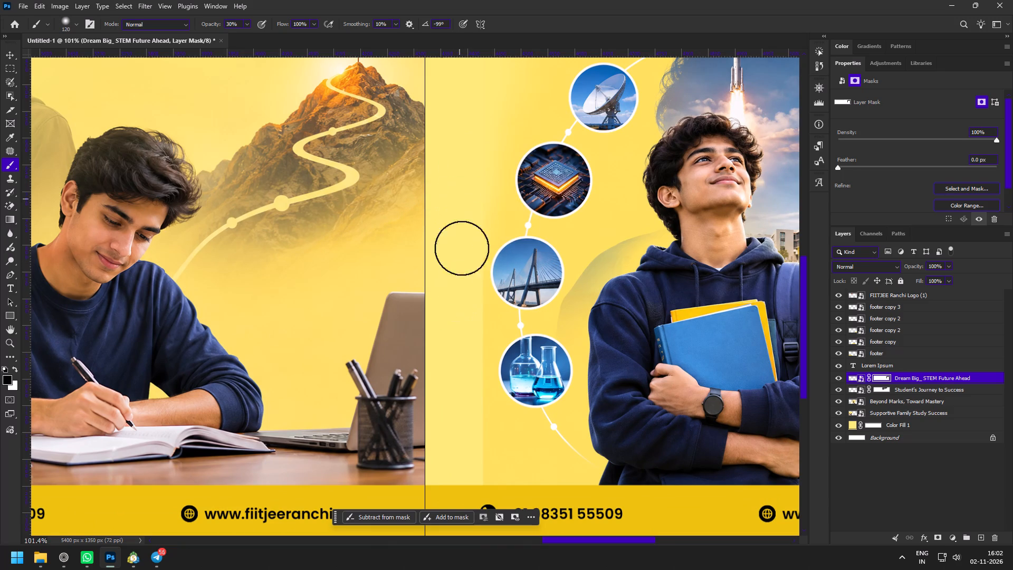
{"action": "left_click_drag", "start_coordinate": [462, 248], "coordinate": [456, 299]}
{"action": "left_click_drag", "start_coordinate": [463, 222], "coordinate": [455, 334]}
{"action": "left_click_drag", "start_coordinate": [454, 247], "coordinate": [455, 339]}
{"action": "left_click_drag", "start_coordinate": [464, 212], "coordinate": [455, 355]}
{"action": "left_click_drag", "start_coordinate": [457, 297], "coordinate": [458, 370]}
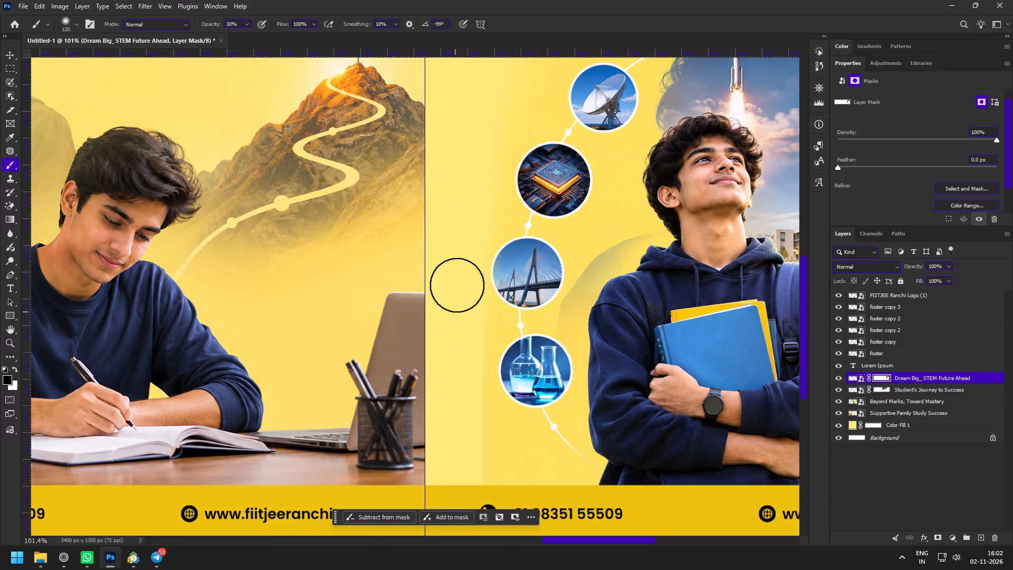
{"action": "left_click_drag", "start_coordinate": [459, 272], "coordinate": [461, 340]}
{"action": "left_click_drag", "start_coordinate": [461, 256], "coordinate": [462, 366]}
{"action": "left_click_drag", "start_coordinate": [464, 315], "coordinate": [464, 382]}
{"action": "left_click_drag", "start_coordinate": [463, 338], "coordinate": [463, 411]}
{"action": "left_click_drag", "start_coordinate": [456, 344], "coordinate": [465, 456]}
{"action": "left_click_drag", "start_coordinate": [453, 363], "coordinate": [473, 460]}
{"action": "left_click_drag", "start_coordinate": [447, 369], "coordinate": [491, 482]}
Brush the mask along the lower left edge down to the footer to soften the remaining transition.
{"action": "key", "text": "space"}
{"action": "key", "text": "space"}
{"action": "left_click_drag", "start_coordinate": [492, 483], "coordinate": [488, 384]}
{"action": "left_click_drag", "start_coordinate": [446, 183], "coordinate": [449, 223]}
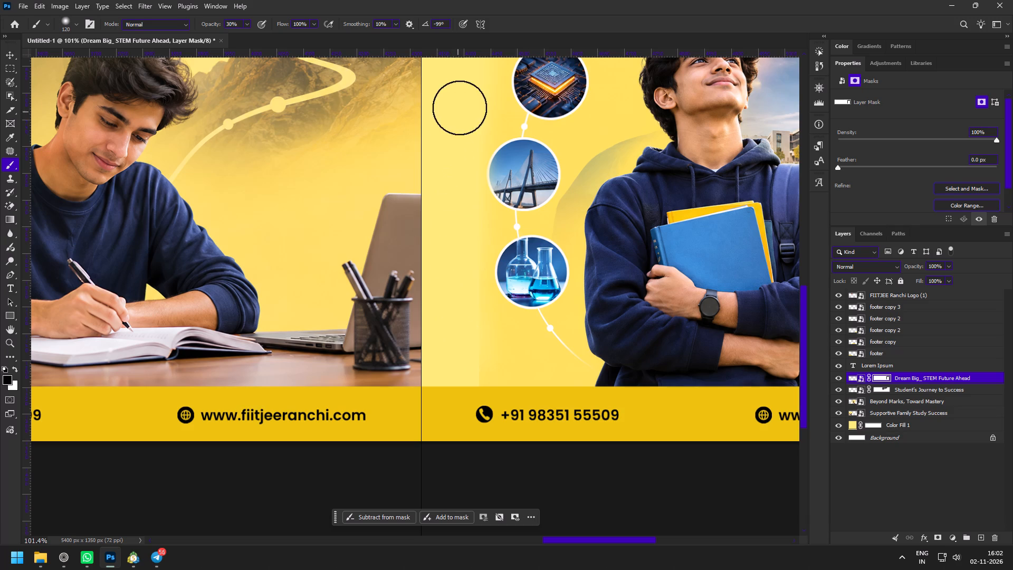
{"action": "left_click_drag", "start_coordinate": [461, 112], "coordinate": [452, 179]}
{"action": "left_click_drag", "start_coordinate": [455, 139], "coordinate": [457, 236]}
{"action": "left_click_drag", "start_coordinate": [454, 191], "coordinate": [456, 249]}
{"action": "left_click_drag", "start_coordinate": [456, 208], "coordinate": [458, 259]}
{"action": "left_click_drag", "start_coordinate": [456, 230], "coordinate": [454, 303]}
{"action": "left_click_drag", "start_coordinate": [451, 255], "coordinate": [463, 362]}
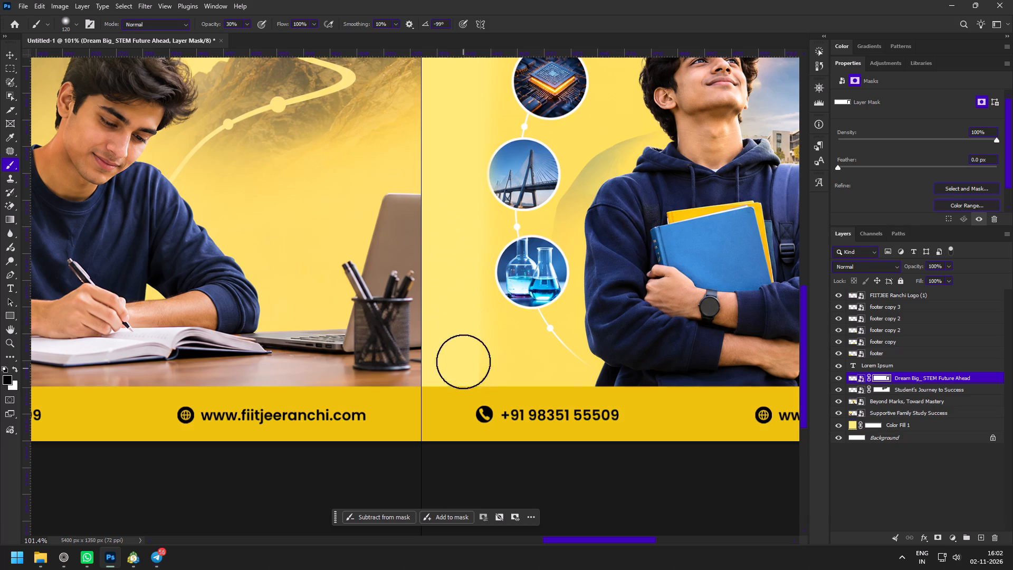
{"action": "left_click_drag", "start_coordinate": [463, 362], "coordinate": [461, 347]}
{"action": "left_click_drag", "start_coordinate": [452, 267], "coordinate": [473, 368]}
{"action": "left_click_drag", "start_coordinate": [453, 300], "coordinate": [492, 386]}
{"action": "left_click_drag", "start_coordinate": [462, 323], "coordinate": [522, 420]}
{"action": "left_click_drag", "start_coordinate": [472, 356], "coordinate": [542, 442]}
Enlarge the brush to 323 px and mask the image's bottom-left corner just above the footer.
{"action": "right_click_drag", "start_coordinate": [453, 372], "coordinate": [508, 392], "text": "alt"}
{"action": "left_click_drag", "start_coordinate": [404, 355], "coordinate": [408, 357]}
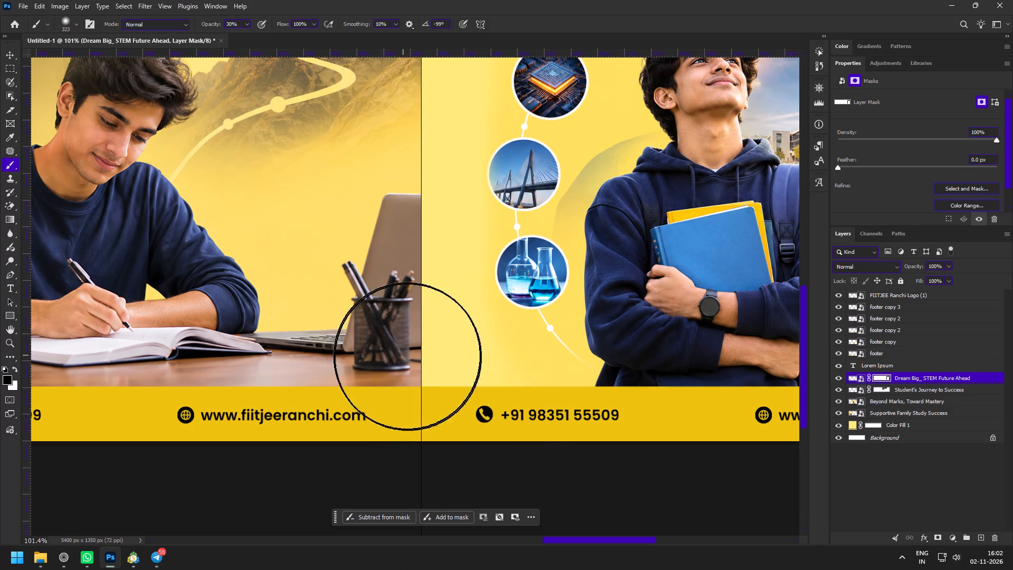
{"action": "left_click_drag", "start_coordinate": [408, 357], "coordinate": [472, 414]}
{"action": "left_click_drag", "start_coordinate": [427, 377], "coordinate": [496, 448]}
{"action": "left_click_drag", "start_coordinate": [437, 385], "coordinate": [530, 472]}
Examine the blended fifth panel alongside the fourth panel.
{"action": "key", "text": "z"}
{"action": "left_click_drag", "start_coordinate": [686, 408], "coordinate": [646, 391]}
{"action": "key", "text": "space"}
{"action": "key", "text": "space"}
{"action": "key", "text": "space"}
{"action": "key", "text": "space"}
{"action": "key", "text": "space"}
{"action": "key", "text": "space"}
{"action": "left_click_drag", "start_coordinate": [695, 367], "coordinate": [567, 378]}
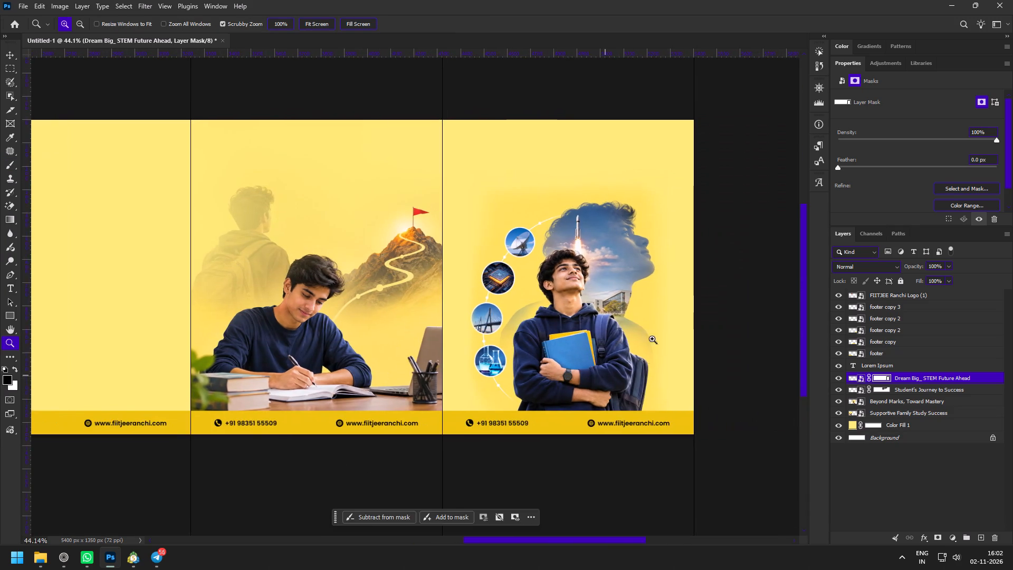
Mask the fifth image's background with the 323 px brush in the yellow area beside the silhouette's chin and neck.
{"action": "key", "text": "z"}
{"action": "left_click_drag", "start_coordinate": [607, 259], "coordinate": [631, 285]}
{"action": "left_click_drag", "start_coordinate": [710, 308], "coordinate": [731, 327]}
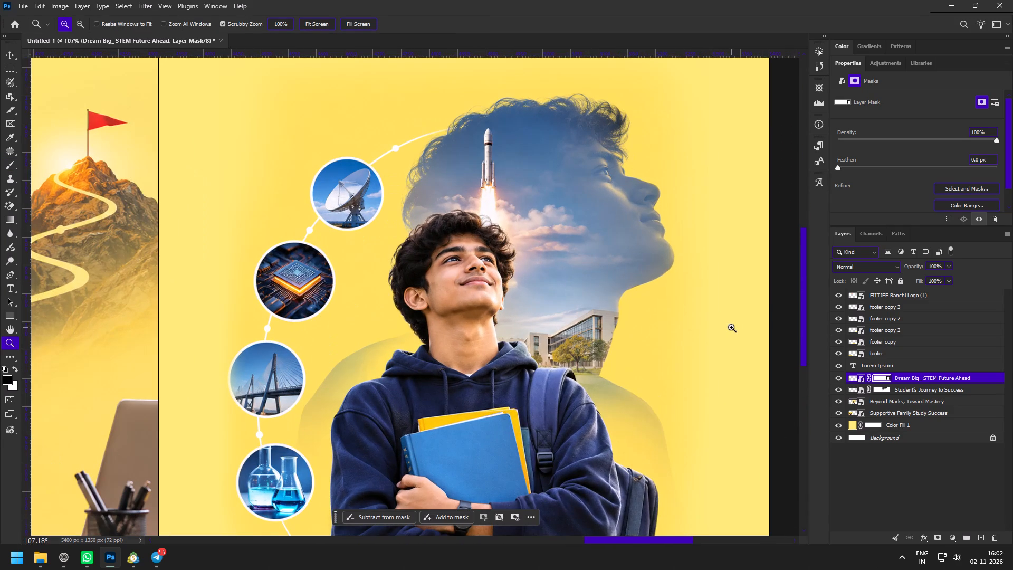
{"action": "key", "text": "b"}
{"action": "left_click_drag", "start_coordinate": [714, 350], "coordinate": [709, 350]}
{"action": "left_click", "coordinate": [690, 356]}
{"action": "left_click", "coordinate": [689, 337]}
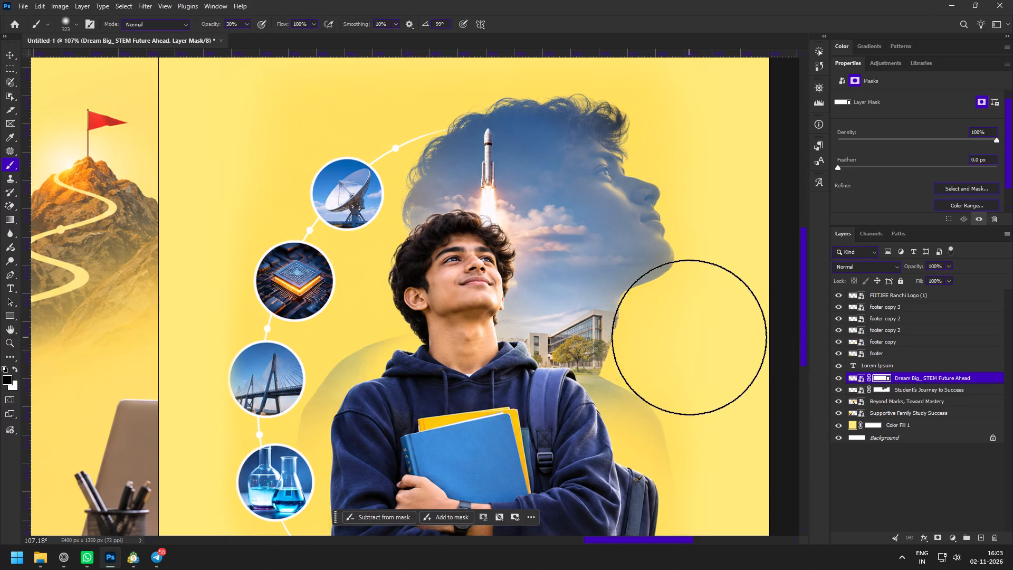
{"action": "left_click", "coordinate": [683, 337]}
{"action": "left_click", "coordinate": [678, 338]}
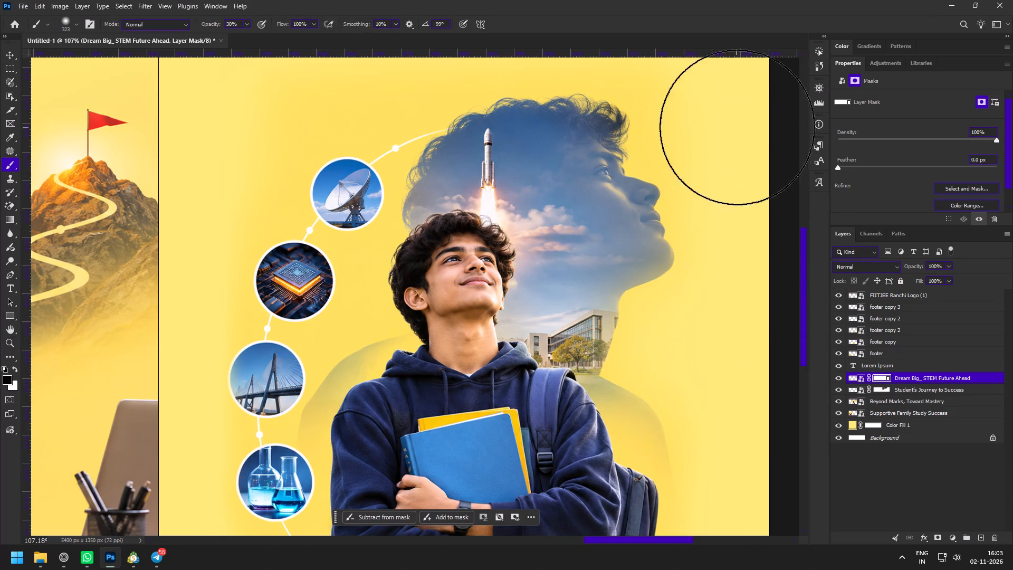
Brush the fifth image's mask above the head silhouette and satellite circle to soften its upper edge into the yellow background.
{"action": "key", "text": "space"}
{"action": "key", "text": "space"}
{"action": "key", "text": "space"}
{"action": "left_click_drag", "start_coordinate": [730, 175], "coordinate": [718, 324]}
{"action": "left_click_drag", "start_coordinate": [701, 245], "coordinate": [427, 204]}
{"action": "left_click_drag", "start_coordinate": [400, 199], "coordinate": [404, 199]}
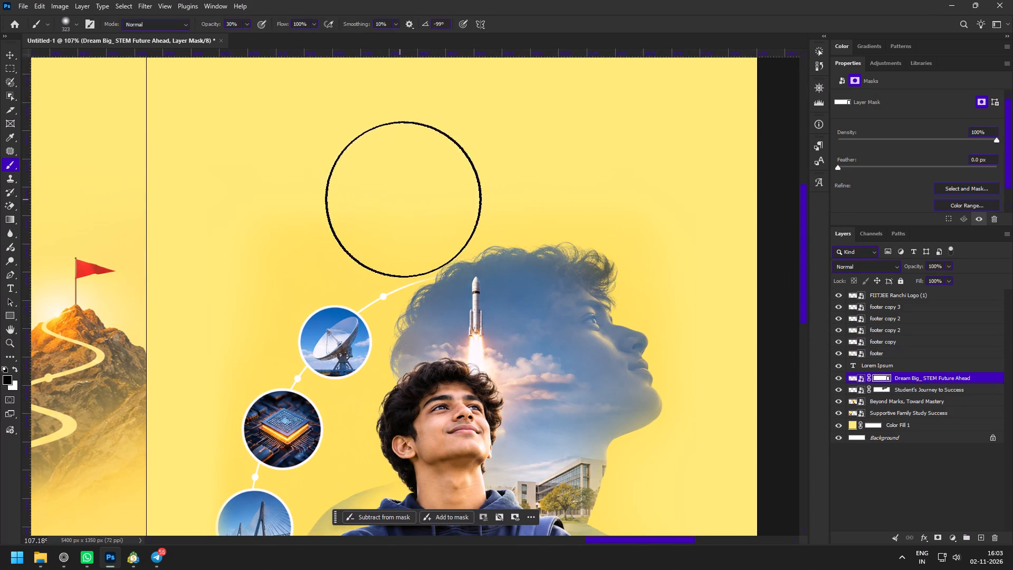
{"action": "left_click_drag", "start_coordinate": [404, 199], "coordinate": [474, 173]}
{"action": "left_click_drag", "start_coordinate": [359, 208], "coordinate": [407, 180]}
{"action": "left_click_drag", "start_coordinate": [271, 219], "coordinate": [446, 168]}
{"action": "left_click_drag", "start_coordinate": [269, 218], "coordinate": [509, 158]}
Open the contents of the Beyond Marks, Toward Mastery smart object from the second panel.
{"action": "key", "text": "z"}
{"action": "left_click_drag", "start_coordinate": [624, 234], "coordinate": [582, 215]}
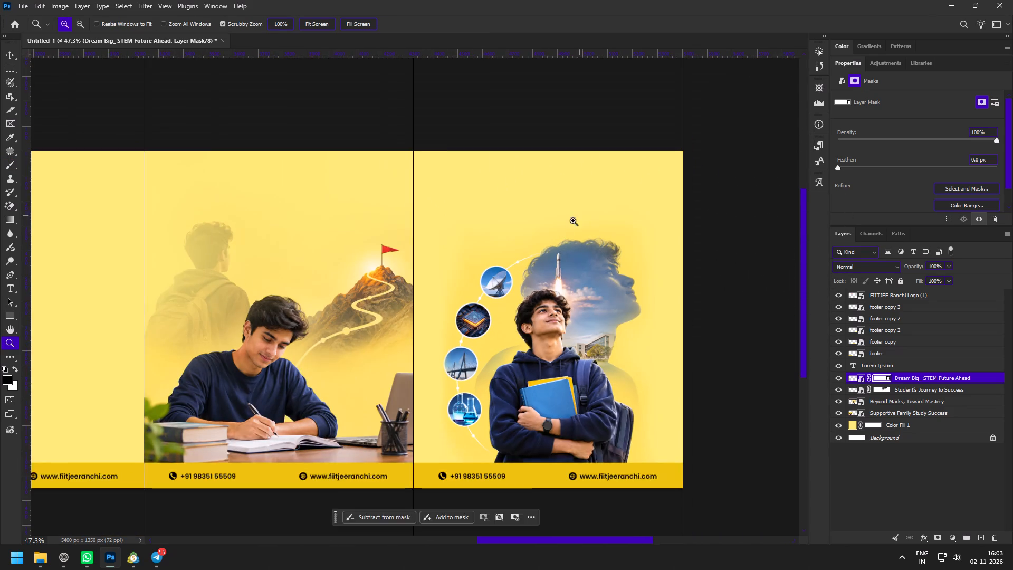
{"action": "key", "text": "space"}
{"action": "key", "text": "space"}
{"action": "left_click_drag", "start_coordinate": [585, 237], "coordinate": [674, 236]}
{"action": "key", "text": "space"}
{"action": "key", "text": "space"}
{"action": "key", "text": "space"}
{"action": "key", "text": "space"}
{"action": "key", "text": "space"}
{"action": "key", "text": "space"}
{"action": "key", "text": "space"}
{"action": "key", "text": "space"}
{"action": "key", "text": "space"}
{"action": "key", "text": "space"}
{"action": "key", "text": "space"}
{"action": "key", "text": "space"}
{"action": "key", "text": "space"}
{"action": "key", "text": "space"}
{"action": "key", "text": "space"}
{"action": "key", "text": "space"}
{"action": "key", "text": "space"}
{"action": "key", "text": "space"}
{"action": "key", "text": "space"}
{"action": "key", "text": "space"}
{"action": "left_click_drag", "start_coordinate": [392, 278], "coordinate": [558, 279]}
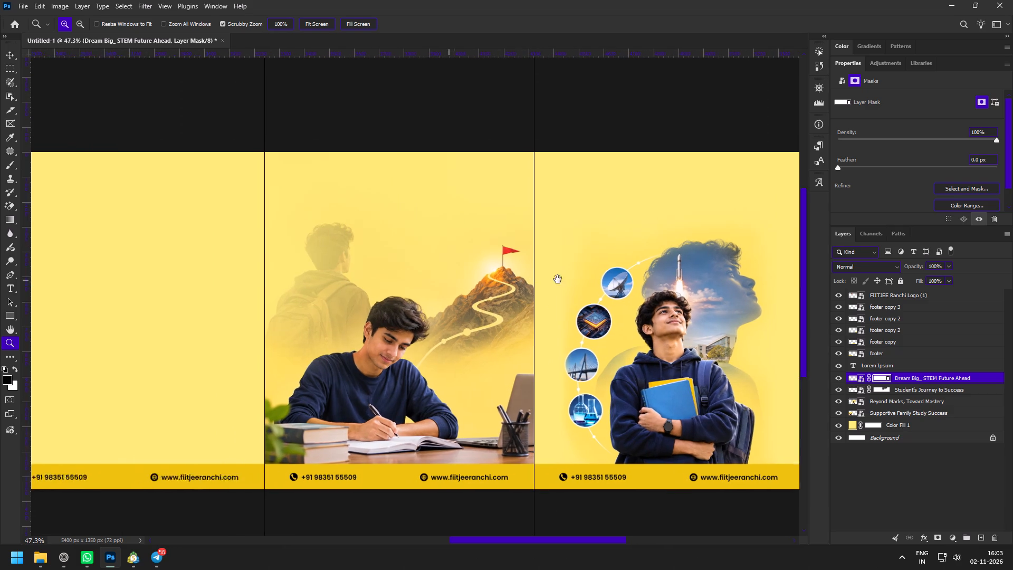
{"action": "left_click_drag", "start_coordinate": [558, 279], "coordinate": [542, 279]}
{"action": "left_click_drag", "start_coordinate": [402, 296], "coordinate": [617, 286]}
{"action": "left_click_drag", "start_coordinate": [690, 215], "coordinate": [707, 258]}
{"action": "key", "text": "v"}
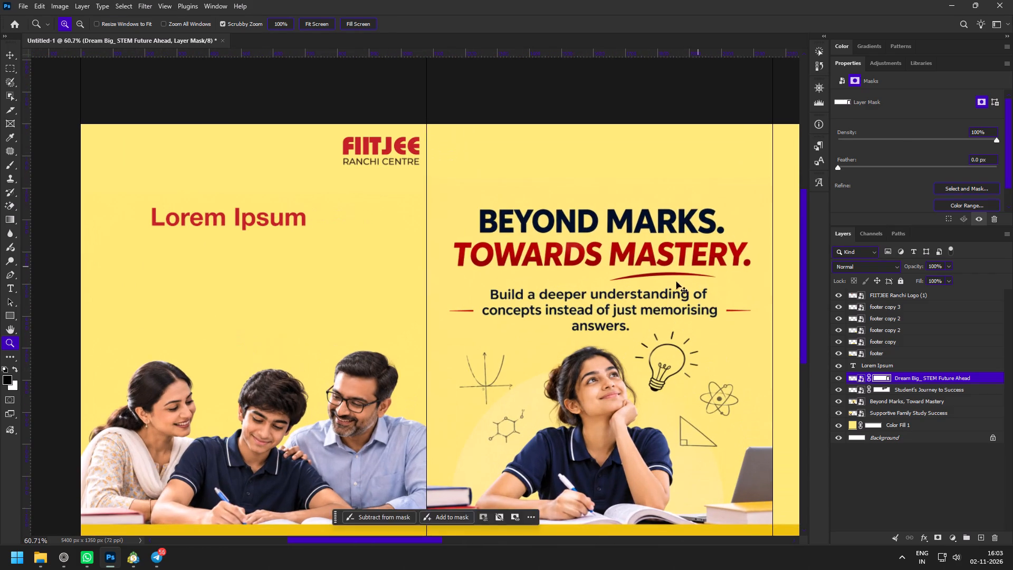
{"action": "left_click", "coordinate": [629, 309]}
{"action": "double_click", "coordinate": [854, 402]}
Select the headline and supporting text above the girl and remove them with a Content-Aware fill, followed by the yellow foreground fill.
{"action": "key", "text": "z"}
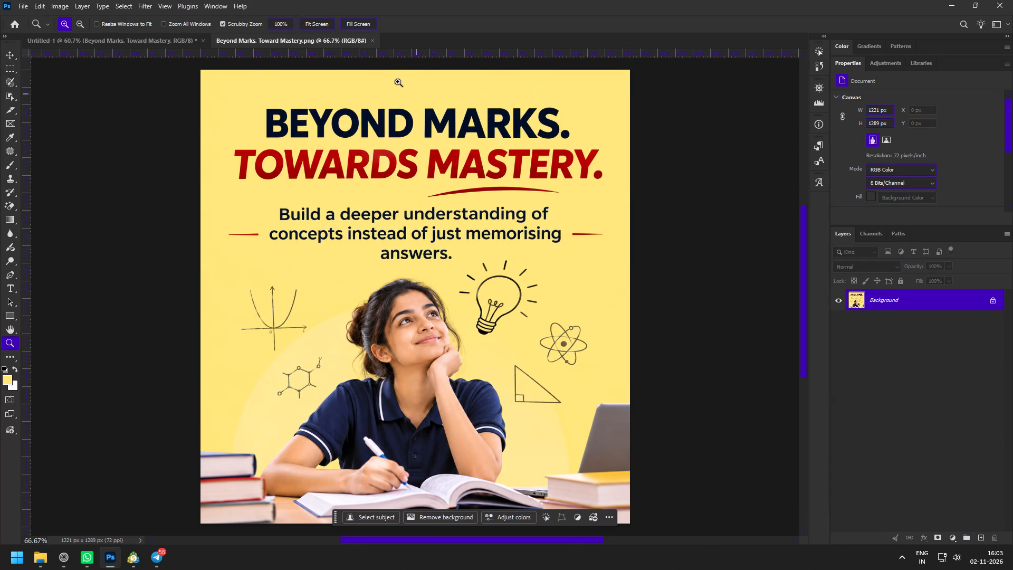
{"action": "left_click_drag", "start_coordinate": [398, 84], "coordinate": [420, 115]}
{"action": "key", "text": "space"}
{"action": "left_click_drag", "start_coordinate": [415, 124], "coordinate": [402, 149]}
{"action": "left_click", "coordinate": [9, 68]}
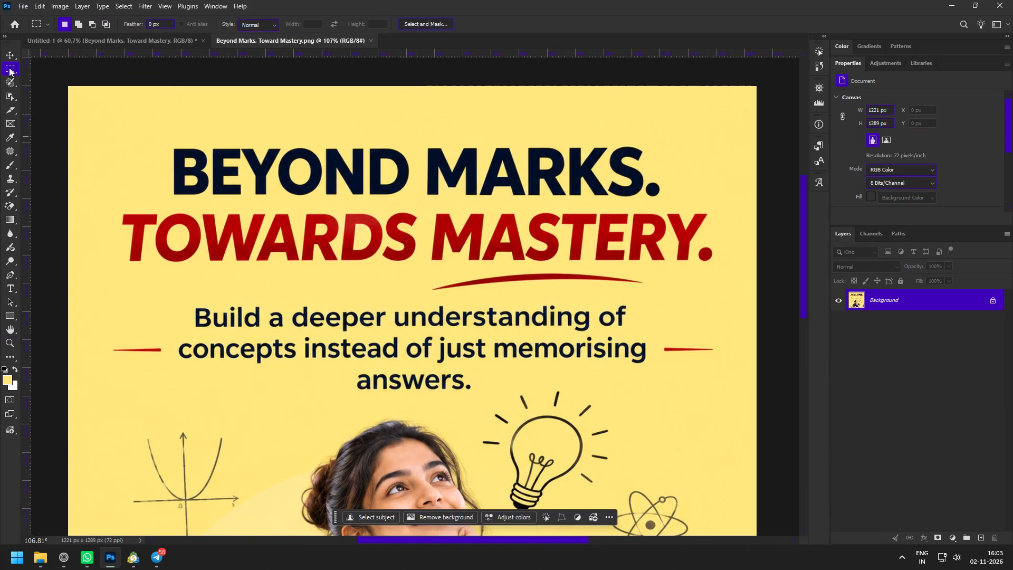
{"action": "left_click_drag", "start_coordinate": [94, 119], "coordinate": [740, 397]}
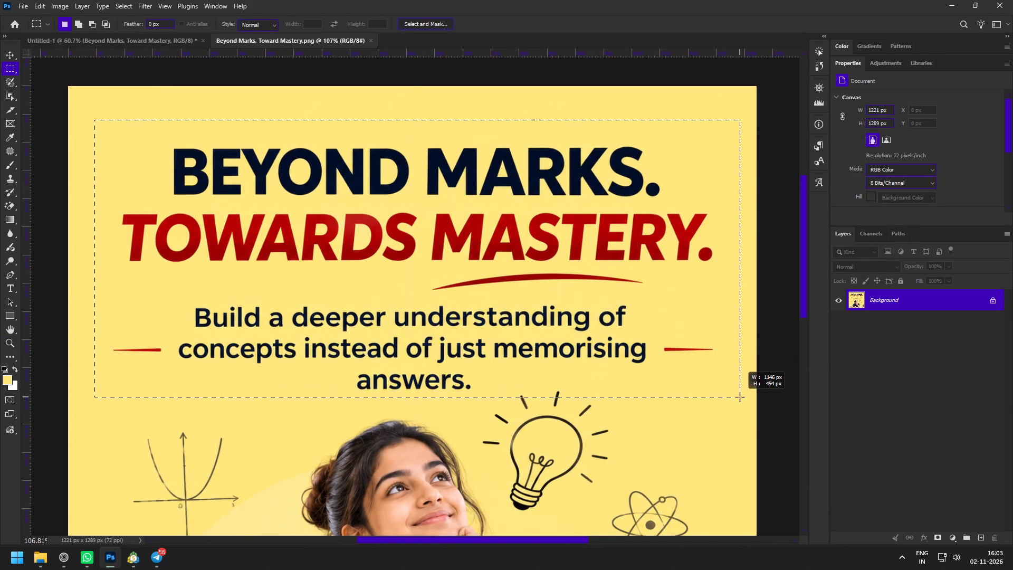
{"action": "left_click_drag", "start_coordinate": [740, 397], "coordinate": [740, 389]}
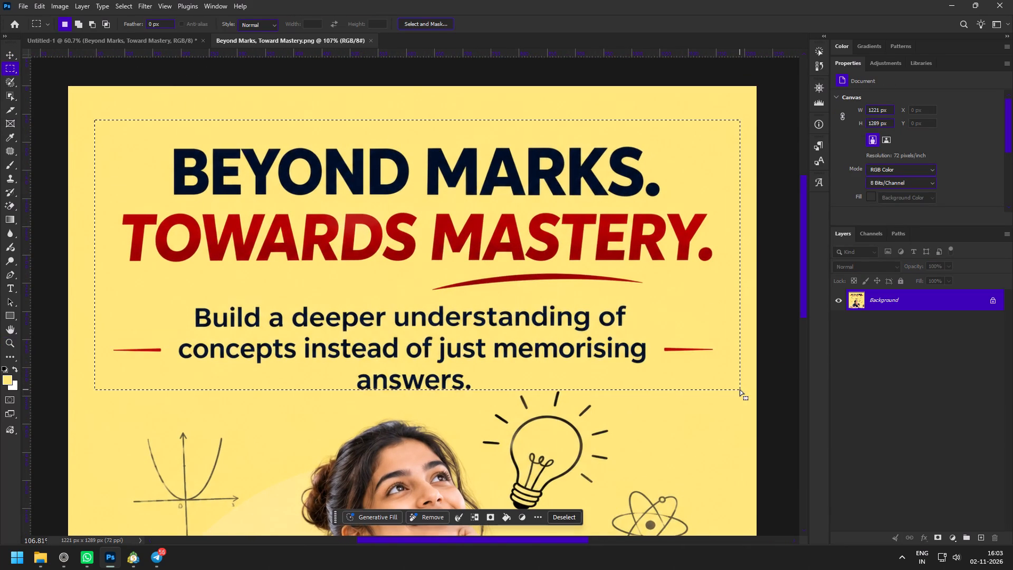
{"action": "key", "text": "shift+BackSpace"}
{"action": "key", "text": "Return"}
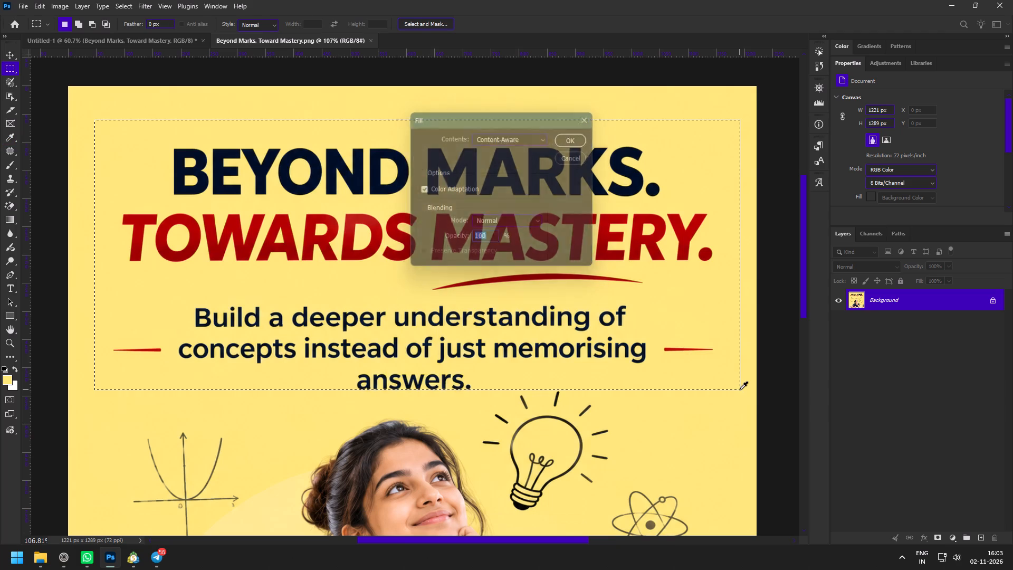
{"action": "key", "text": "alt+BackSpace"}
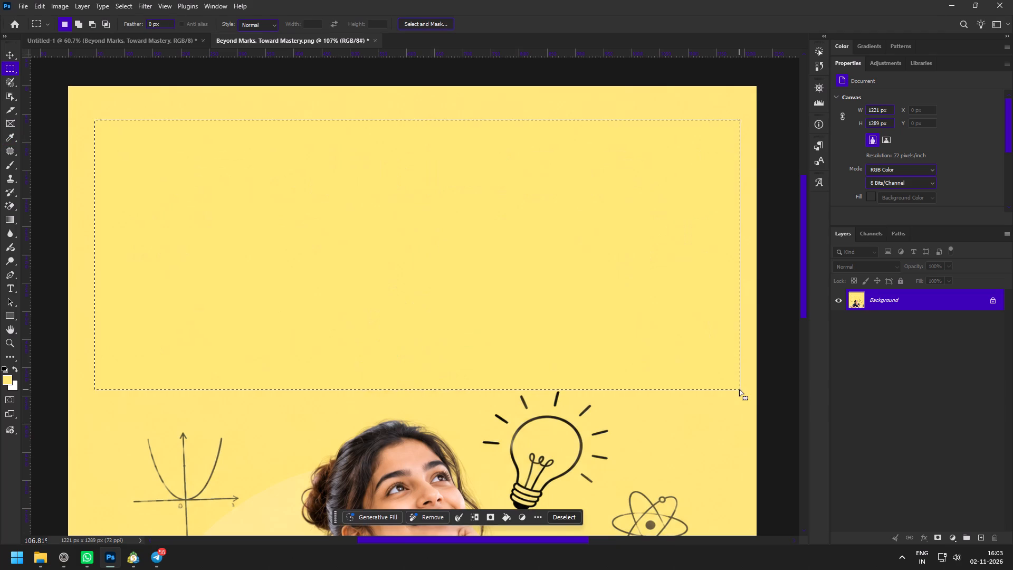
Deselect the filled area, save the smart object's contents and close them to update the second panel.
{"action": "key", "text": "ctrl+d"}
{"action": "key", "text": "ctrl+s"}
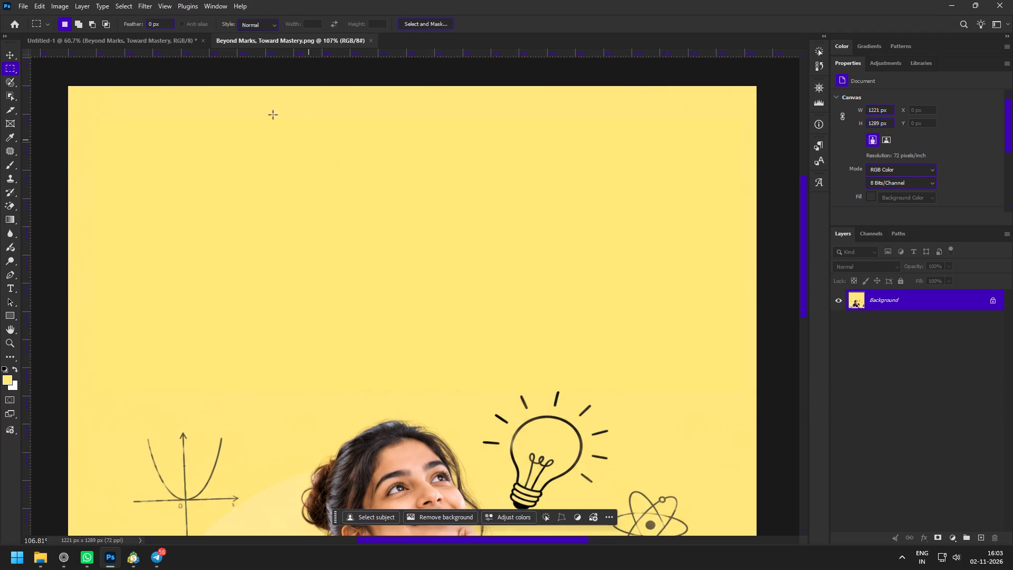
{"action": "left_click", "coordinate": [168, 43]}
{"action": "left_click", "coordinate": [373, 39]}
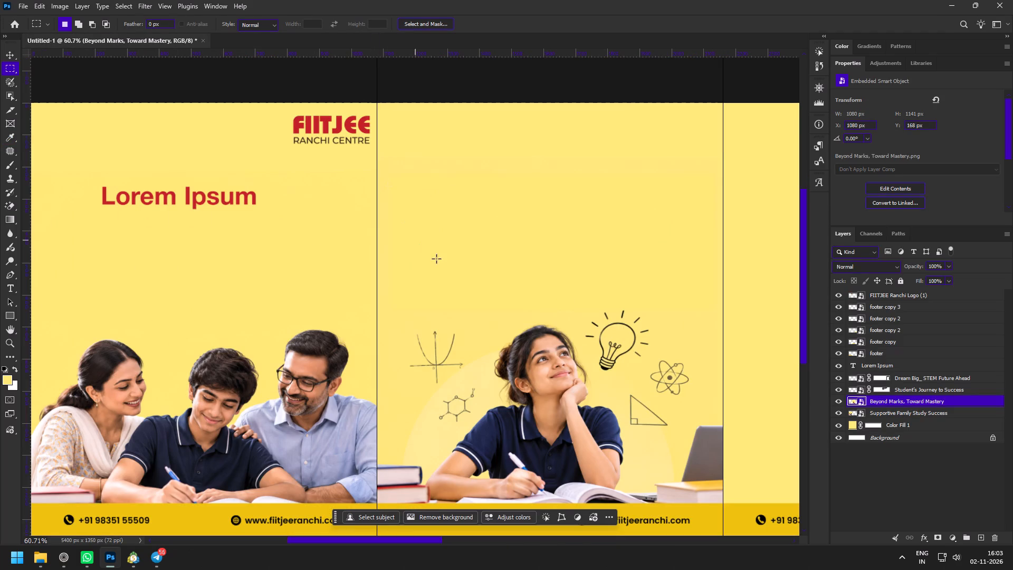
Examine the first panel alongside the cleaned second panel.
{"action": "key", "text": "z"}
{"action": "key", "text": "space"}
{"action": "key", "text": "space"}
{"action": "key", "text": "space"}
{"action": "key", "text": "space"}
{"action": "key", "text": "space"}
{"action": "key", "text": "space"}
{"action": "key", "text": "space"}
{"action": "key", "text": "space"}
{"action": "key", "text": "space"}
{"action": "key", "text": "space"}
{"action": "key", "text": "space"}
{"action": "key", "text": "space"}
{"action": "key", "text": "space"}
{"action": "key", "text": "space"}
{"action": "key", "text": "space"}
{"action": "left_click_drag", "start_coordinate": [336, 281], "coordinate": [489, 283]}
{"action": "left_click_drag", "start_coordinate": [485, 285], "coordinate": [471, 288]}
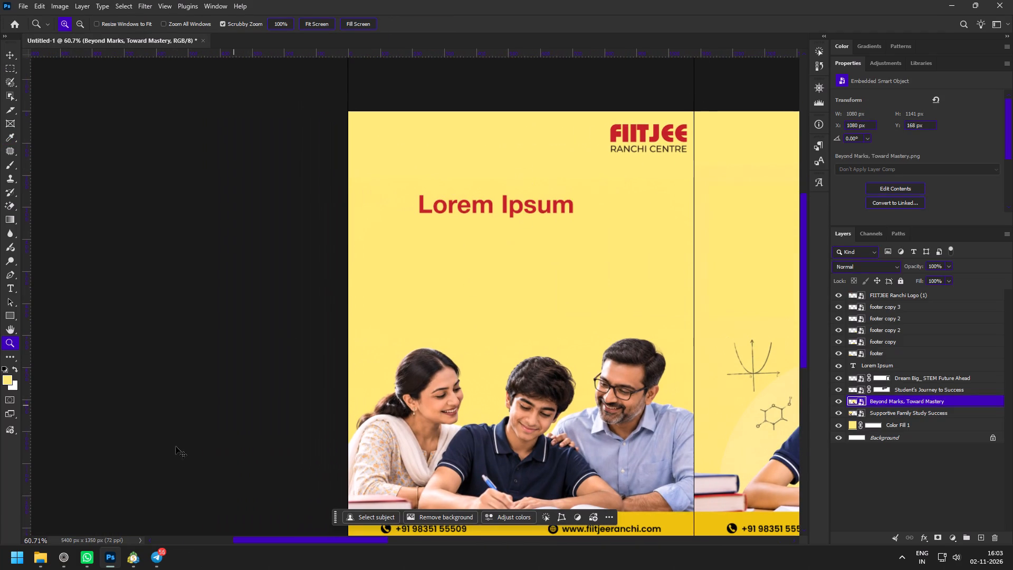
Start saving the five-panel design as a Photoshop file.
{"action": "key", "text": "ctrl+s"}
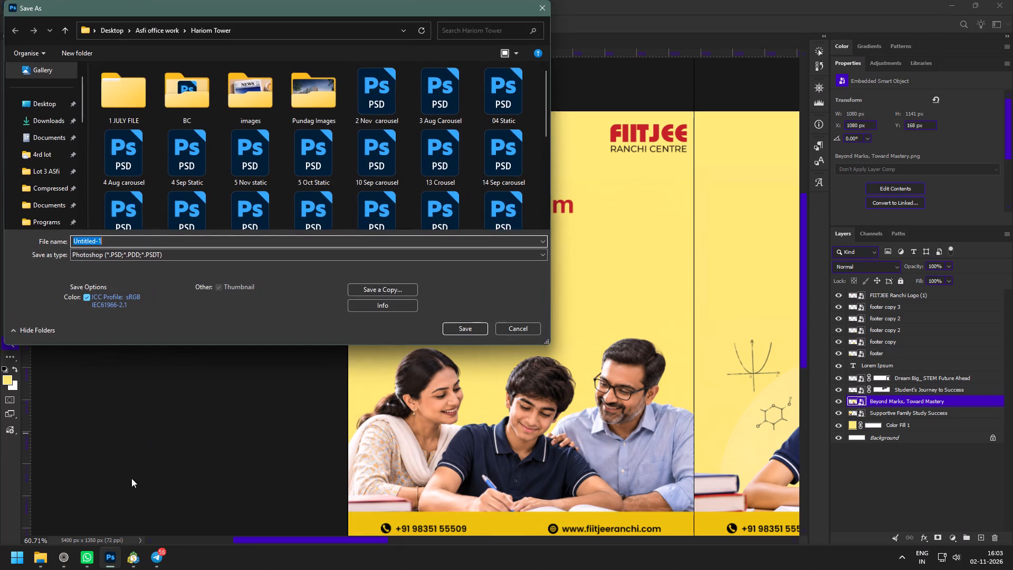
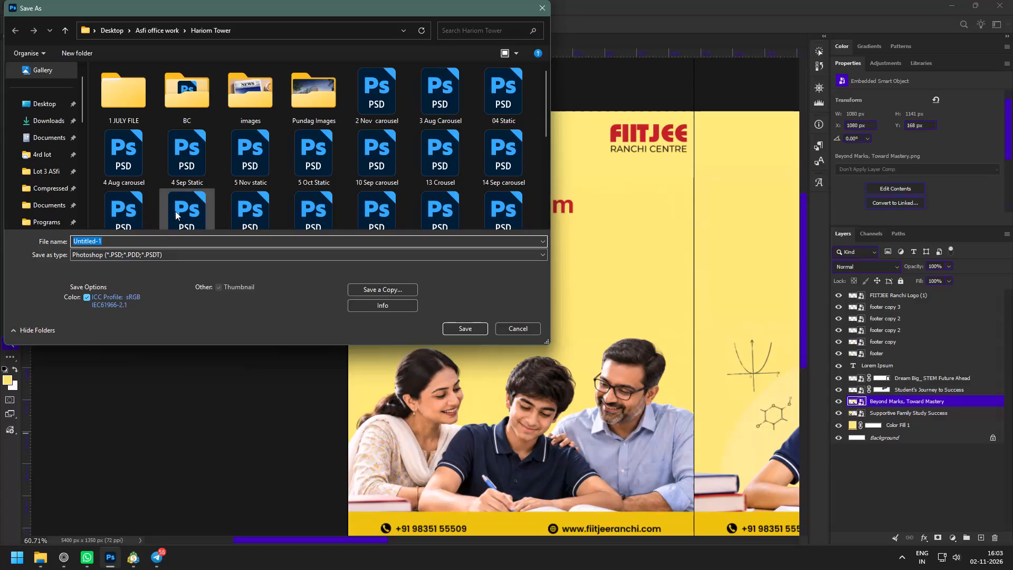
Enter 29 Oct as the file name for the five-panel Photoshop document in the Hariom Tower folder.
{"action": "type", "text": "29"}
{"action": "key", "text": "space"}
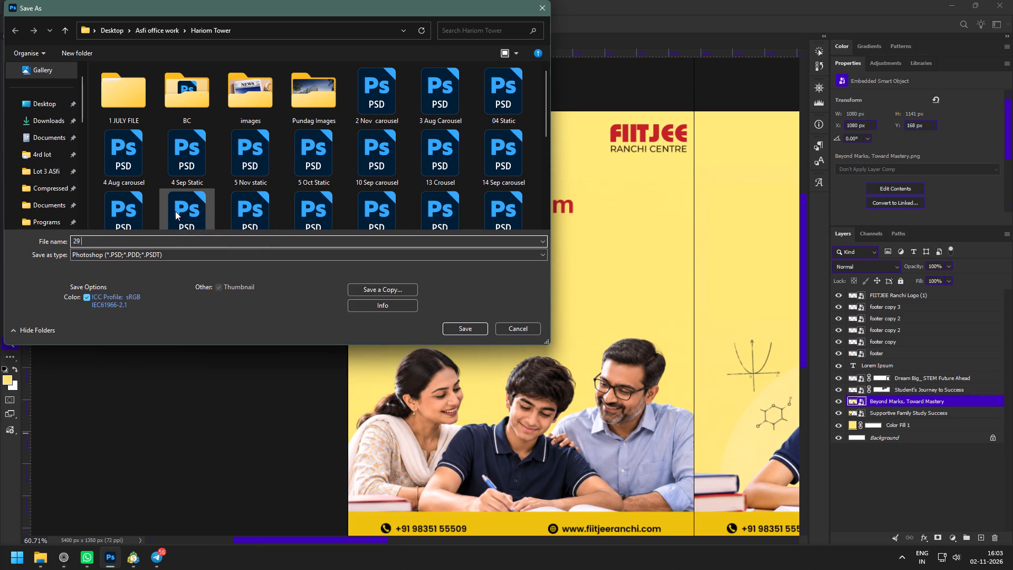
{"action": "type", "text": "Oc"}
{"action": "key", "text": "t"}
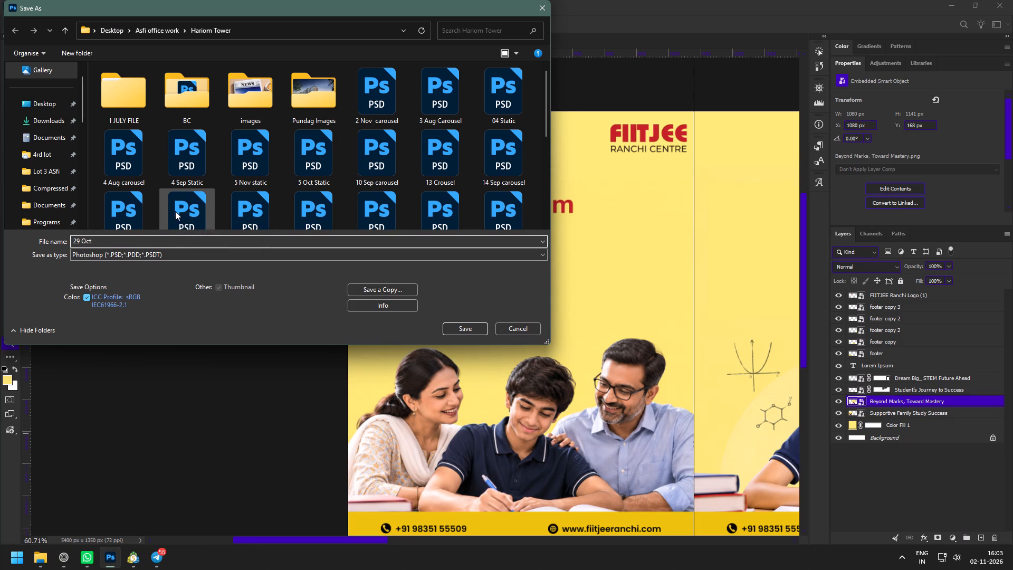
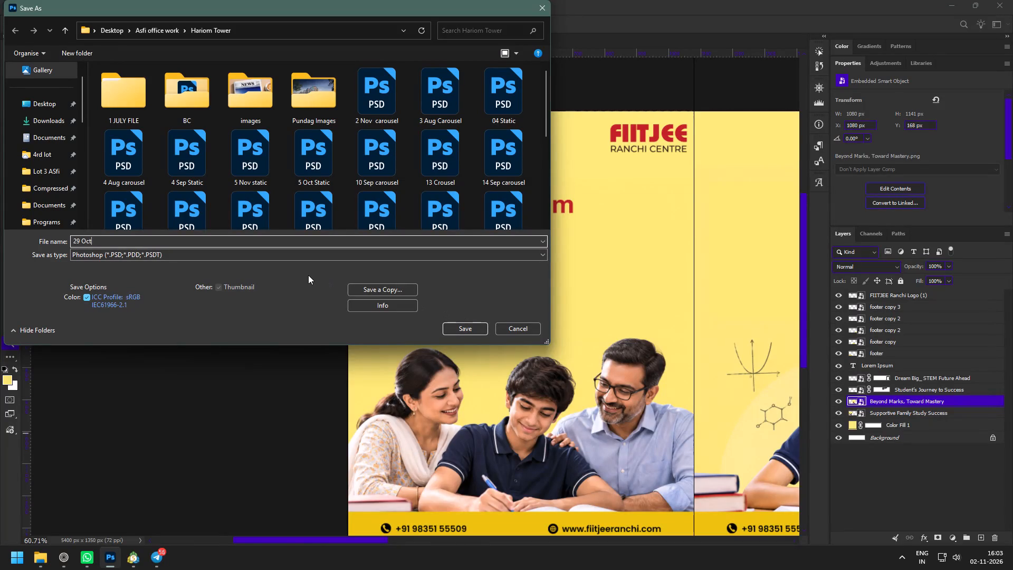
Save the document as 29 Oct Carousel in the Fitjee folder inside Asfi office work, with maximum compatibility.
{"action": "key", "text": "space"}
{"action": "type", "text": "Carousel"}
{"action": "left_click", "coordinate": [143, 31]}
{"action": "left_click", "coordinate": [205, 138]}
{"action": "left_click", "coordinate": [204, 175]}
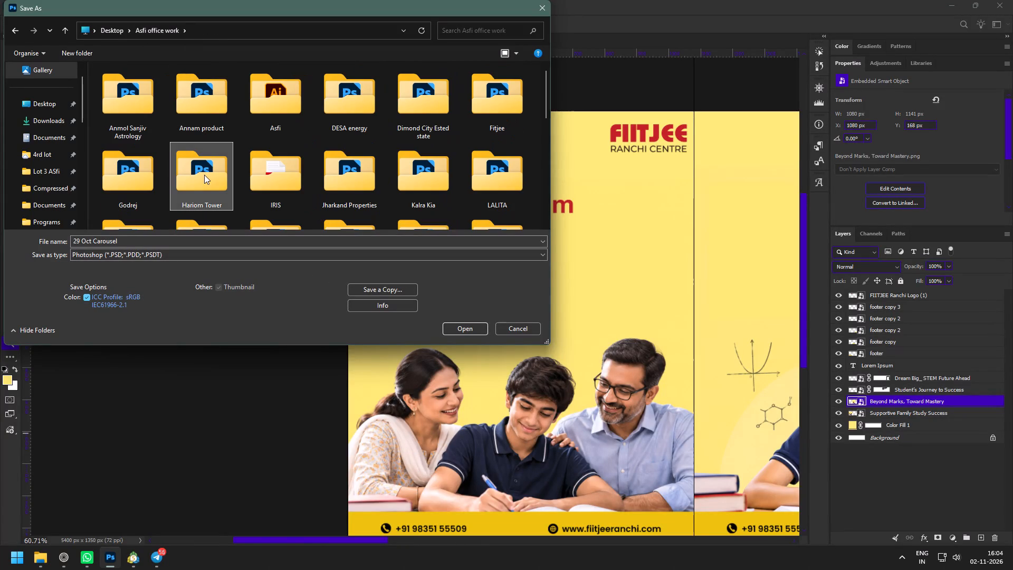
{"action": "key", "text": "f"}
{"action": "double_click", "coordinate": [497, 125]}
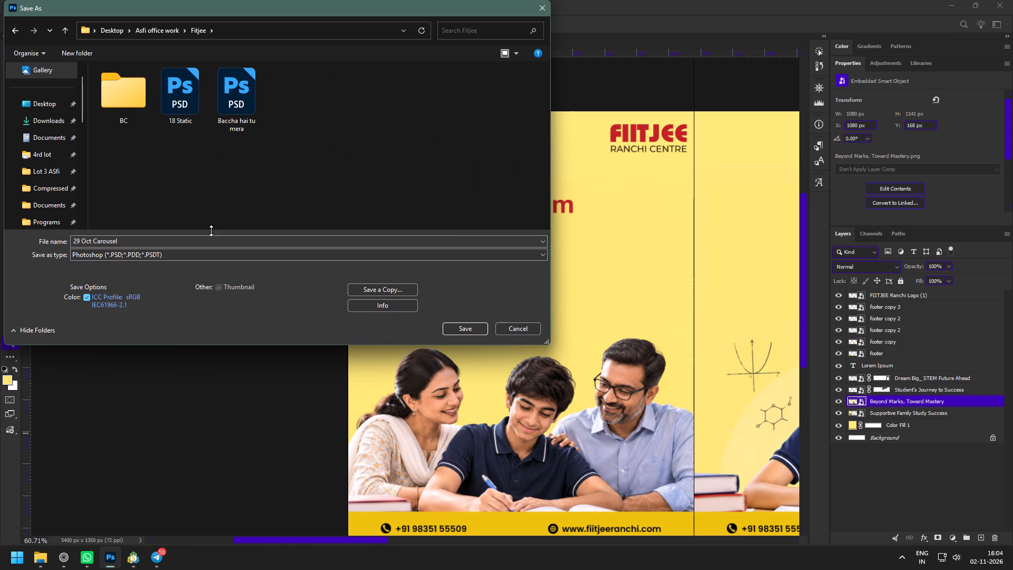
{"action": "left_click", "coordinate": [143, 241]}
{"action": "key", "text": "Return"}
{"action": "left_click", "coordinate": [625, 155]}
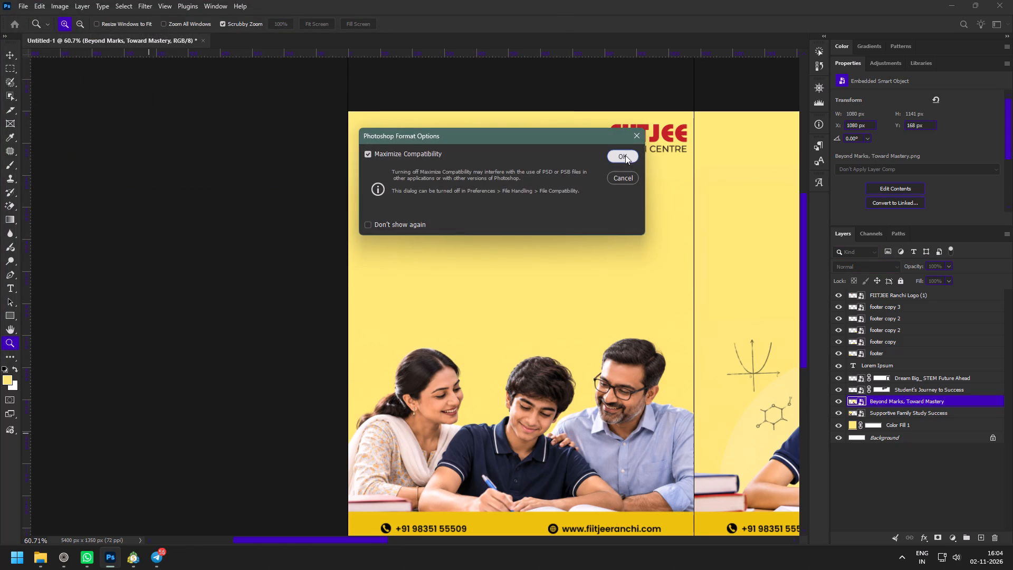
Move the Lorem Ipsum heading about 78 px sideways to the first panel's horizontal centre.
{"action": "left_click_drag", "start_coordinate": [595, 187], "coordinate": [603, 210]}
{"action": "key", "text": "v"}
{"action": "left_click", "coordinate": [541, 210]}
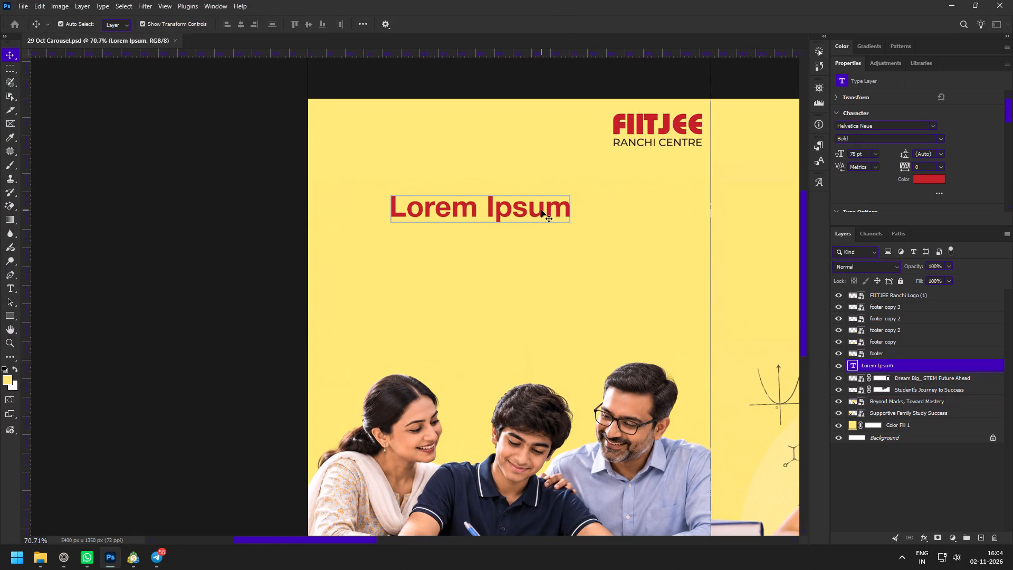
{"action": "key", "text": "z"}
{"action": "left_click_drag", "start_coordinate": [558, 171], "coordinate": [573, 191]}
{"action": "key", "text": "v"}
{"action": "left_click_drag", "start_coordinate": [508, 223], "coordinate": [550, 221]}
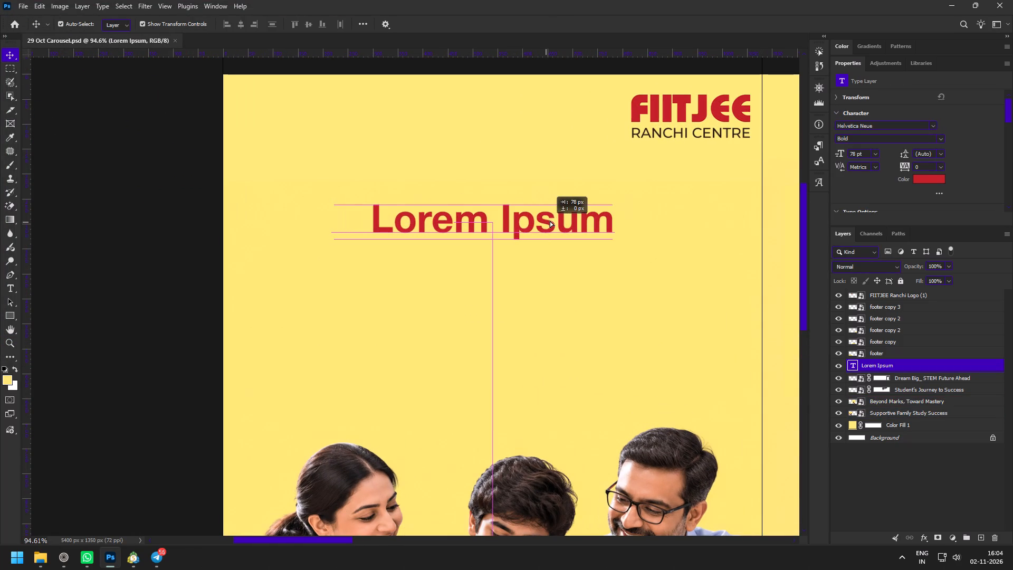
{"action": "left_click_drag", "start_coordinate": [550, 221], "coordinate": [548, 220]}
{"action": "key", "text": "space"}
{"action": "key", "text": "space"}
{"action": "key", "text": "space"}
{"action": "key", "text": "space"}
{"action": "key", "text": "space"}
{"action": "key", "text": "space"}
{"action": "left_click_drag", "start_coordinate": [548, 220], "coordinate": [489, 217]}
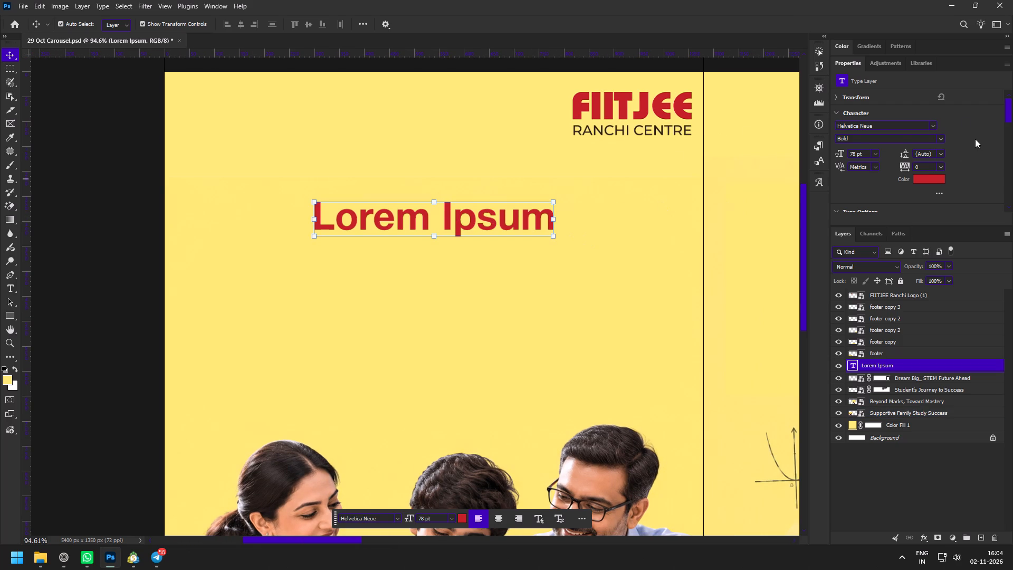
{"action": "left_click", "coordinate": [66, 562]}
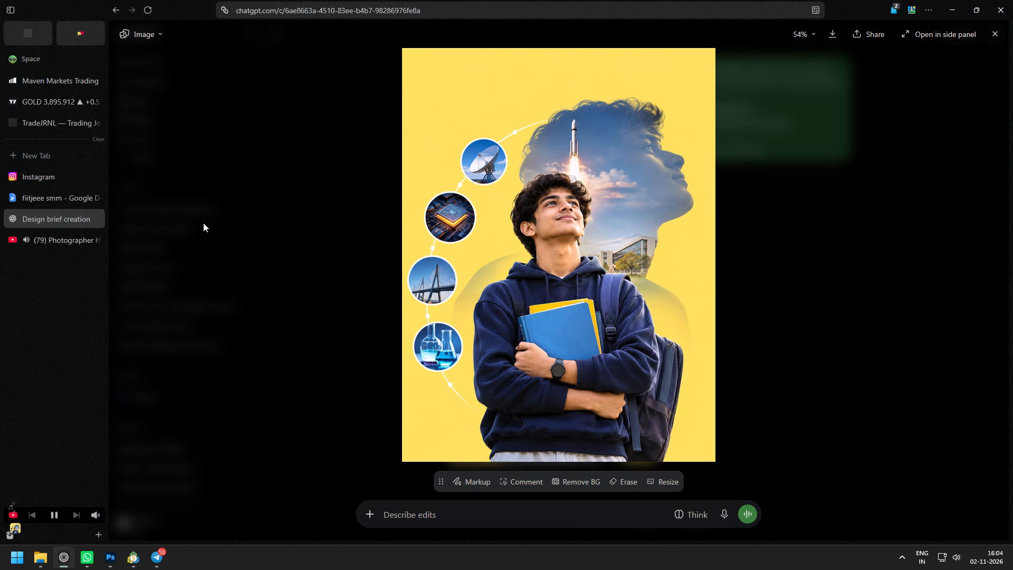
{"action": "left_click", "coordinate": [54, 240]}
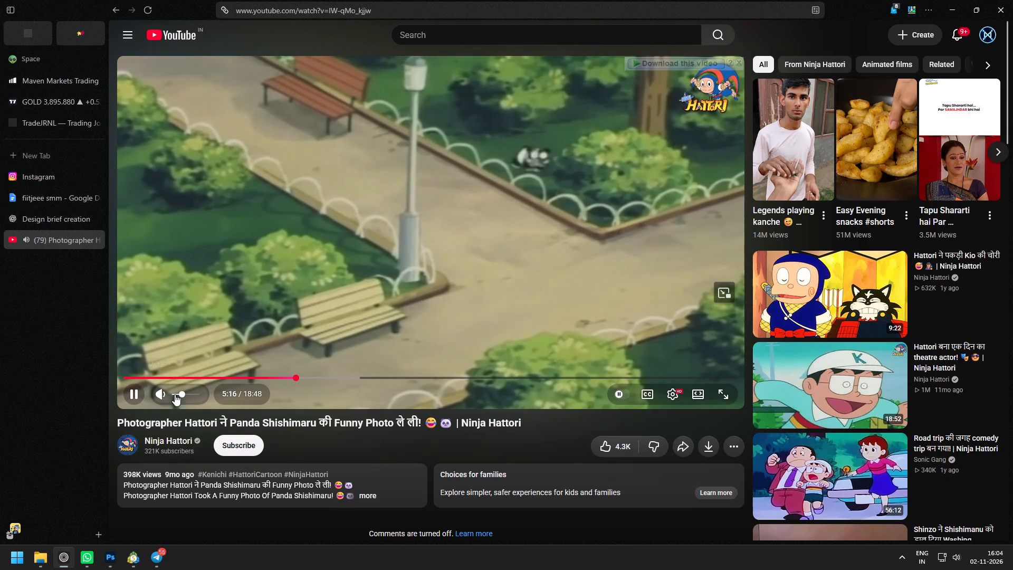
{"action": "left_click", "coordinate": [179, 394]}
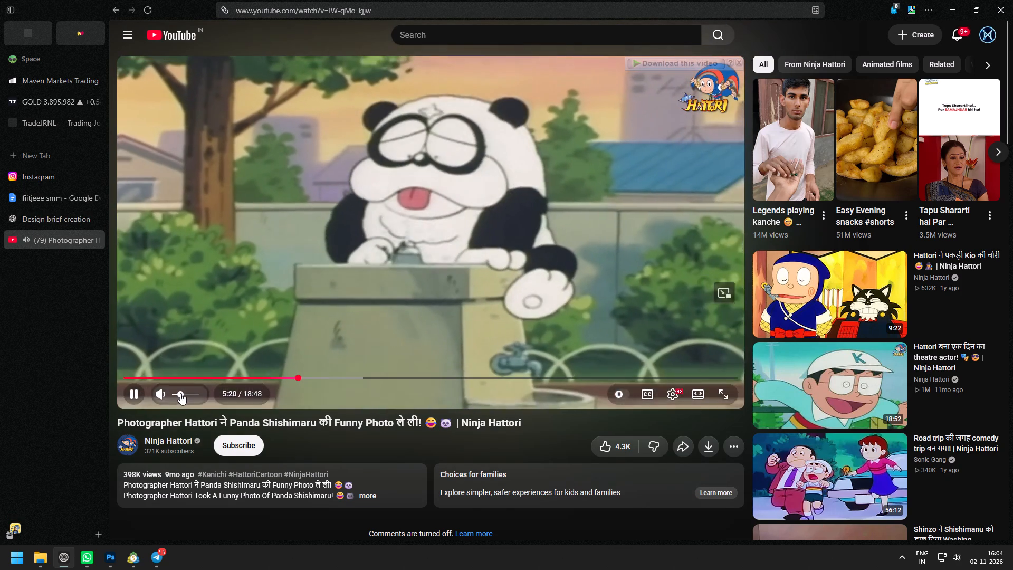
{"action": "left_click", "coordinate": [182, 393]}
Replace the Lorem Ipsum text with the slide 1 headline WHY DO PARENTS CHOOSE FIITJEE? copied from the Google Docs brief.
{"action": "left_click", "coordinate": [53, 197]}
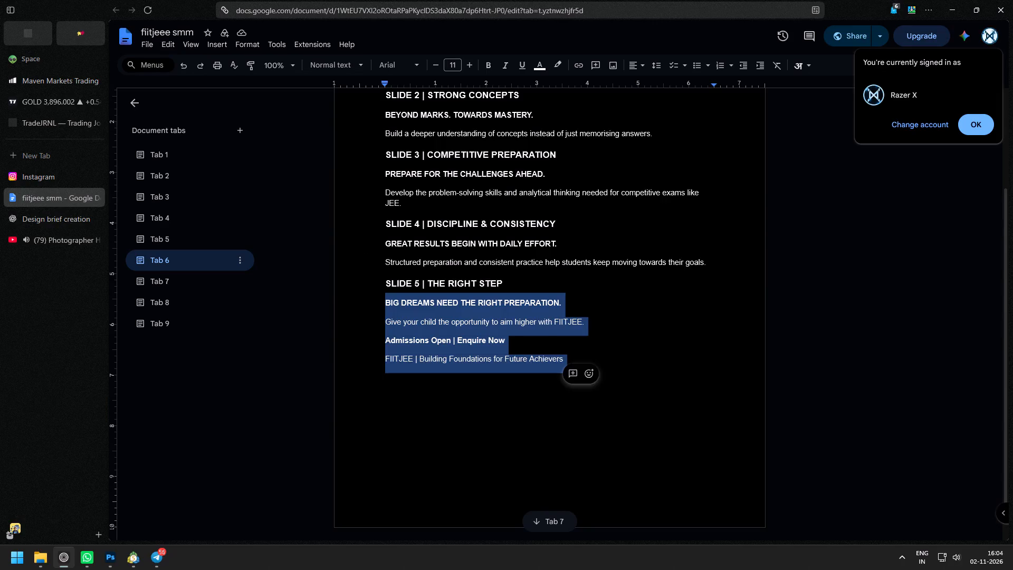
{"action": "scroll", "coordinate": [362, 243], "scroll_direction": "up", "scroll_amount": 7}
{"action": "left_click", "coordinate": [372, 177]}
{"action": "left_click_drag", "start_coordinate": [370, 184], "coordinate": [545, 180]}
{"action": "key", "text": "ctrl+c"}
{"action": "left_click", "coordinate": [102, 569]}
{"action": "double_click", "coordinate": [416, 222]}
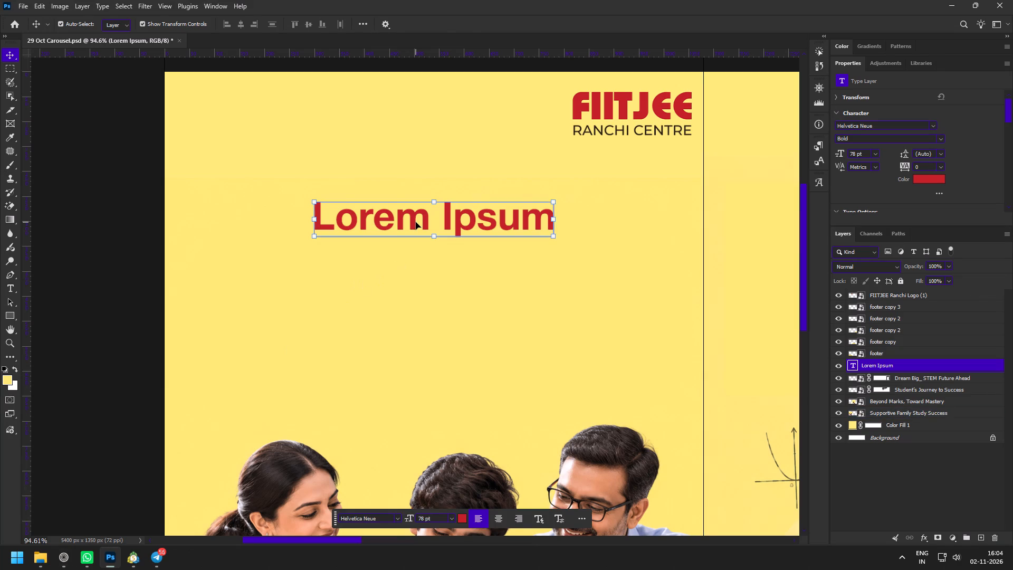
{"action": "key", "text": "ctrl+v"}
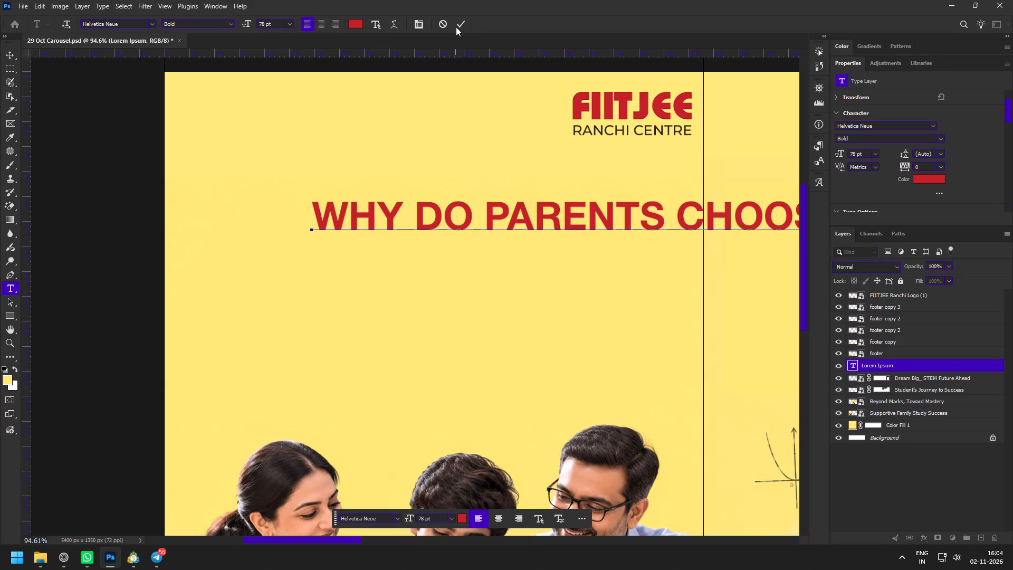
{"action": "left_click", "coordinate": [458, 23]}
Cut FIITJEE? out of the headline so the text layer reads only WHY DO PARENTS CHOOSE.
{"action": "key", "text": "z"}
{"action": "left_click_drag", "start_coordinate": [550, 209], "coordinate": [526, 205]}
{"action": "key", "text": "space"}
{"action": "key", "text": "space"}
{"action": "key", "text": "space"}
{"action": "key", "text": "space"}
{"action": "key", "text": "space"}
{"action": "key", "text": "space"}
{"action": "key", "text": "space"}
{"action": "left_click_drag", "start_coordinate": [577, 216], "coordinate": [462, 213]}
{"action": "key", "text": "v"}
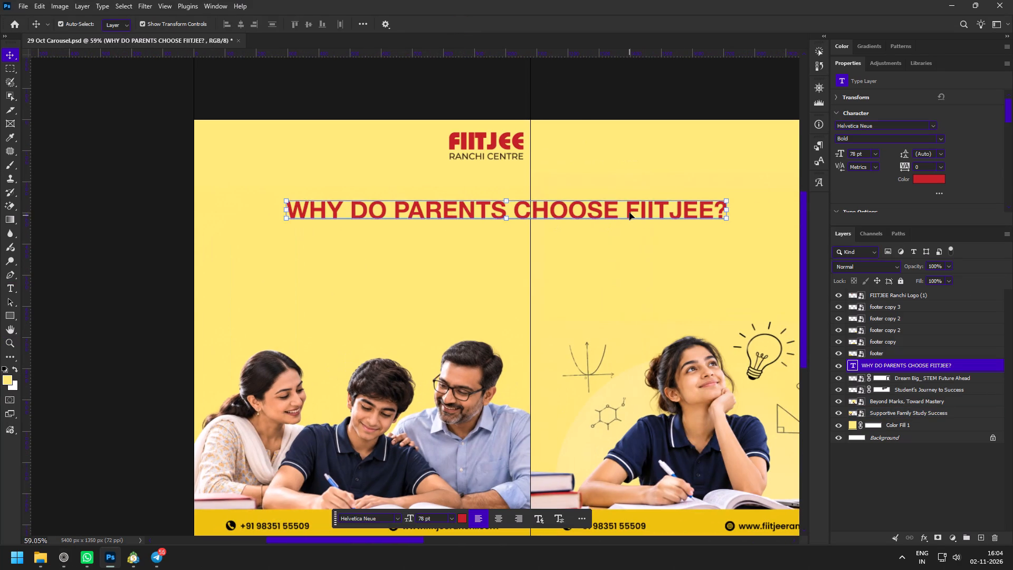
{"action": "double_click", "coordinate": [629, 213]}
{"action": "left_click_drag", "start_coordinate": [516, 212], "coordinate": [743, 207]}
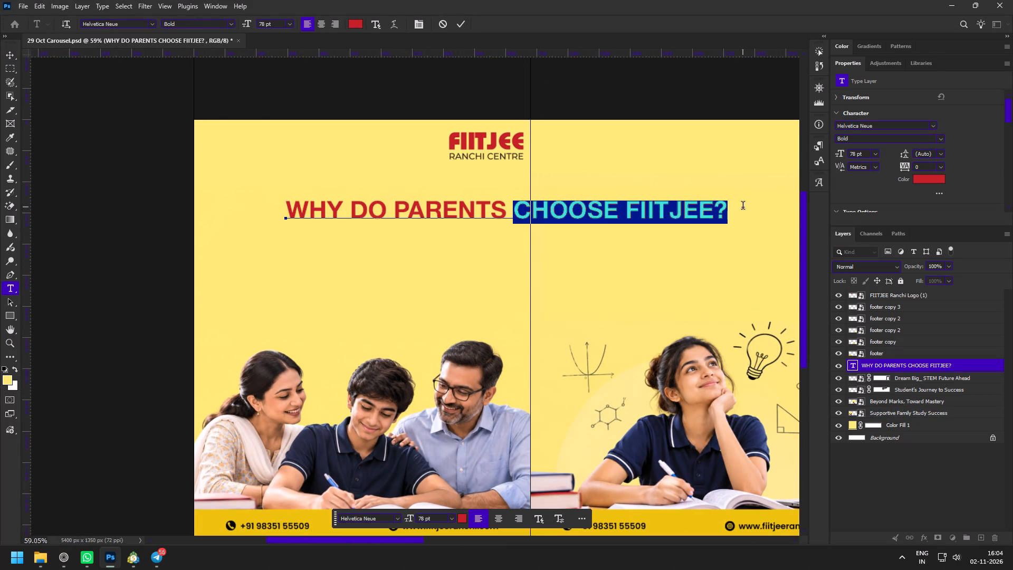
{"action": "left_click", "coordinate": [630, 212]}
{"action": "left_click_drag", "start_coordinate": [626, 214], "coordinate": [785, 218]}
{"action": "key", "text": "Return"}
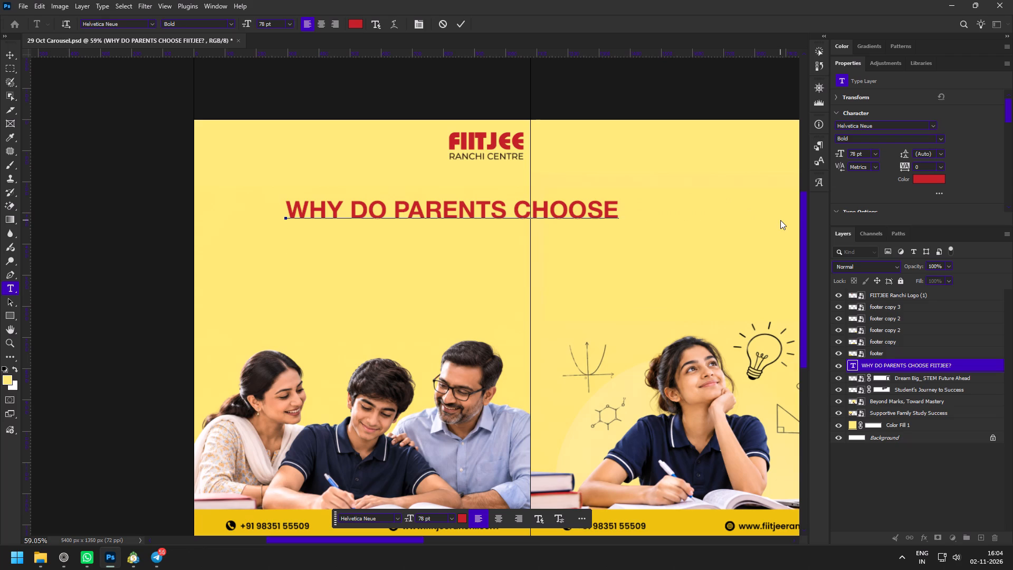
{"action": "key", "text": "BackSpace"}
{"action": "key", "text": "BackSpace"}
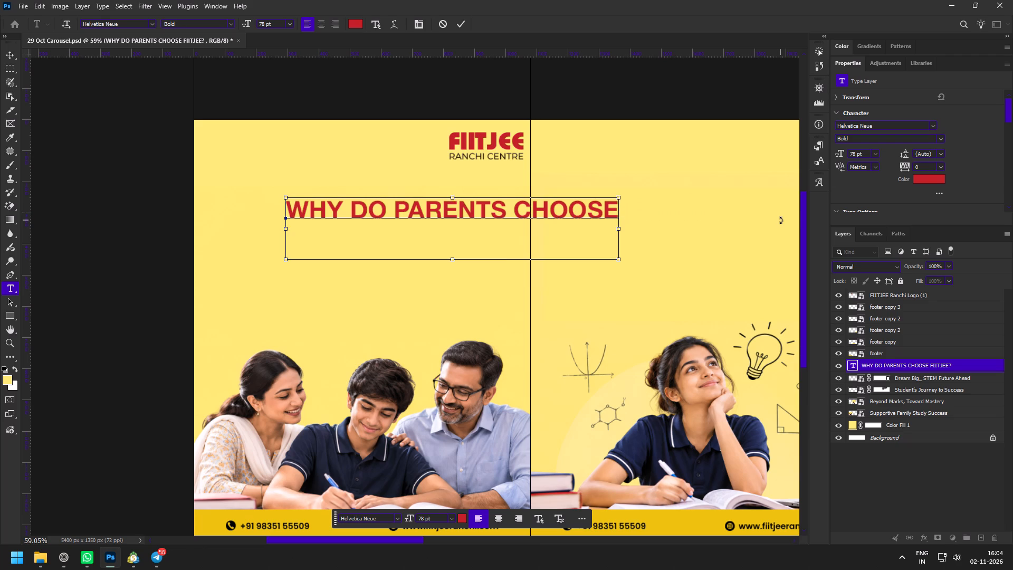
{"action": "key", "text": "ctrl+z"}
{"action": "key", "text": "ctrl+x"}
{"action": "key", "text": "BackSpace"}
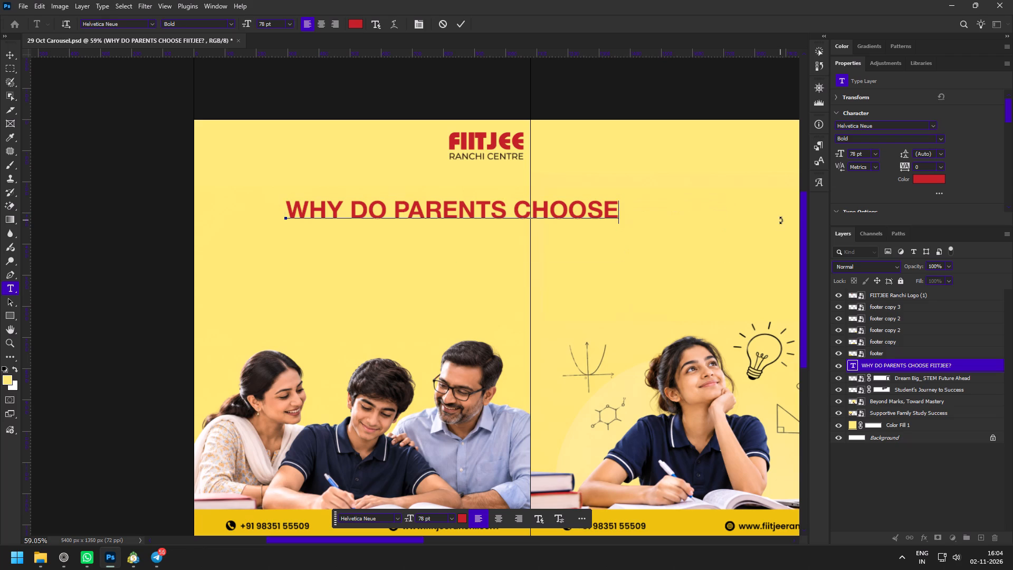
{"action": "key", "text": "ctrl+Return"}
Scale the WHY DO PARENTS CHOOSE line down to about 48.81 pt and centre it horizontally in the first panel.
{"action": "left_click", "coordinate": [618, 208]}
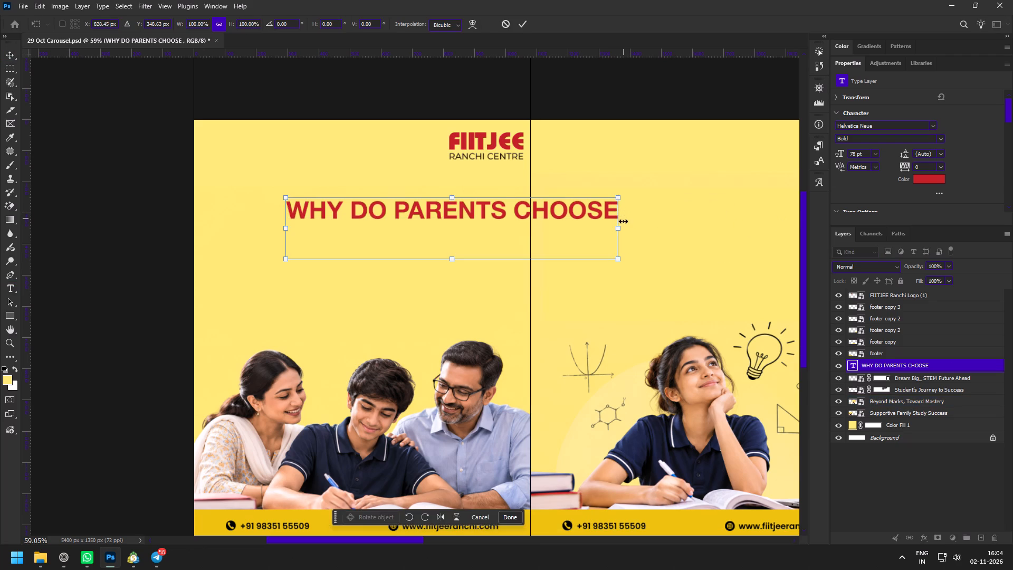
{"action": "left_click_drag", "start_coordinate": [623, 221], "coordinate": [499, 224]}
{"action": "left_click_drag", "start_coordinate": [441, 225], "coordinate": [410, 206]}
{"action": "left_click", "coordinate": [523, 23]}
Duplicate the WHY DO PARENTS CHOOSE line just below itself and replace the copy's text with the cut FIITJEE?.
{"action": "key", "text": "z"}
{"action": "left_click_drag", "start_coordinate": [335, 161], "coordinate": [362, 184]}
{"action": "key", "text": "v"}
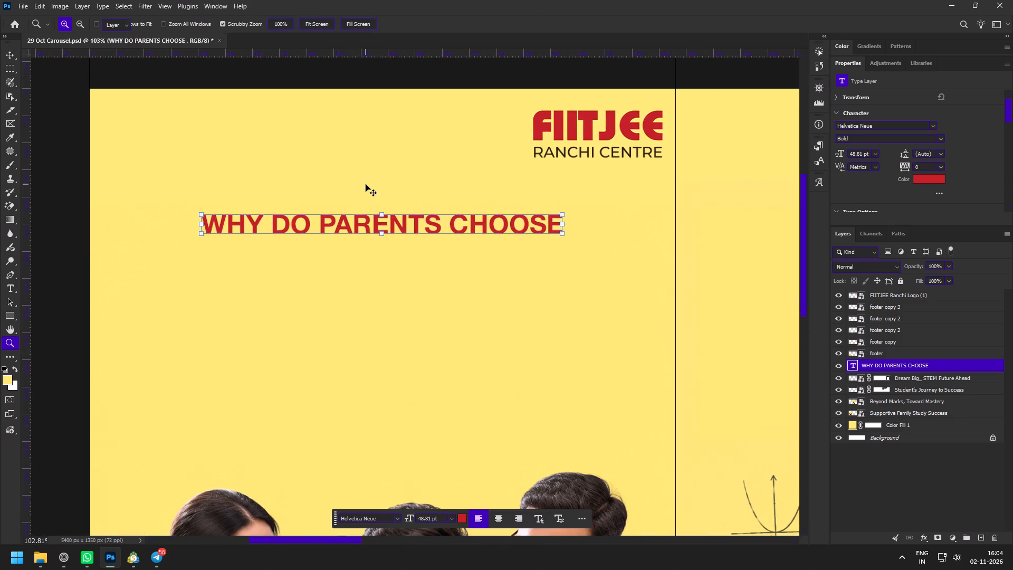
{"action": "left_click_drag", "start_coordinate": [405, 232], "coordinate": [406, 261], "text": "alt+shift"}
{"action": "double_click", "coordinate": [406, 261]}
{"action": "key", "text": "ctrl+v"}
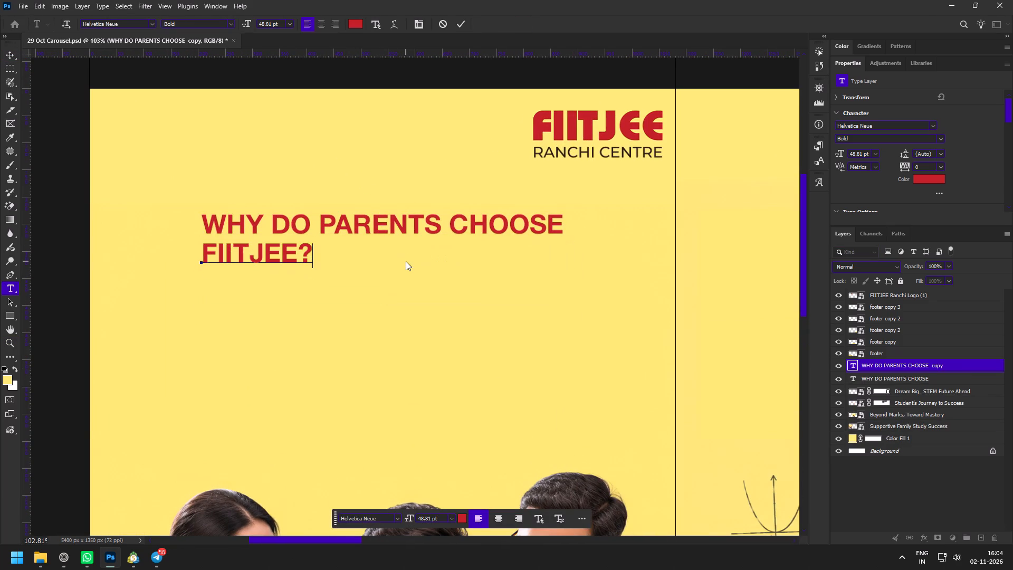
{"action": "key", "text": "ctrl+Return"}
Enlarge FIITJEE? to the width of the line above, about 158.56 pt, and place it directly beneath that line.
{"action": "left_click_drag", "start_coordinate": [313, 253], "coordinate": [566, 258]}
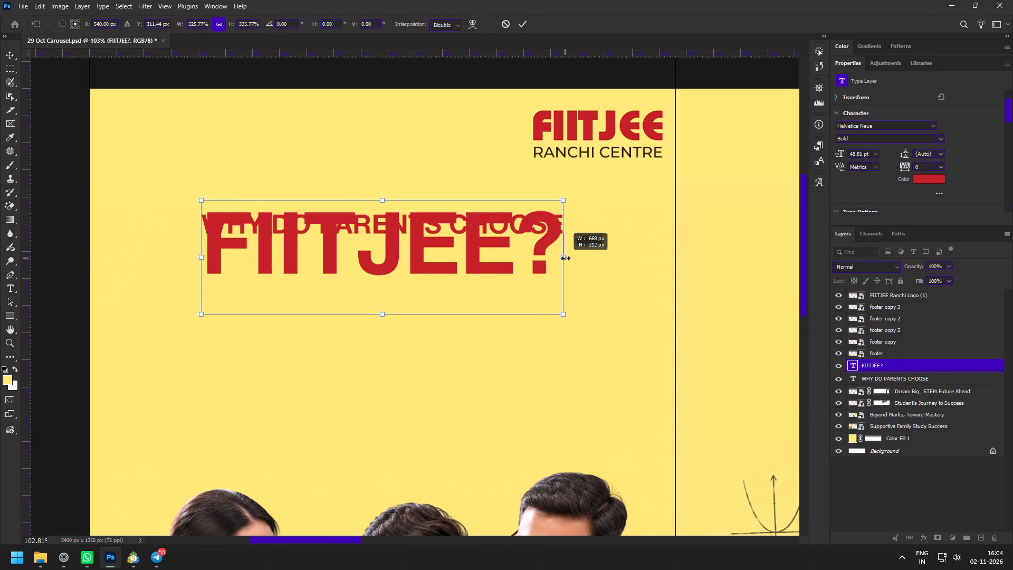
{"action": "left_click_drag", "start_coordinate": [566, 258], "coordinate": [560, 258]}
{"action": "left_click_drag", "start_coordinate": [503, 259], "coordinate": [493, 296]}
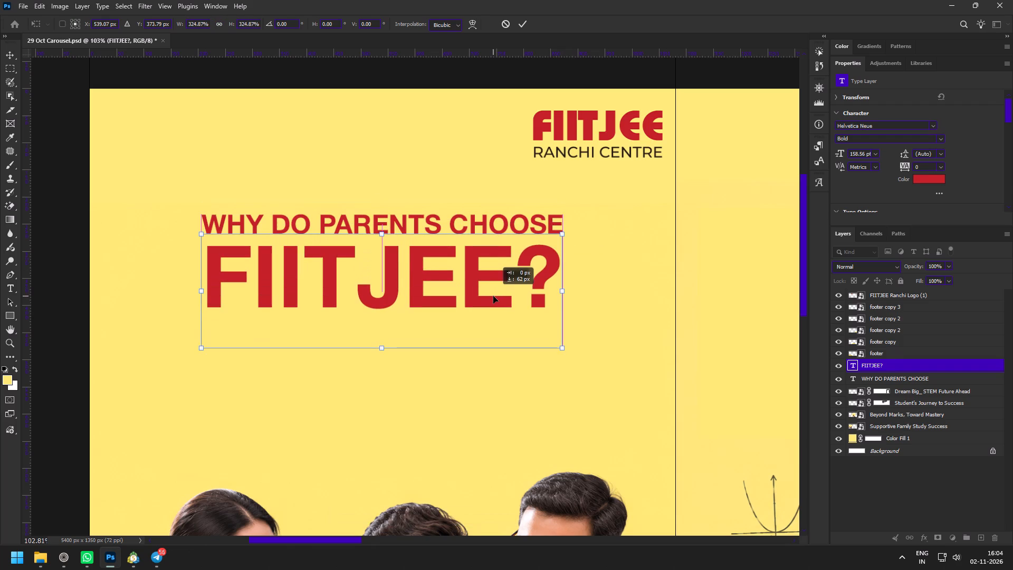
{"action": "left_click_drag", "start_coordinate": [493, 296], "coordinate": [493, 297]}
{"action": "left_click", "coordinate": [524, 15]}
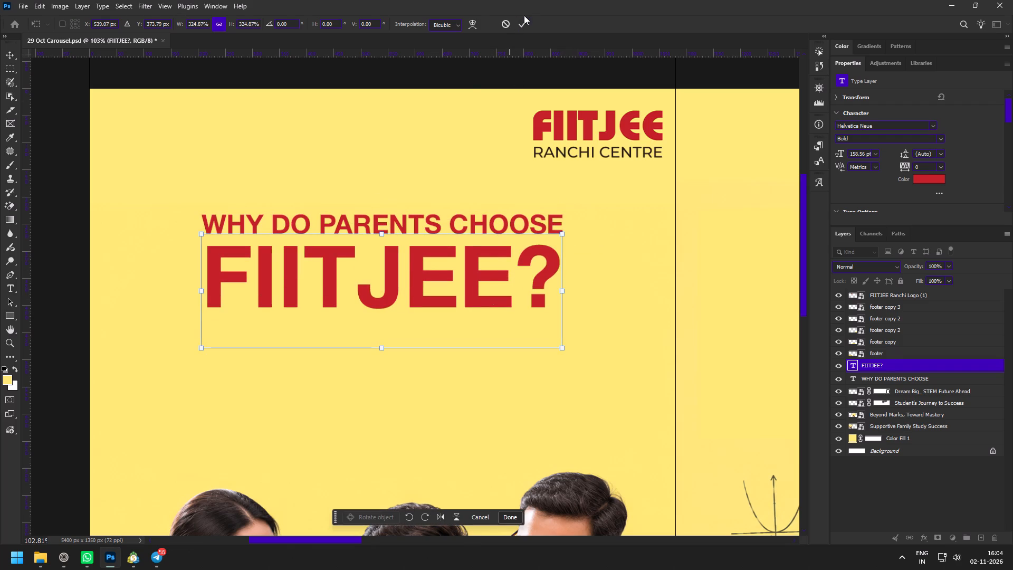
{"action": "left_click", "coordinate": [523, 24]}
Select both headline lines and shift them 1 px sideways to the first panel's centre.
{"action": "left_click", "coordinate": [341, 222], "text": "shift"}
{"action": "left_click", "coordinate": [361, 224]}
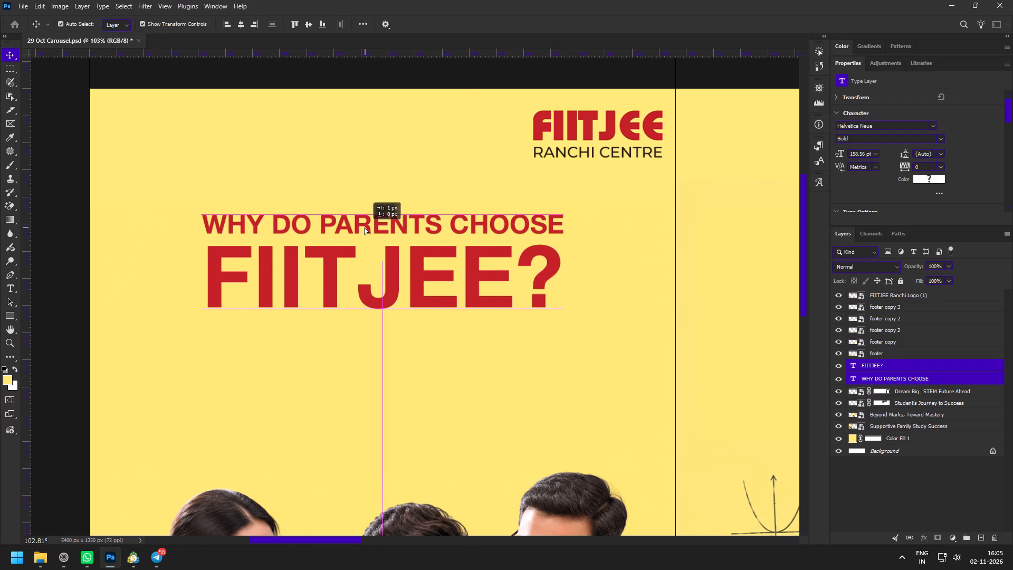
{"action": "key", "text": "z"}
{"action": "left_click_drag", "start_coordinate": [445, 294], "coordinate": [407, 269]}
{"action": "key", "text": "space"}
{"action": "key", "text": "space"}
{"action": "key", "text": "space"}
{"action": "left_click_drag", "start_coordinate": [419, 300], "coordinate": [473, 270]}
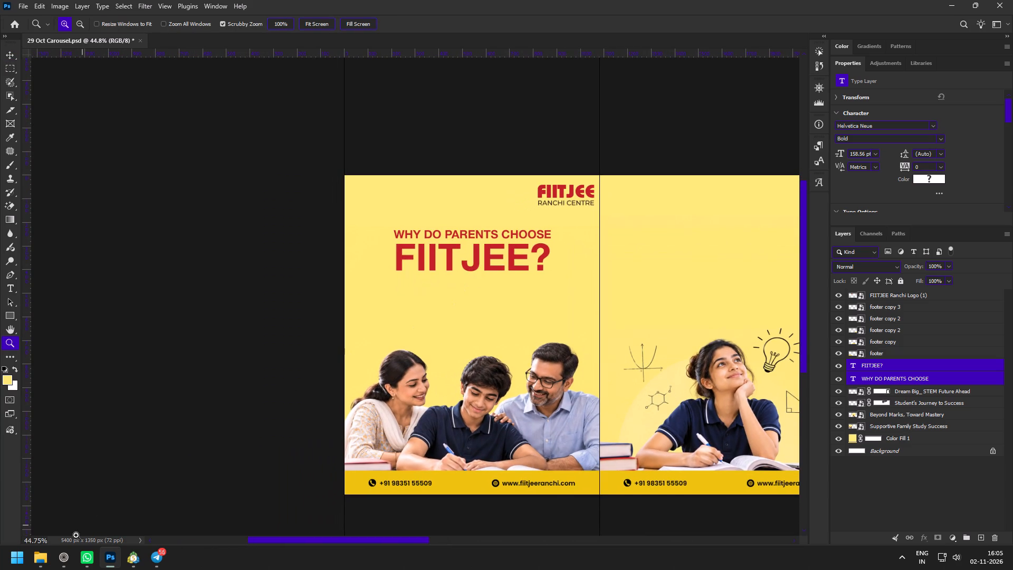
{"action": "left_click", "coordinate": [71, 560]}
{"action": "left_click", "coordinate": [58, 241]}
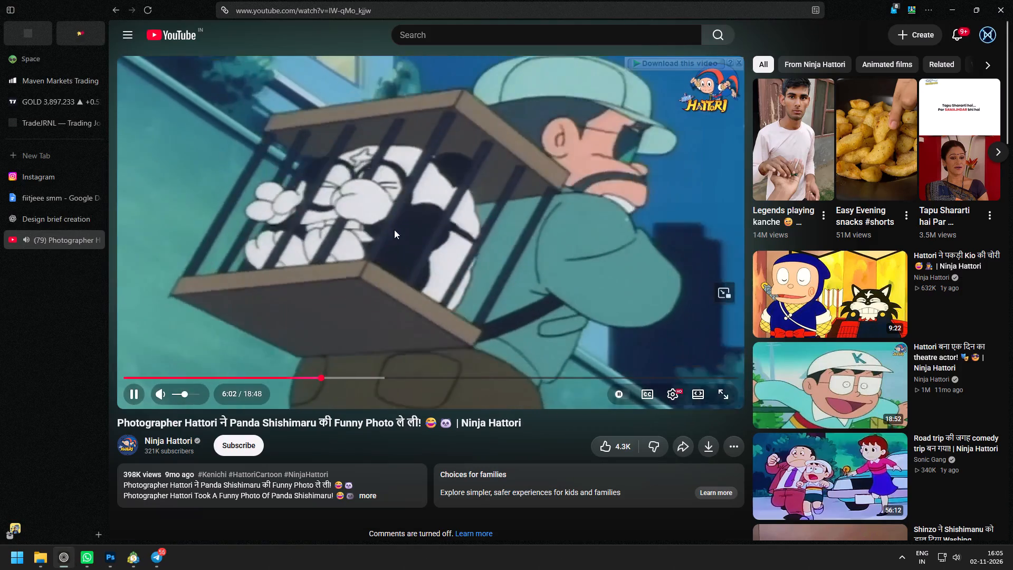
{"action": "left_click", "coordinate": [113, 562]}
Recolour the WHY DO PARENTS CHOOSE line to black (#000000).
{"action": "key", "text": "z"}
{"action": "left_click_drag", "start_coordinate": [517, 203], "coordinate": [530, 224]}
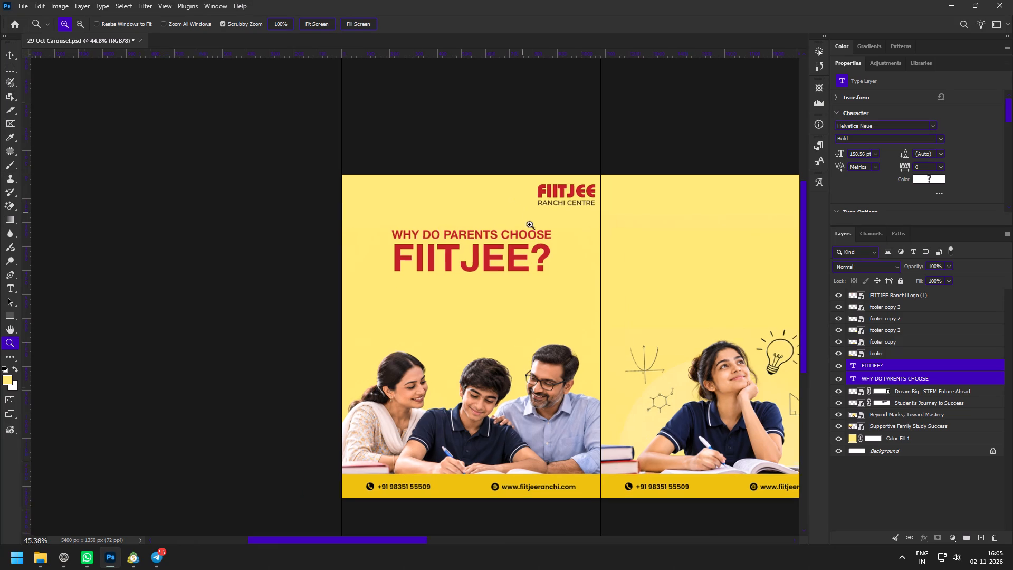
{"action": "left_click_drag", "start_coordinate": [530, 224], "coordinate": [539, 234]}
{"action": "left_click_drag", "start_coordinate": [530, 200], "coordinate": [560, 251]}
{"action": "key", "text": "v"}
{"action": "left_click", "coordinate": [460, 207]}
{"action": "left_click", "coordinate": [455, 307]}
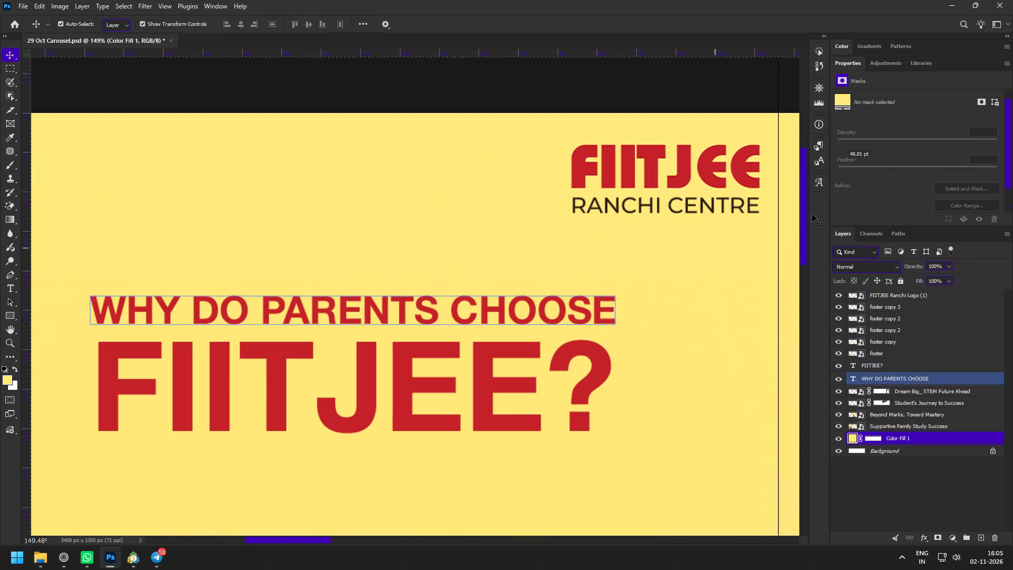
{"action": "left_click", "coordinate": [920, 180]}
{"action": "left_click_drag", "start_coordinate": [641, 379], "coordinate": [575, 435]}
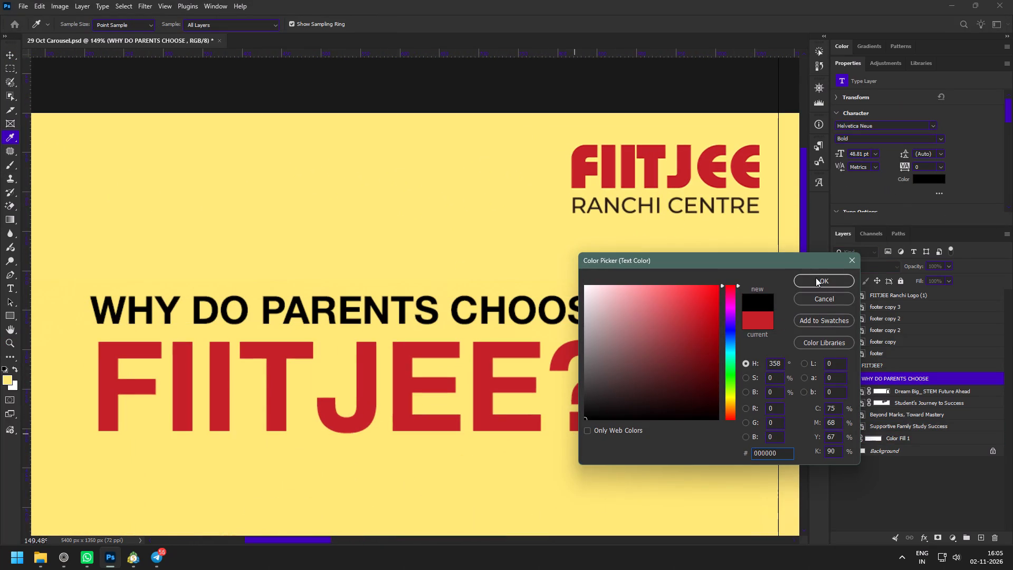
{"action": "left_click", "coordinate": [814, 284]}
Enlarge FIITJEE? on the first panel to about 193.89 pt and place it just beneath the WHY DO PARENTS CHOOSE line.
{"action": "key", "text": "z"}
{"action": "left_click_drag", "start_coordinate": [549, 409], "coordinate": [513, 369]}
{"action": "key", "text": "space"}
{"action": "key", "text": "space"}
{"action": "key", "text": "space"}
{"action": "key", "text": "space"}
{"action": "key", "text": "space"}
{"action": "key", "text": "space"}
{"action": "left_click_drag", "start_coordinate": [521, 380], "coordinate": [518, 245]}
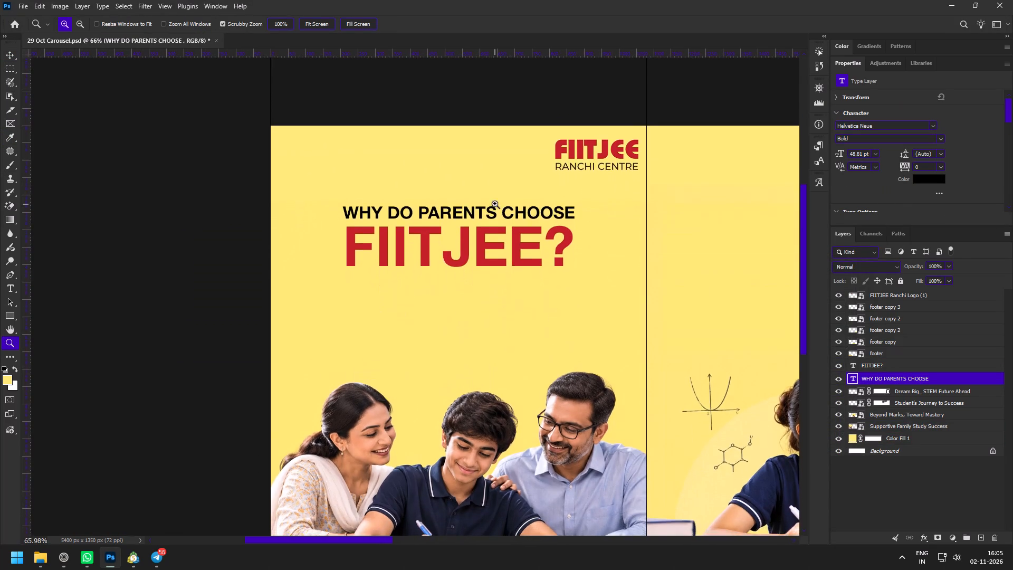
{"action": "left_click_drag", "start_coordinate": [495, 205], "coordinate": [507, 234]}
{"action": "key", "text": "v"}
{"action": "left_click", "coordinate": [488, 266]}
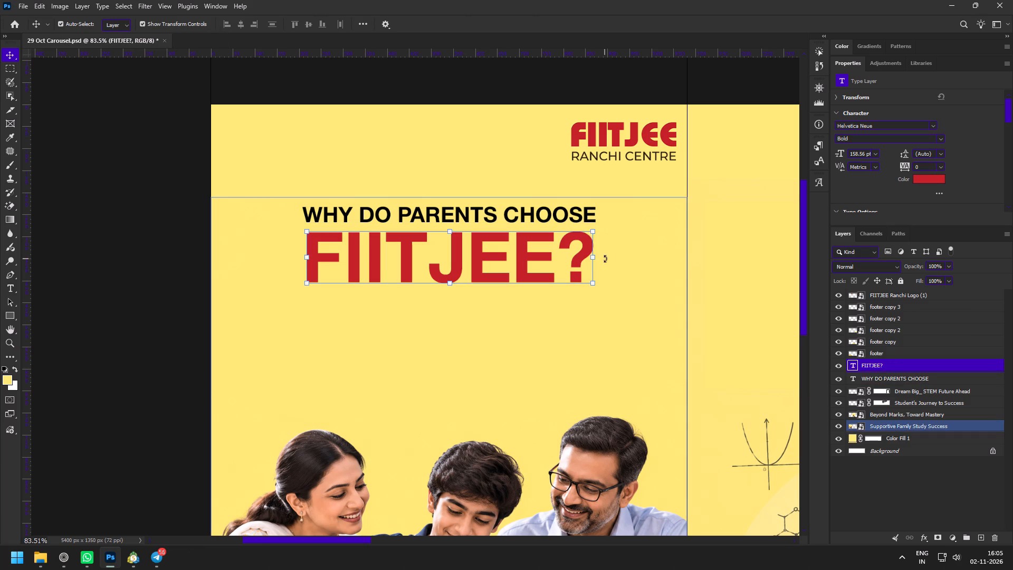
{"action": "left_click", "coordinate": [599, 261]}
{"action": "left_click_drag", "start_coordinate": [597, 269], "coordinate": [630, 271], "text": "alt"}
{"action": "left_click_drag", "start_coordinate": [609, 271], "coordinate": [609, 272]}
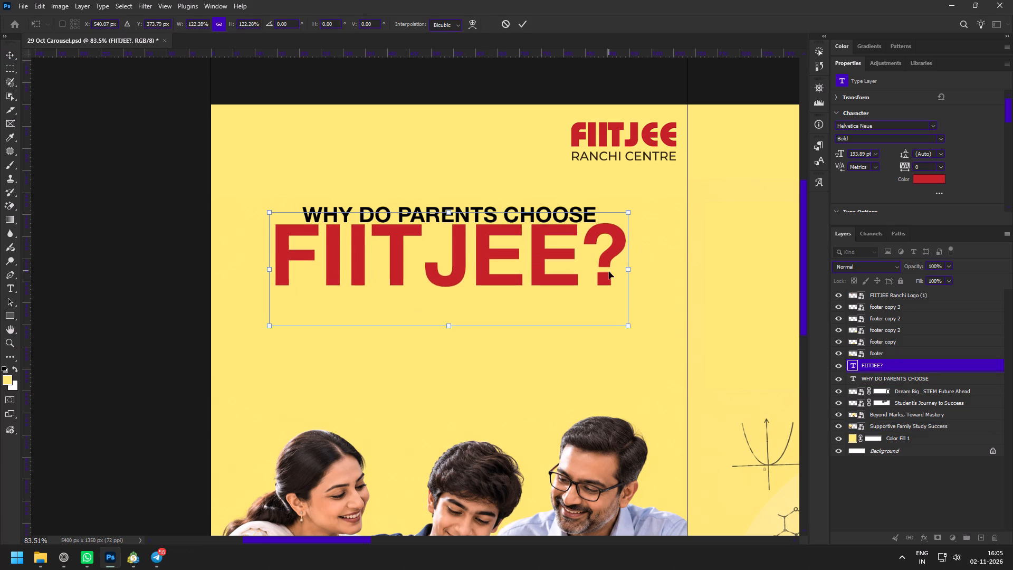
{"action": "left_click_drag", "start_coordinate": [609, 272], "coordinate": [608, 278]}
{"action": "key", "text": "Up"}
{"action": "key", "text": "Up"}
{"action": "key", "text": "Up"}
{"action": "key", "text": "Up"}
{"action": "key", "text": "Up"}
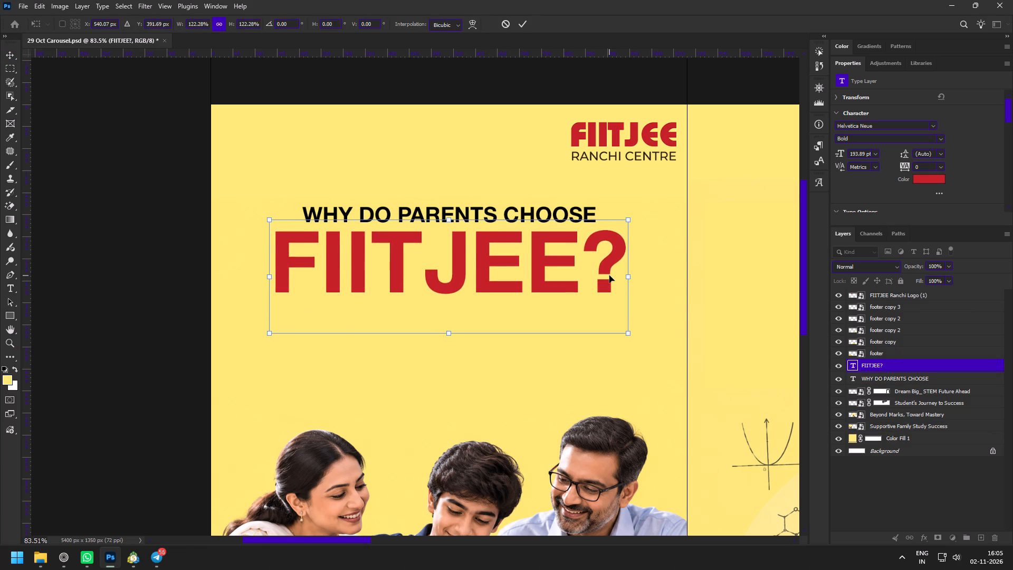
{"action": "key", "text": "Up"}
{"action": "left_click", "coordinate": [520, 24]}
Switch to the Google Docs brief in Zen and copy Slide 1's sentence "Because their child’s future deserves the right preparation.".
{"action": "key", "text": "z"}
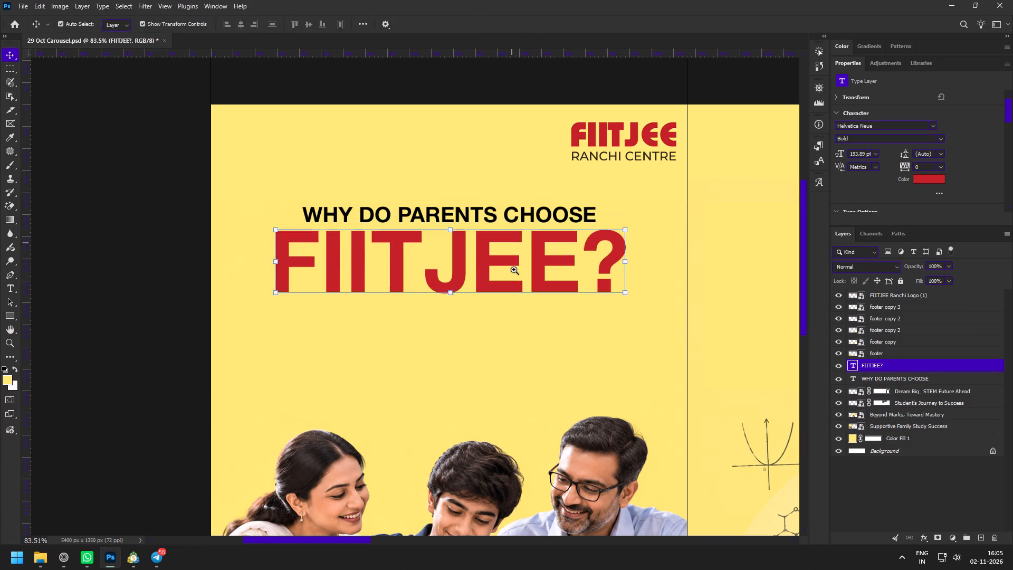
{"action": "left_click", "coordinate": [67, 556]}
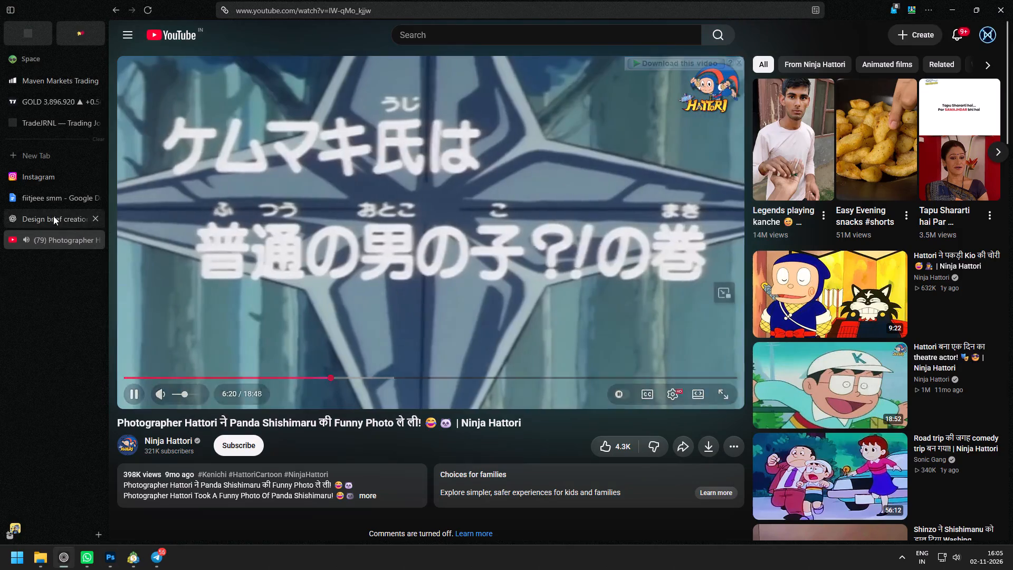
{"action": "left_click", "coordinate": [39, 201]}
{"action": "left_click_drag", "start_coordinate": [374, 202], "coordinate": [599, 201]}
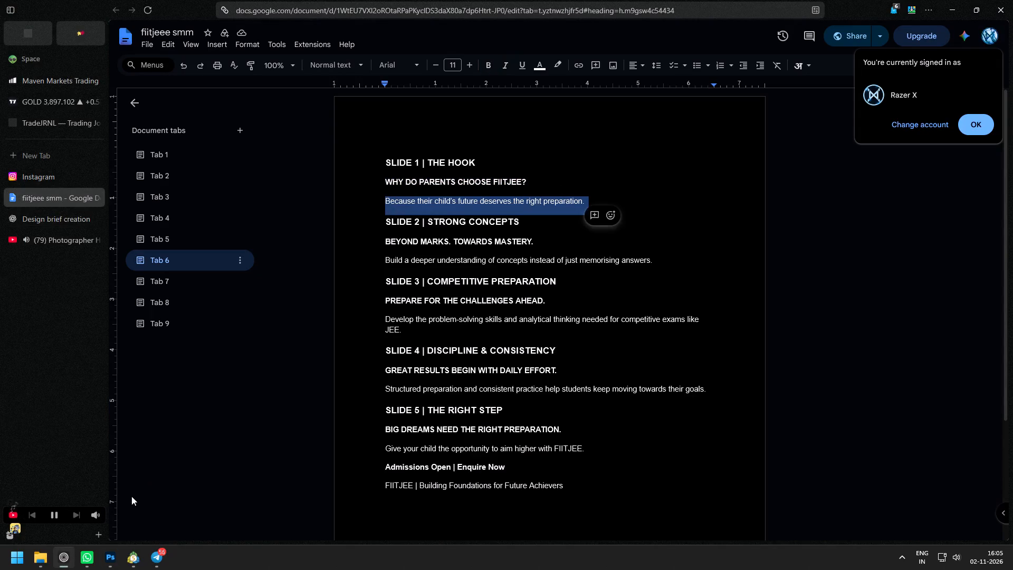
{"action": "key", "text": "ctrl+c"}
Back in Photoshop, duplicate WHY DO PARENTS CHOOSE below FIITJEE? and replace the copy's text with the copied Slide 1 sentence.
{"action": "left_click", "coordinate": [107, 568]}
{"action": "key", "text": "z"}
{"action": "left_click_drag", "start_coordinate": [450, 154], "coordinate": [466, 182]}
{"action": "key", "text": "v"}
{"action": "left_click", "coordinate": [433, 152]}
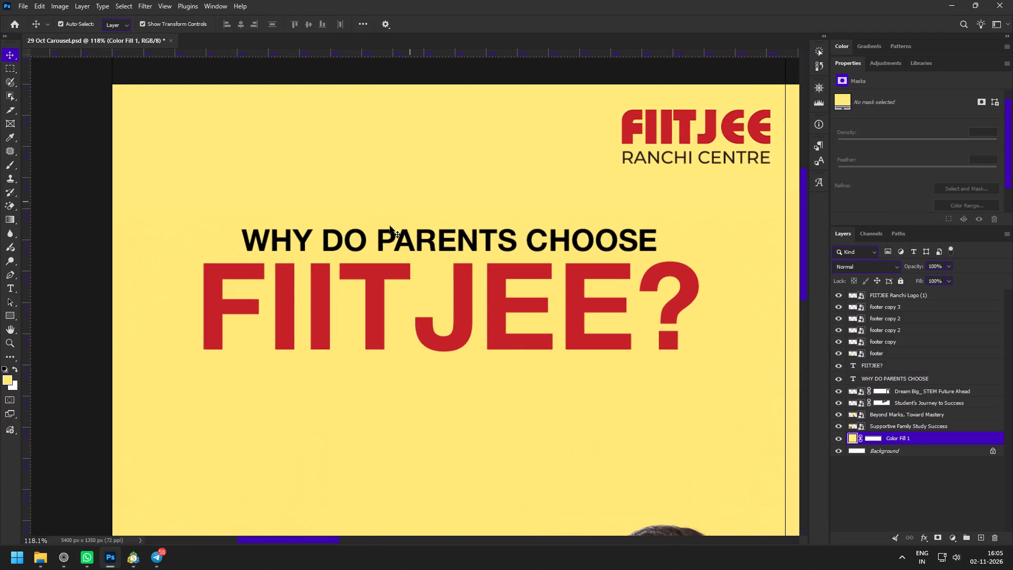
{"action": "left_click", "coordinate": [378, 235]}
{"action": "left_click_drag", "start_coordinate": [450, 236], "coordinate": [448, 376], "text": "alt+shift"}
{"action": "double_click", "coordinate": [448, 376]}
{"action": "key", "text": "ctrl+v"}
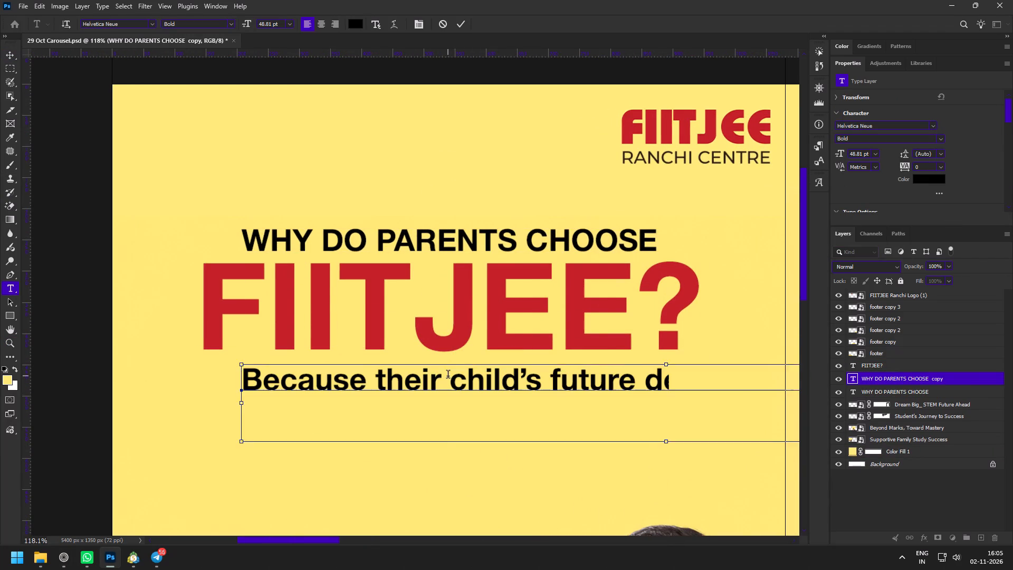
{"action": "key", "text": "BackSpace"}
{"action": "key", "text": "ctrl+Return"}
{"action": "key", "text": "z"}
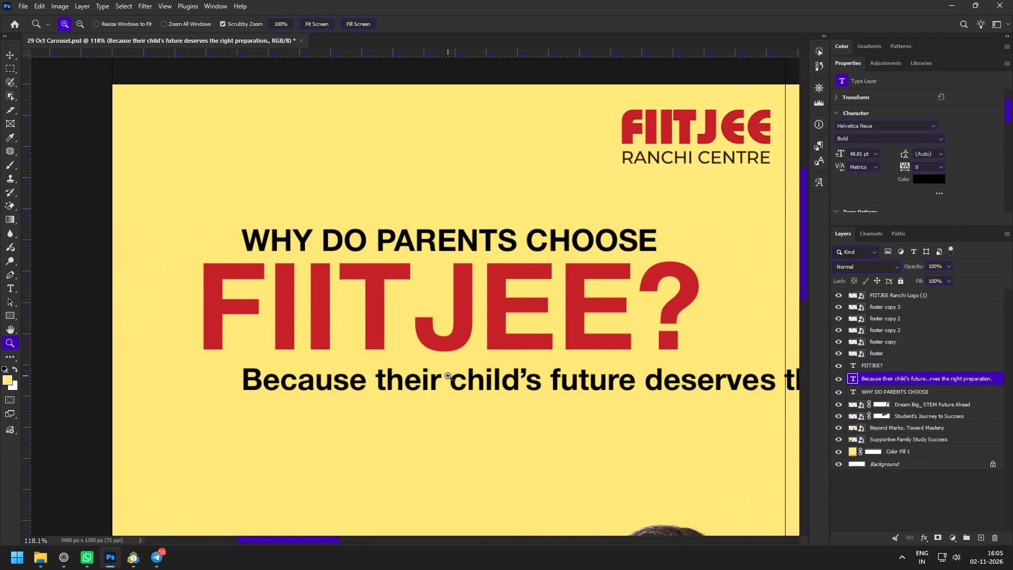
Break the Slide 1 sentence into two lines before "the right preparation." and centre-align its text.
{"action": "left_click_drag", "start_coordinate": [480, 400], "coordinate": [434, 373]}
{"action": "key", "text": "space"}
{"action": "left_click_drag", "start_coordinate": [606, 398], "coordinate": [642, 449]}
{"action": "key", "text": "b"}
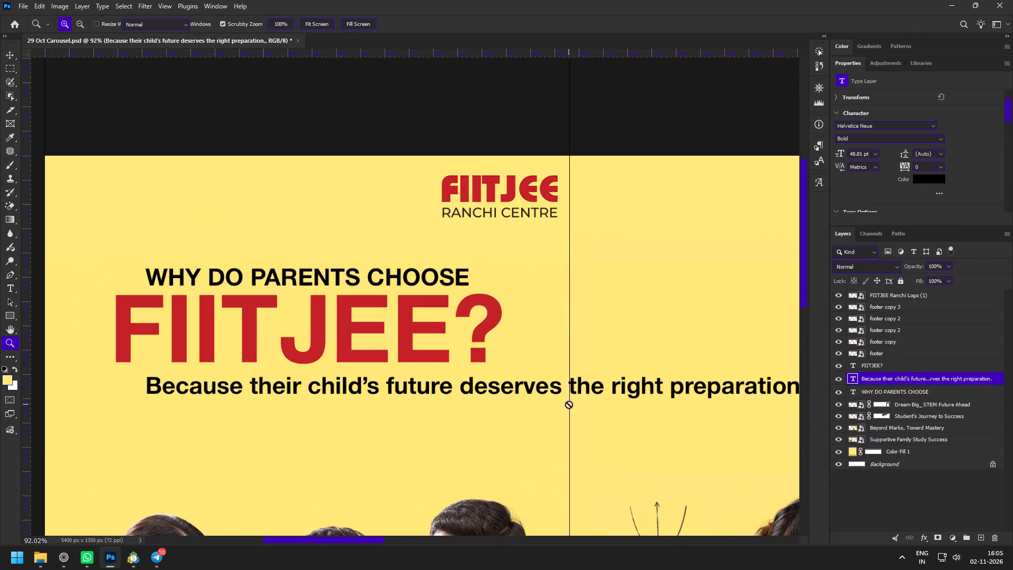
{"action": "key", "text": "v"}
{"action": "double_click", "coordinate": [610, 385]}
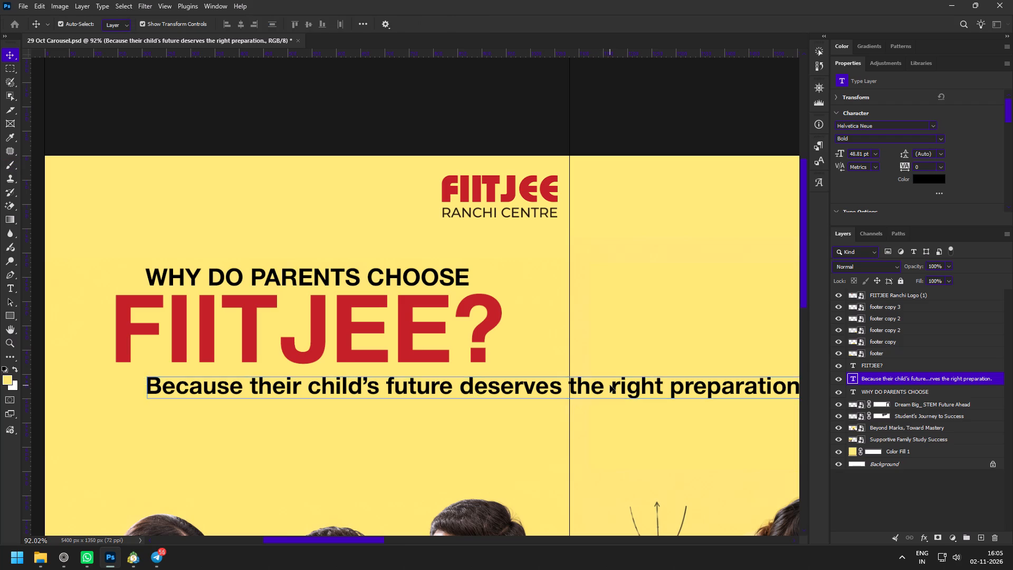
{"action": "left_click", "coordinate": [573, 388]}
{"action": "left_click", "coordinate": [571, 386]}
{"action": "key", "text": "Return"}
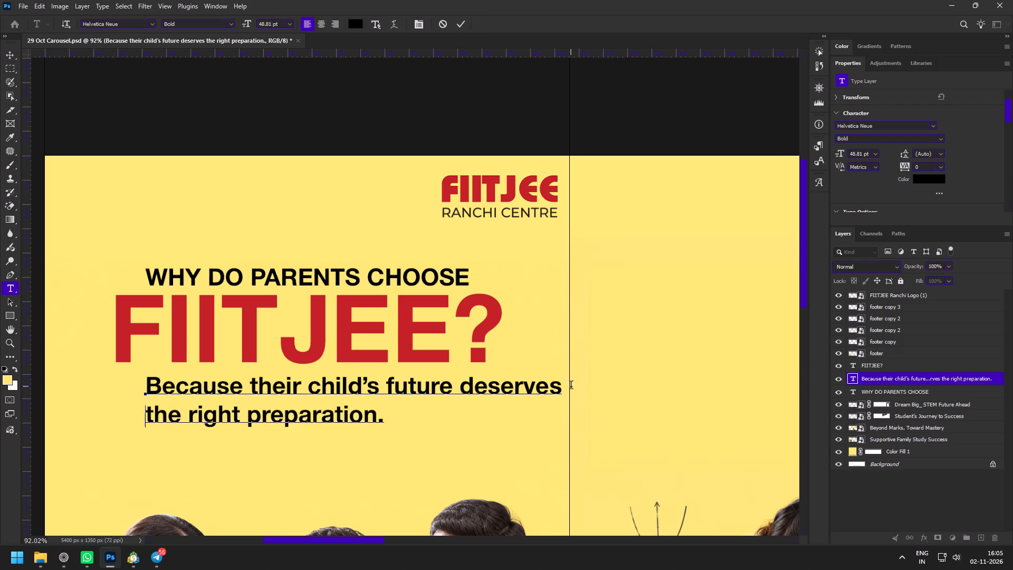
{"action": "key", "text": "ctrl+a"}
{"action": "left_click", "coordinate": [321, 23]}
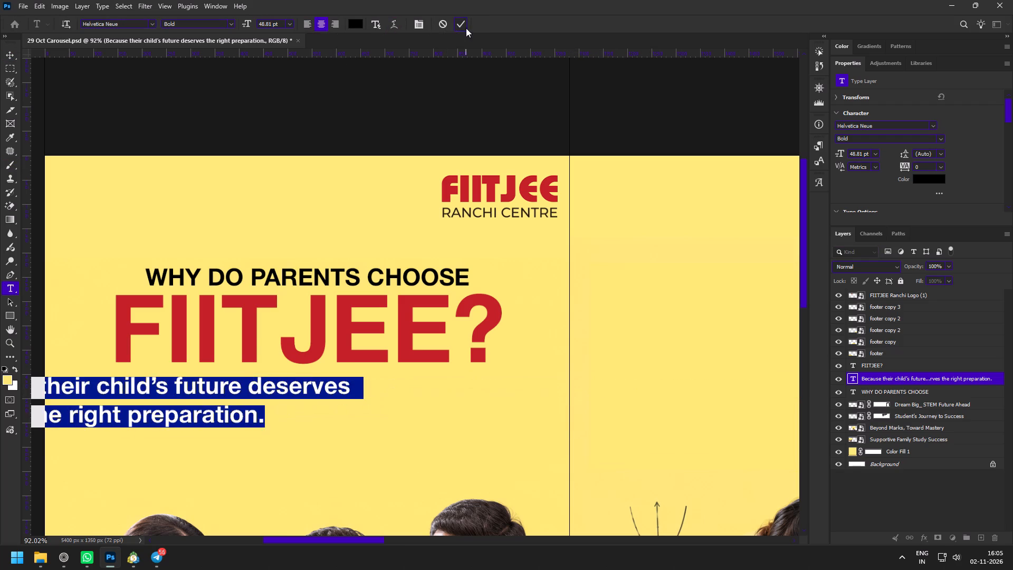
{"action": "left_click", "coordinate": [466, 28]}
Move the two-line sentence sideways so it sits centred beneath FIITJEE? on the first panel.
{"action": "left_click_drag", "start_coordinate": [223, 393], "coordinate": [390, 394]}
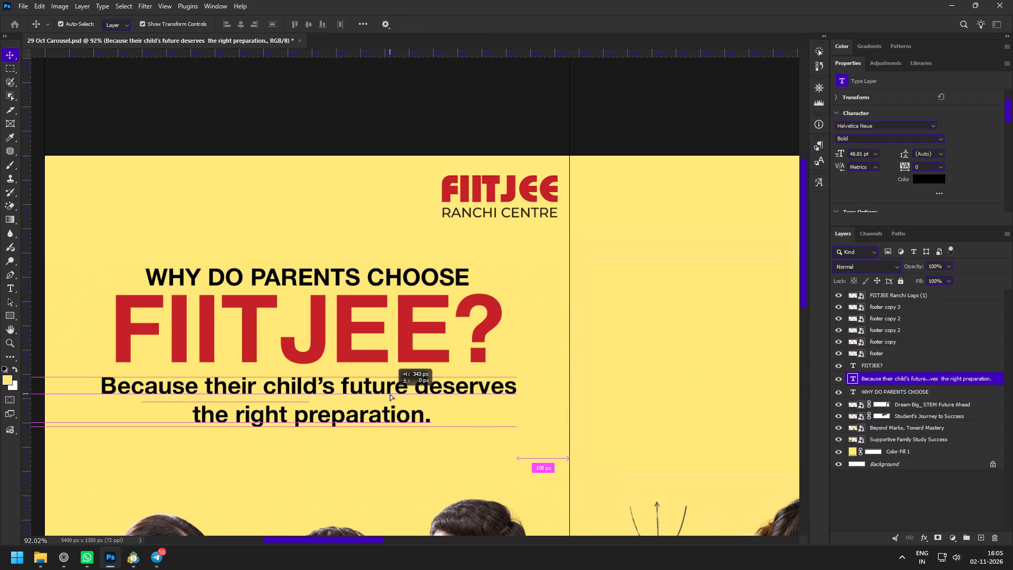
{"action": "left_click_drag", "start_coordinate": [390, 394], "coordinate": [385, 395]}
Select all three first-panel text layers, scale them together to about 86.28% and centre them on the panel.
{"action": "key", "text": "z"}
{"action": "left_click_drag", "start_coordinate": [422, 405], "coordinate": [375, 374]}
{"action": "key", "text": "space"}
{"action": "key", "text": "space"}
{"action": "key", "text": "space"}
{"action": "key", "text": "space"}
{"action": "key", "text": "space"}
{"action": "key", "text": "space"}
{"action": "left_click_drag", "start_coordinate": [374, 399], "coordinate": [431, 282]}
{"action": "left_click_drag", "start_coordinate": [446, 288], "coordinate": [469, 330]}
{"action": "key", "text": "space"}
{"action": "left_click_drag", "start_coordinate": [442, 321], "coordinate": [442, 282]}
{"action": "left_click_drag", "start_coordinate": [431, 148], "coordinate": [463, 198]}
{"action": "key", "text": "v"}
{"action": "left_click", "coordinate": [415, 179]}
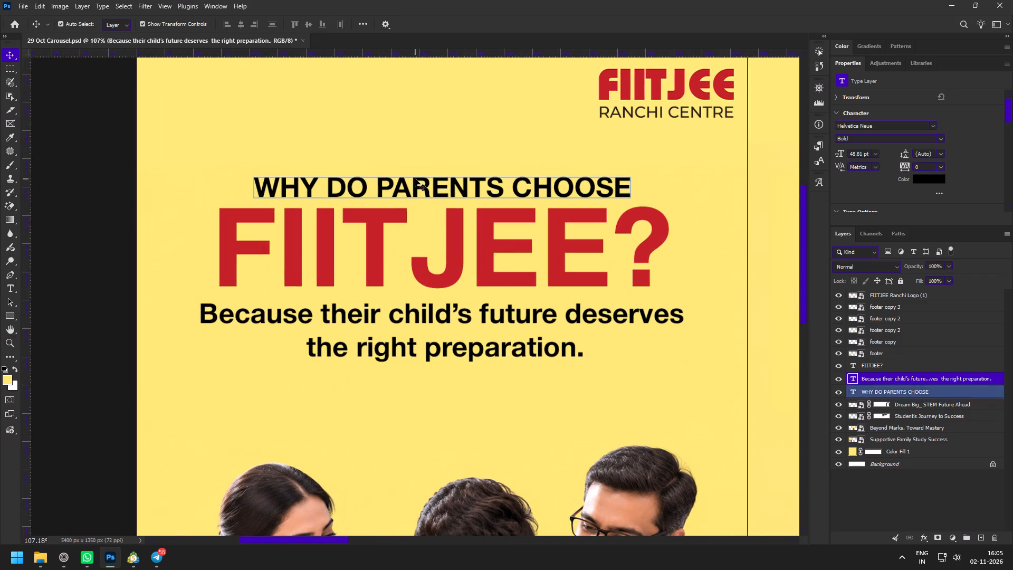
{"action": "left_click", "coordinate": [388, 254], "text": "shift"}
{"action": "left_click", "coordinate": [394, 326], "text": "shift"}
{"action": "left_click_drag", "start_coordinate": [442, 362], "coordinate": [441, 349]}
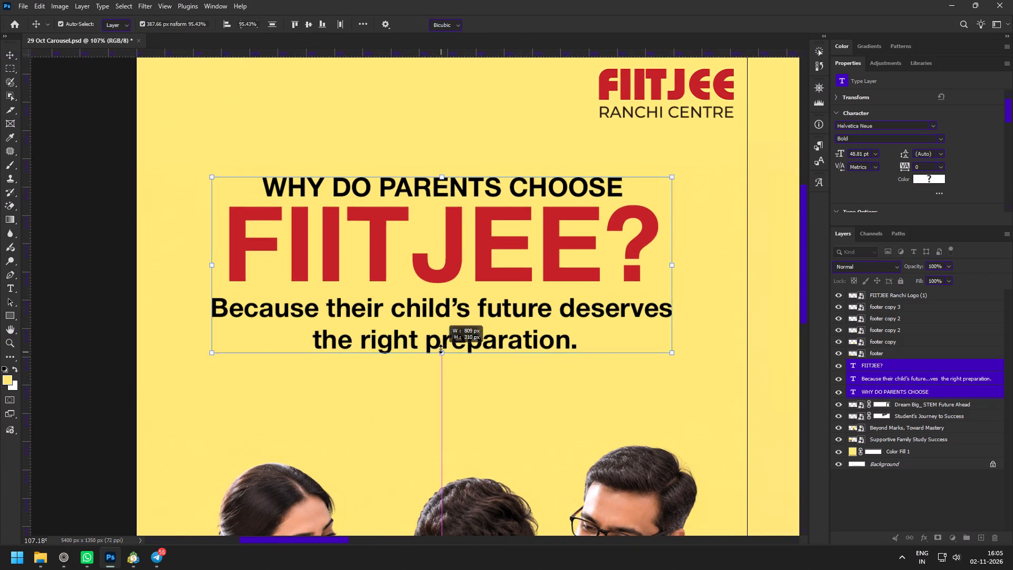
{"action": "left_click_drag", "start_coordinate": [441, 349], "coordinate": [438, 336]}
{"action": "left_click_drag", "start_coordinate": [451, 312], "coordinate": [462, 306]}
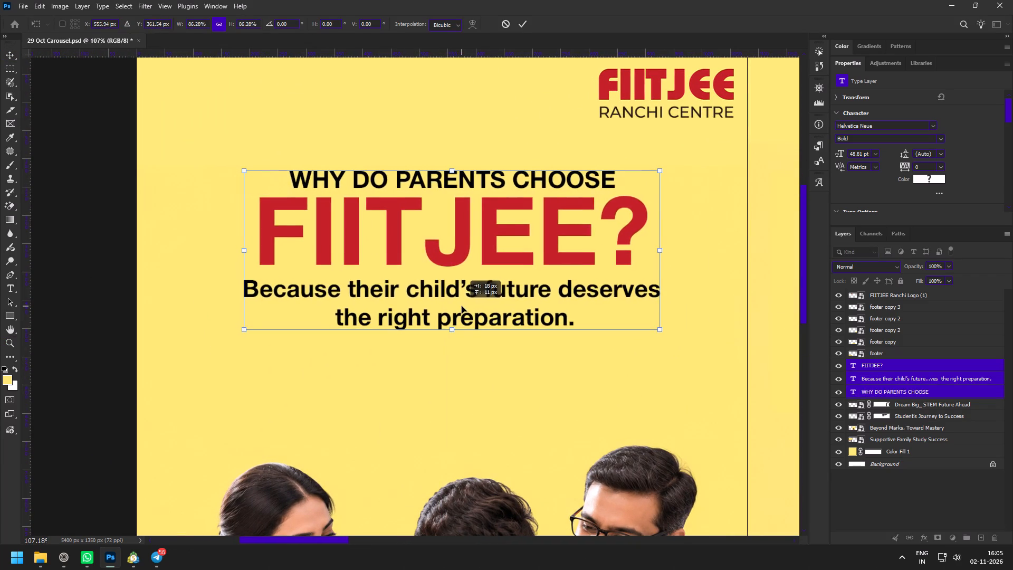
{"action": "left_click_drag", "start_coordinate": [462, 306], "coordinate": [452, 307]}
{"action": "left_click", "coordinate": [522, 26]}
Duplicate the WHY DO PARENTS CHOOSE and FIITJEE? lines onto the second panel, centred at the same height as the originals.
{"action": "key", "text": "z"}
{"action": "left_click_drag", "start_coordinate": [528, 249], "coordinate": [491, 233]}
{"action": "key", "text": "space"}
{"action": "key", "text": "space"}
{"action": "key", "text": "space"}
{"action": "key", "text": "space"}
{"action": "key", "text": "space"}
{"action": "key", "text": "space"}
{"action": "key", "text": "space"}
{"action": "key", "text": "space"}
{"action": "key", "text": "space"}
{"action": "key", "text": "space"}
{"action": "key", "text": "space"}
{"action": "key", "text": "space"}
{"action": "left_click_drag", "start_coordinate": [551, 247], "coordinate": [417, 234]}
{"action": "left_click", "coordinate": [401, 233]}
{"action": "key", "text": "v"}
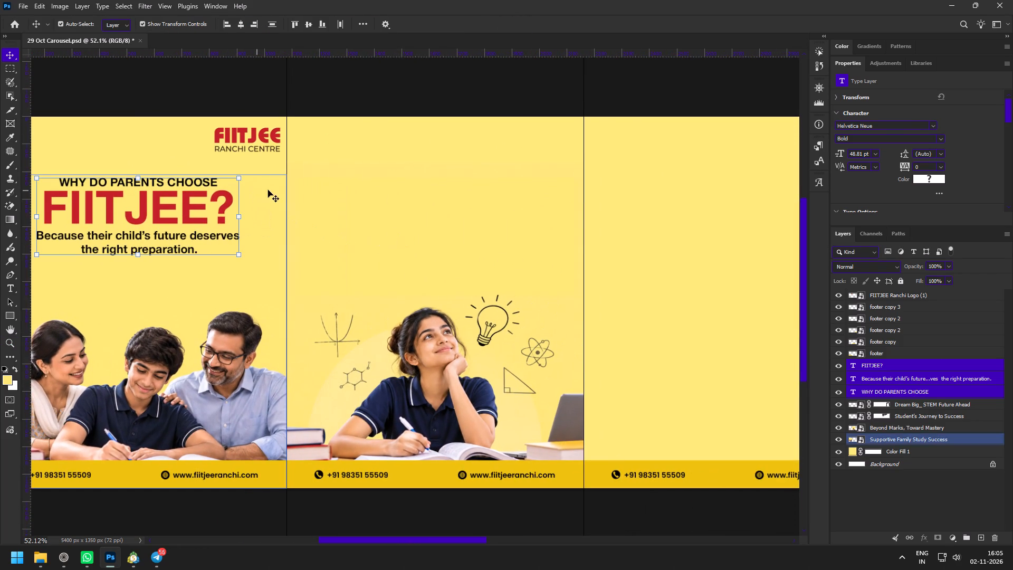
{"action": "left_click", "coordinate": [268, 190]}
{"action": "left_click", "coordinate": [199, 183]}
{"action": "left_click", "coordinate": [194, 213], "text": "shift"}
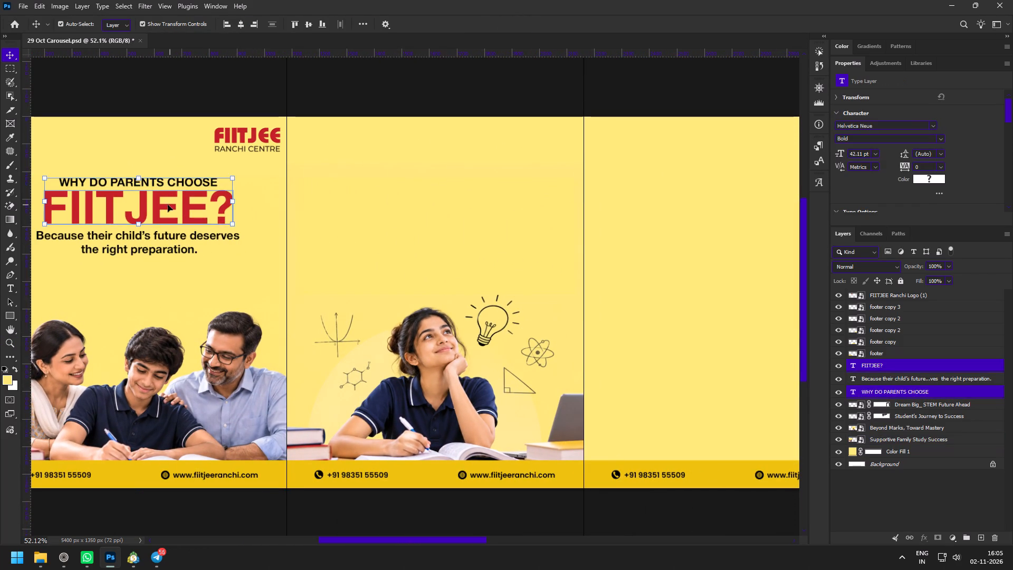
{"action": "left_click_drag", "start_coordinate": [168, 205], "coordinate": [467, 217], "text": "alt"}
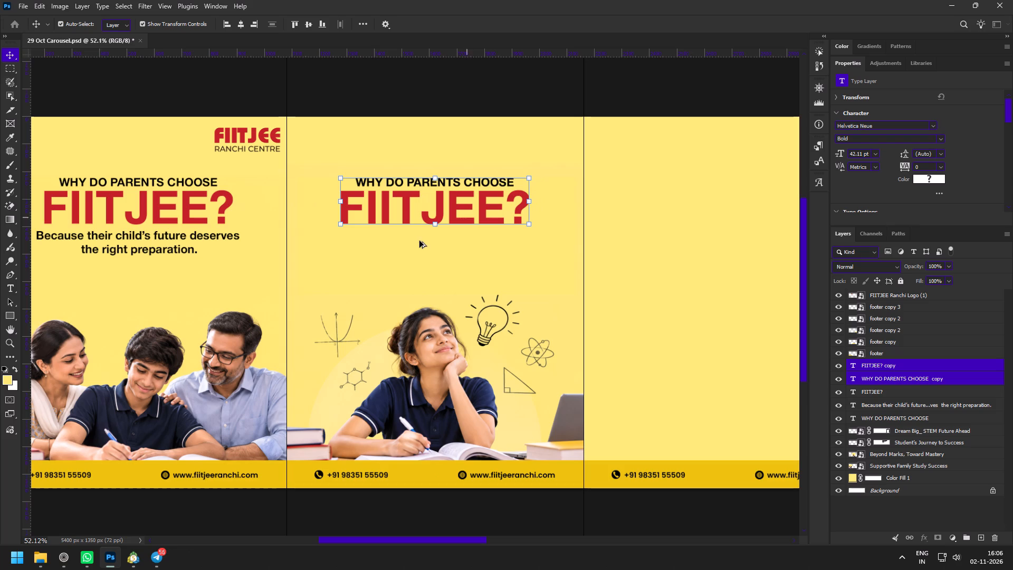
Switch to the Google Docs brief and copy Slide 2's headline "BEYOND MARKS. TOWARDS MASTERY.".
{"action": "left_click", "coordinate": [65, 560]}
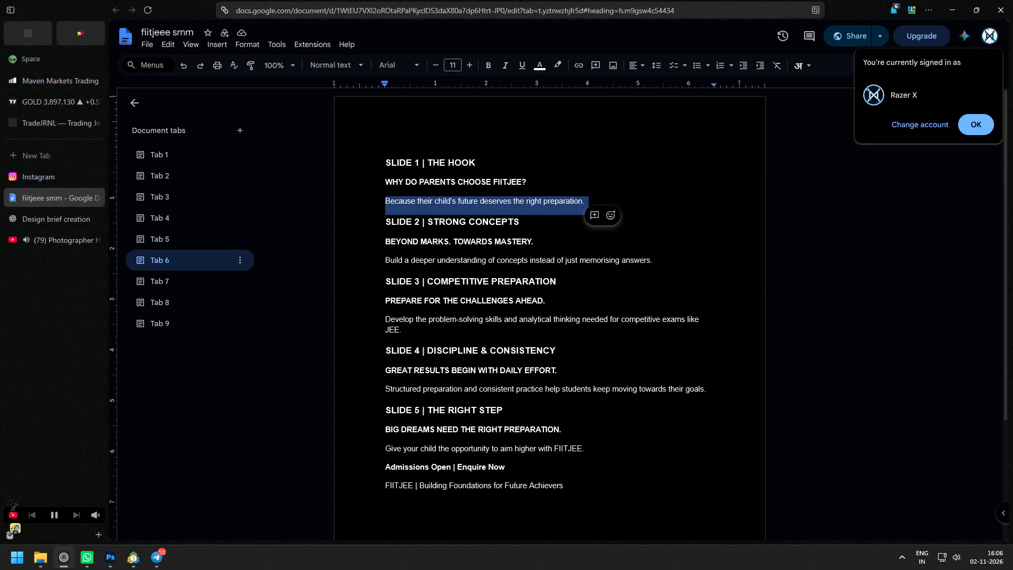
{"action": "left_click_drag", "start_coordinate": [374, 239], "coordinate": [546, 242]}
{"action": "key", "text": "ctrl+c"}
In Photoshop, replace the second panel's WHY DO PARENTS CHOOSE with the copied headline, cutting TOWARDS MASTERY. so only BEYOND MARKS. stays.
{"action": "left_click", "coordinate": [107, 567]}
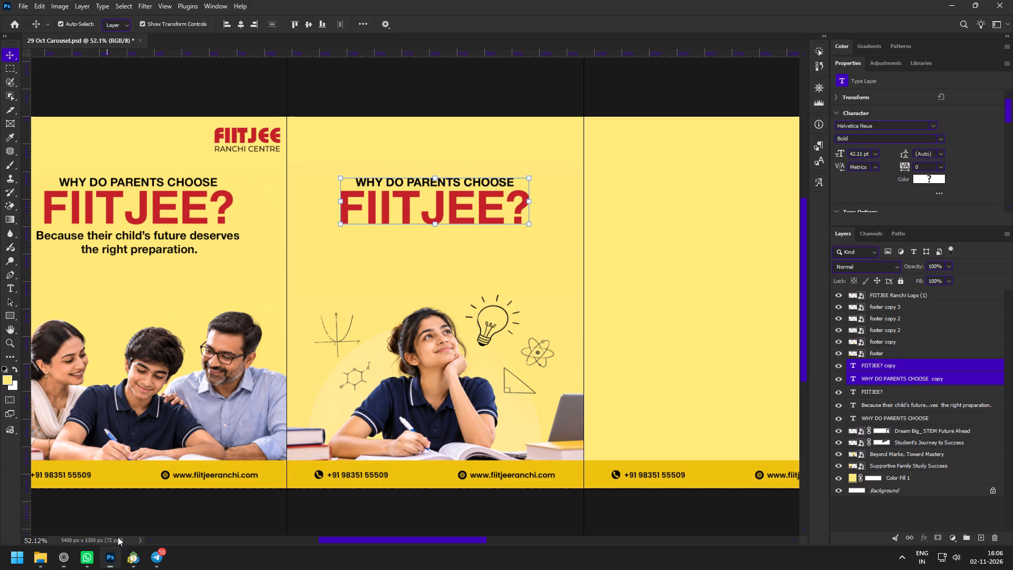
{"action": "key", "text": "z"}
{"action": "left_click_drag", "start_coordinate": [469, 128], "coordinate": [491, 154]}
{"action": "key", "text": "v"}
{"action": "left_click", "coordinate": [476, 144]}
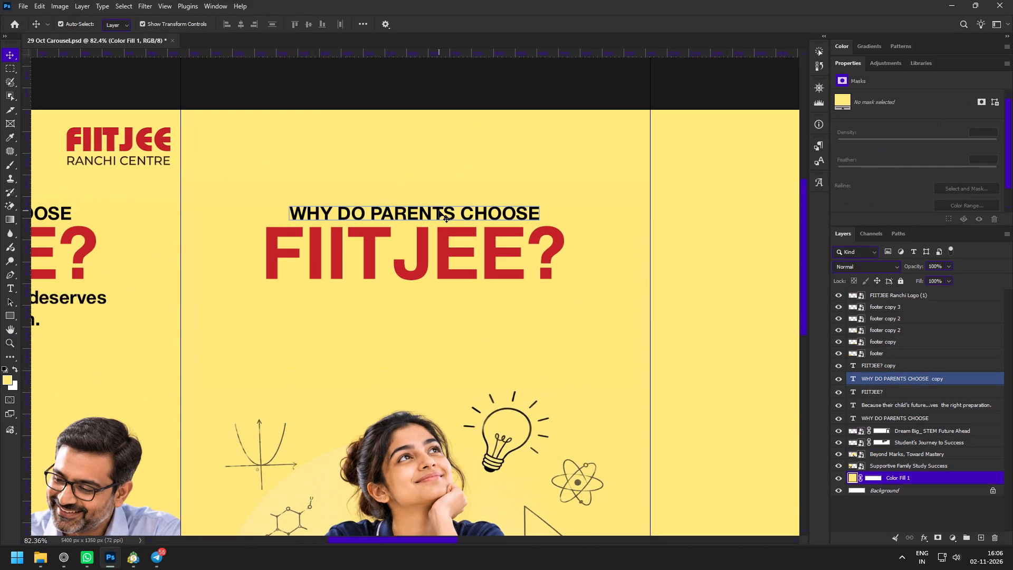
{"action": "left_click", "coordinate": [439, 211]}
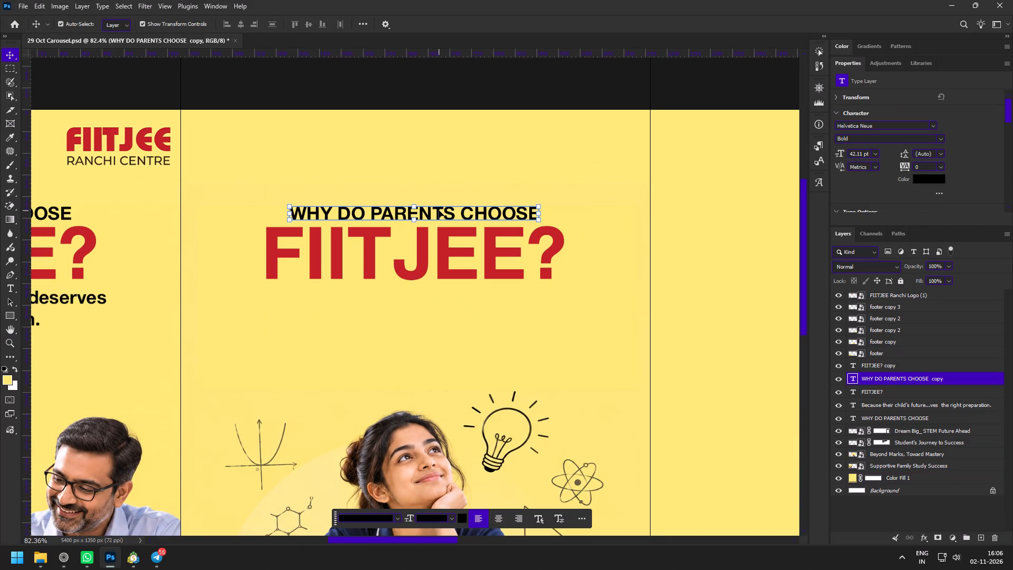
{"action": "double_click", "coordinate": [439, 211]}
{"action": "key", "text": "ctrl+v"}
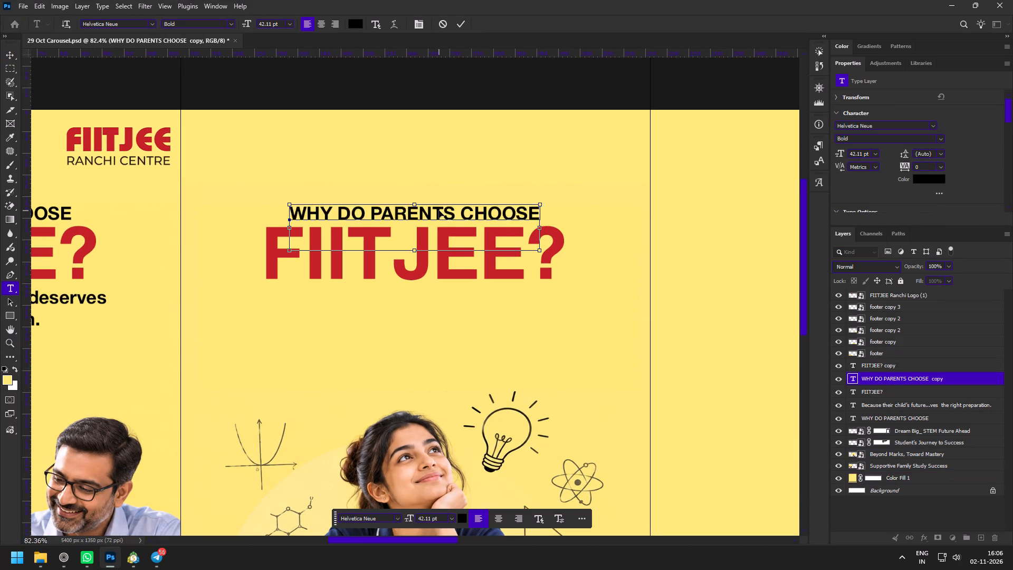
{"action": "left_click_drag", "start_coordinate": [455, 216], "coordinate": [737, 227]}
{"action": "key", "text": "ctrl+x"}
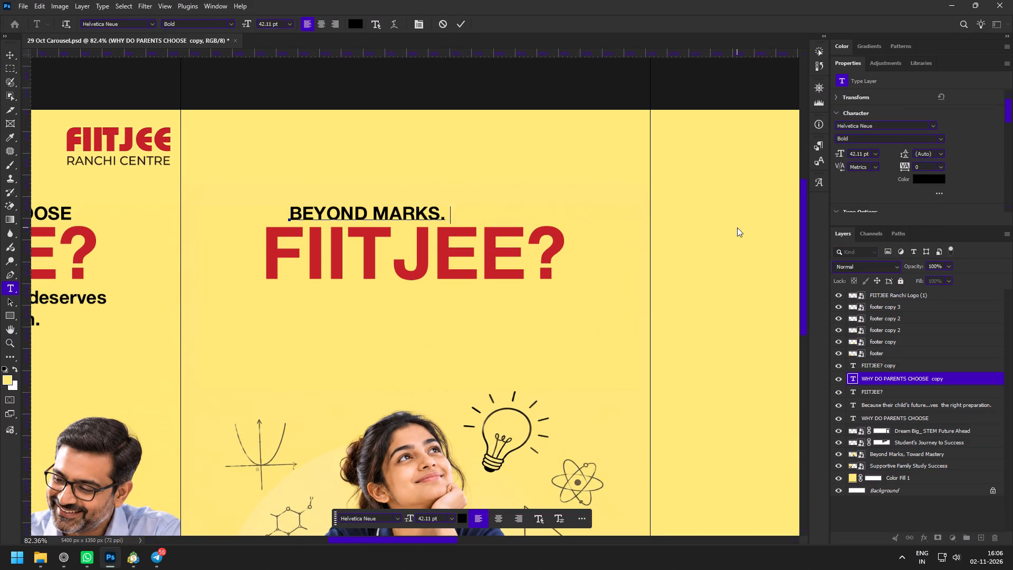
{"action": "key", "text": "BackSpace"}
{"action": "key", "text": "ctrl+Return"}
Replace the second panel's FIITJEE? text with the cut TOWARDS MASTERY.
{"action": "double_click", "coordinate": [311, 239]}
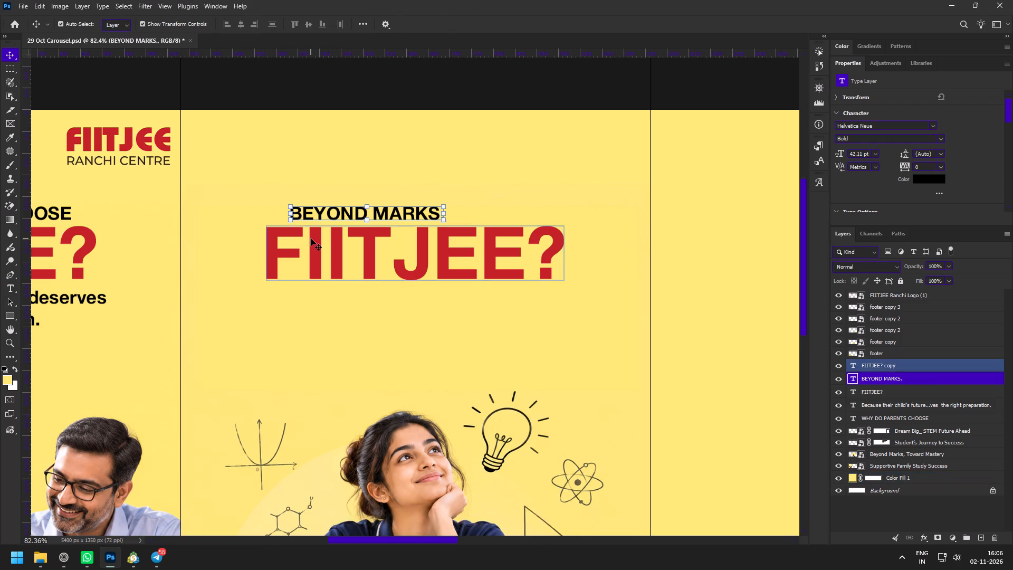
{"action": "key", "text": "ctrl+v"}
{"action": "key", "text": "BackSpace"}
{"action": "key", "text": "ctrl+Return"}
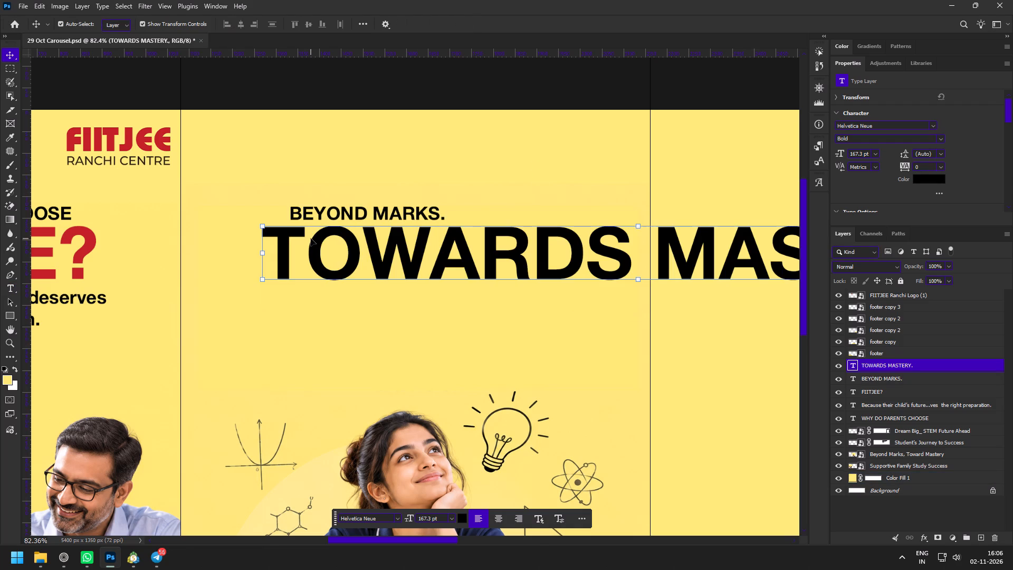
Recolour TOWARDS MASTERY. with the red sampled from the first panel's FIITJEE? headline.
{"action": "left_click", "coordinate": [932, 182]}
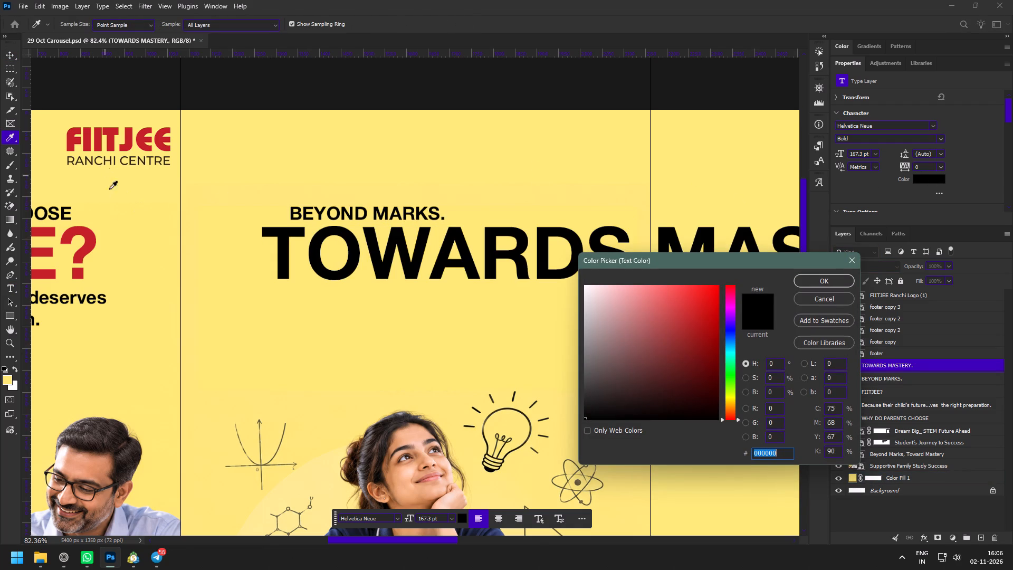
{"action": "left_click", "coordinate": [89, 238]}
{"action": "left_click", "coordinate": [818, 284]}
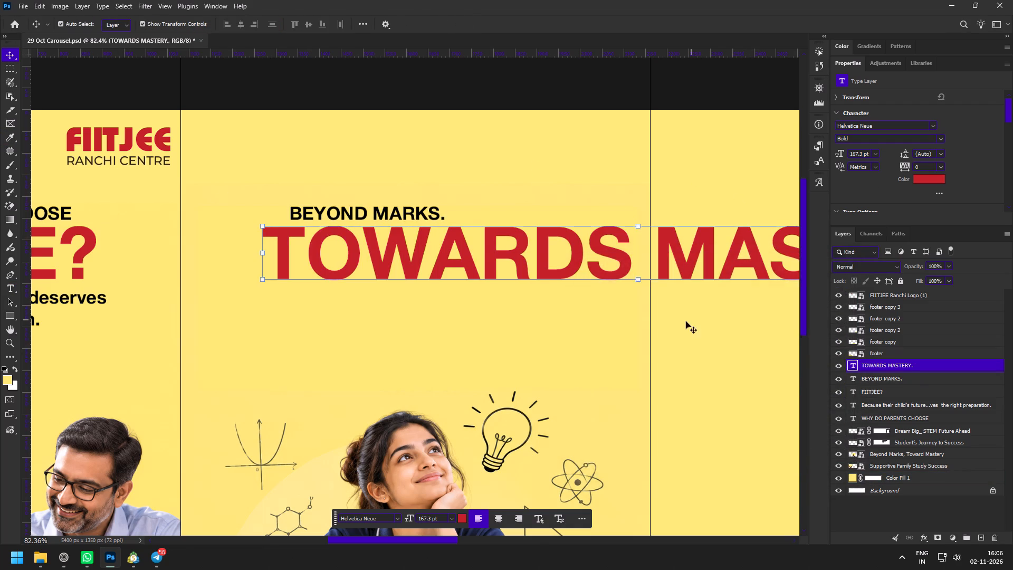
Scale TOWARDS MASTERY. down to about 83.01 pt so it fits within the second panel.
{"action": "key", "text": "z"}
{"action": "left_click_drag", "start_coordinate": [678, 319], "coordinate": [652, 311]}
{"action": "key", "text": "space"}
{"action": "key", "text": "space"}
{"action": "key", "text": "space"}
{"action": "key", "text": "space"}
{"action": "key", "text": "space"}
{"action": "left_click_drag", "start_coordinate": [682, 326], "coordinate": [532, 306]}
{"action": "key", "text": "v"}
{"action": "left_click", "coordinate": [723, 262]}
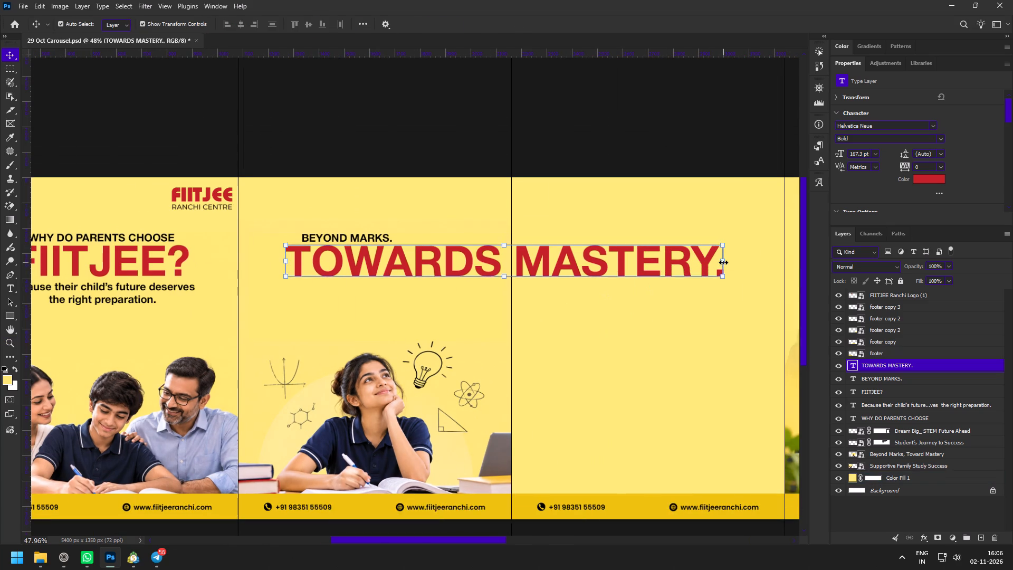
{"action": "left_click_drag", "start_coordinate": [727, 271], "coordinate": [505, 273]}
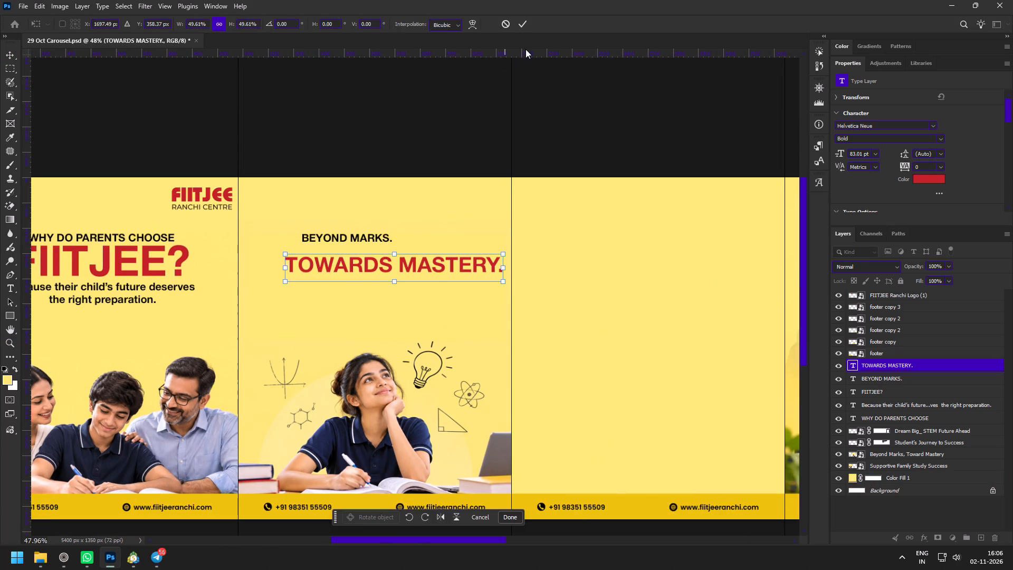
{"action": "left_click", "coordinate": [519, 25]}
Break the second panel's TOWARDS MASTERY. onto two lines and enlarge only MASTERY. to 124 pt.
{"action": "key", "text": "z"}
{"action": "left_click_drag", "start_coordinate": [292, 188], "coordinate": [320, 223]}
{"action": "key", "text": "v"}
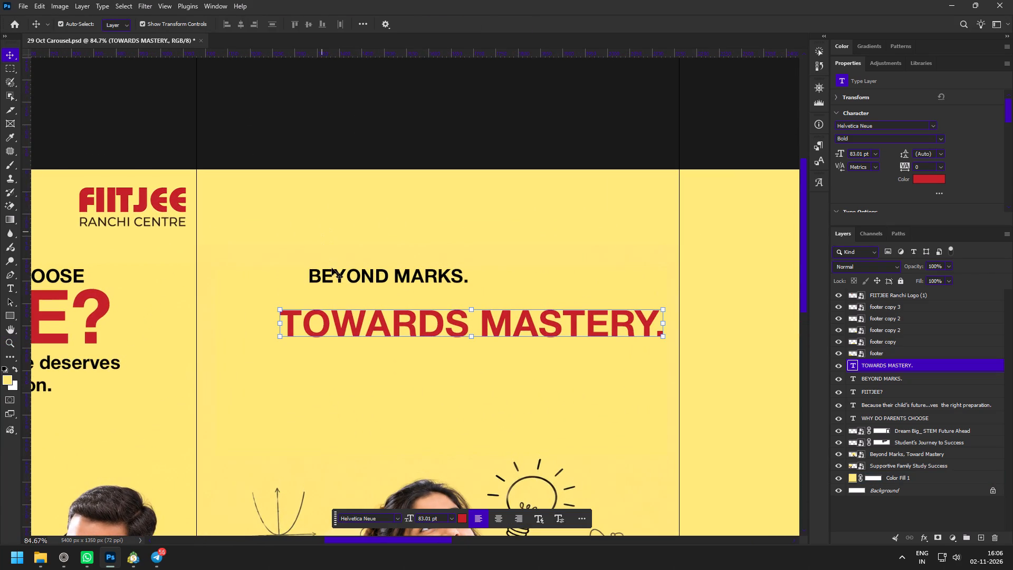
{"action": "double_click", "coordinate": [517, 325]}
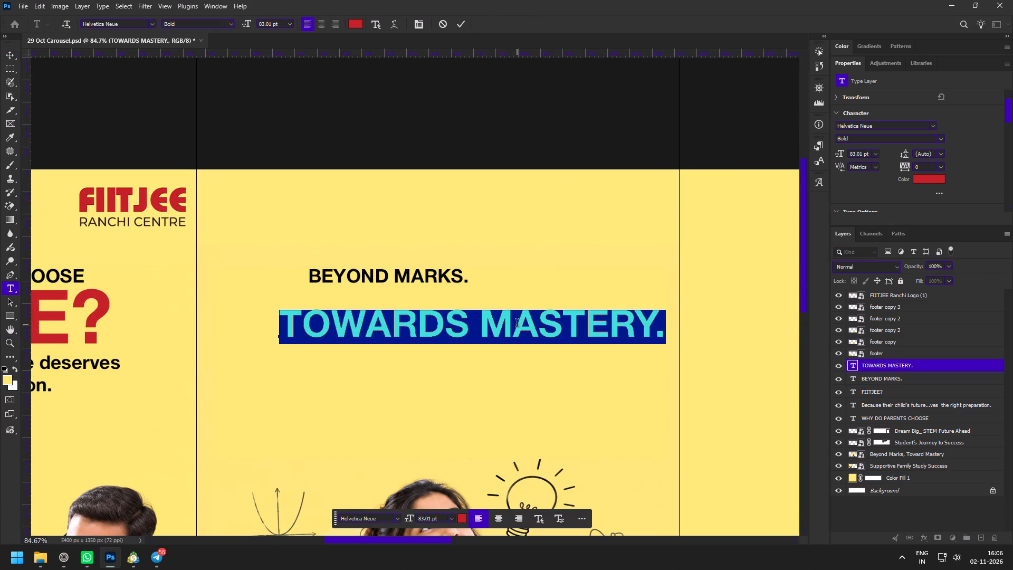
{"action": "left_click", "coordinate": [480, 328]}
{"action": "key", "text": "Return"}
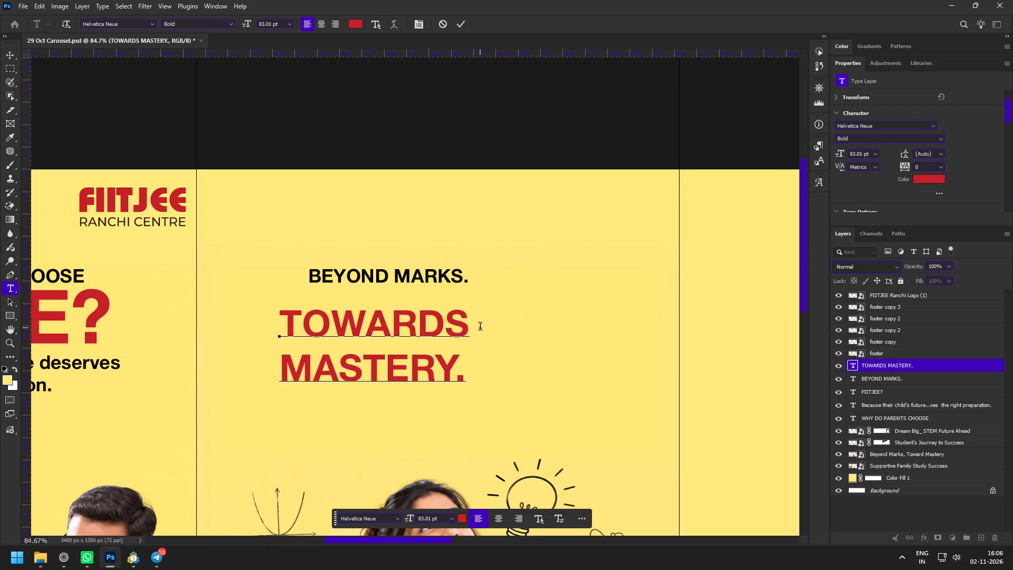
{"action": "left_click_drag", "start_coordinate": [471, 382], "coordinate": [226, 376]}
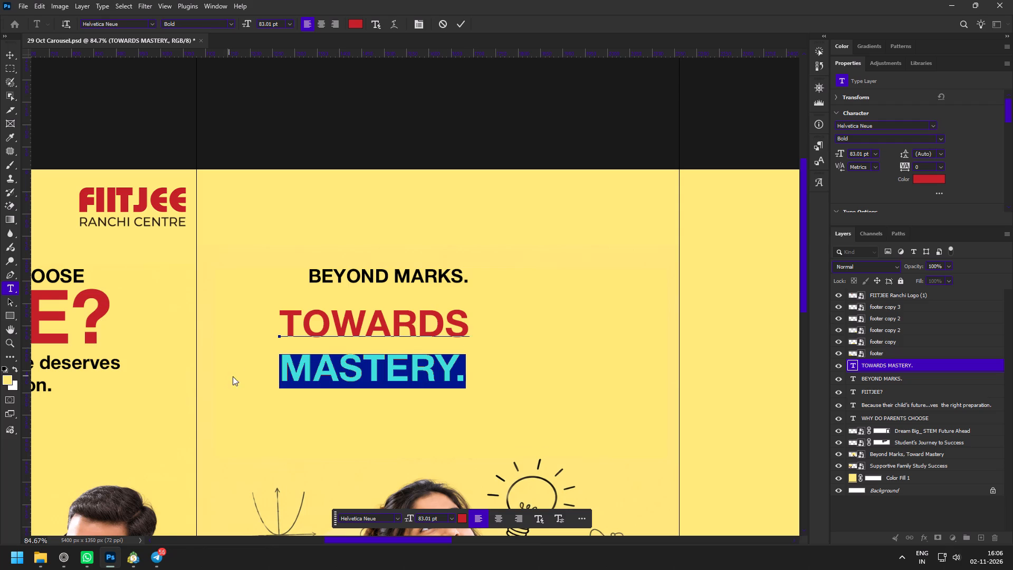
{"action": "left_click_drag", "start_coordinate": [840, 151], "coordinate": [855, 155]}
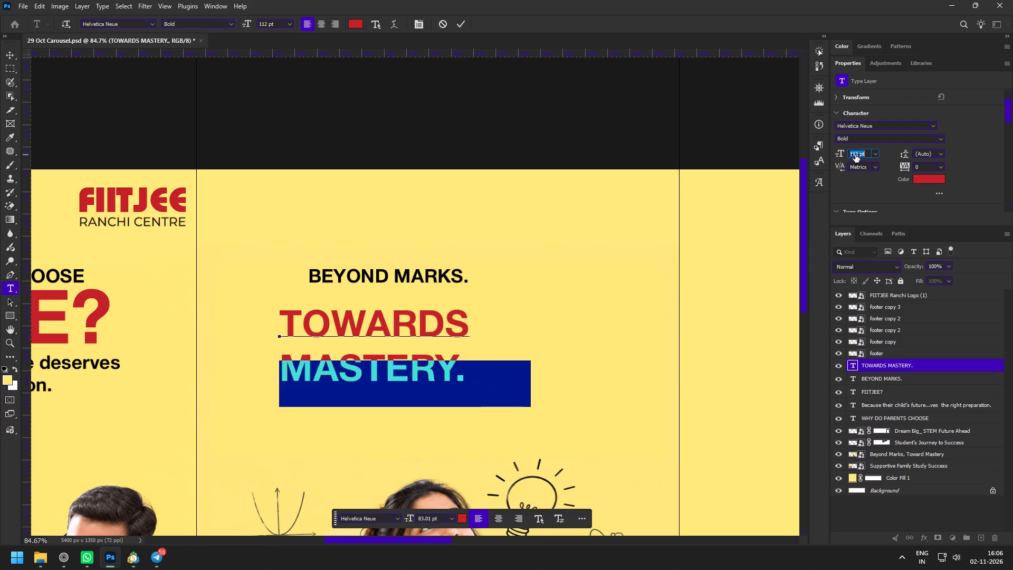
{"action": "left_click_drag", "start_coordinate": [855, 155], "coordinate": [862, 156]}
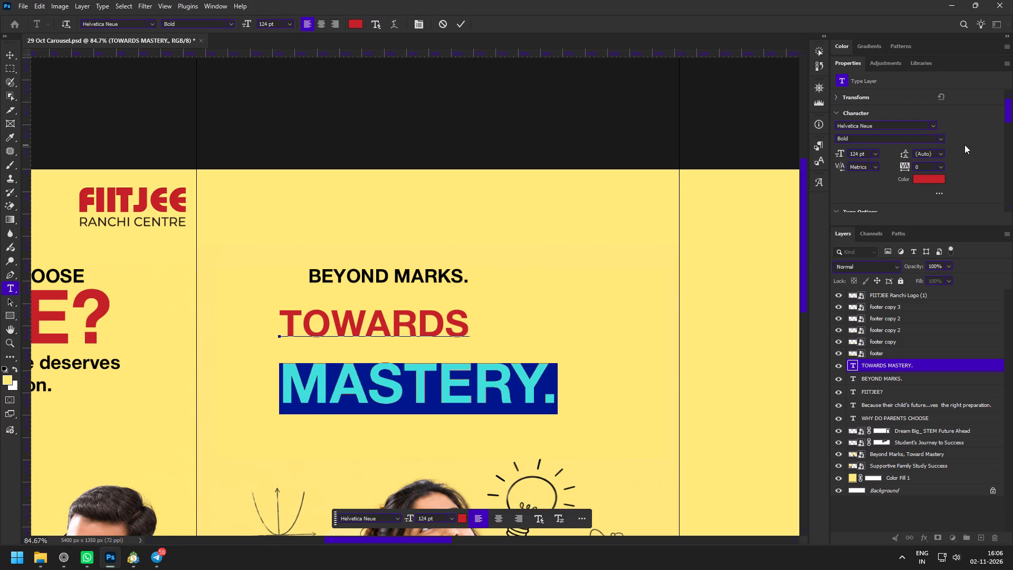
{"action": "left_click", "coordinate": [943, 138]}
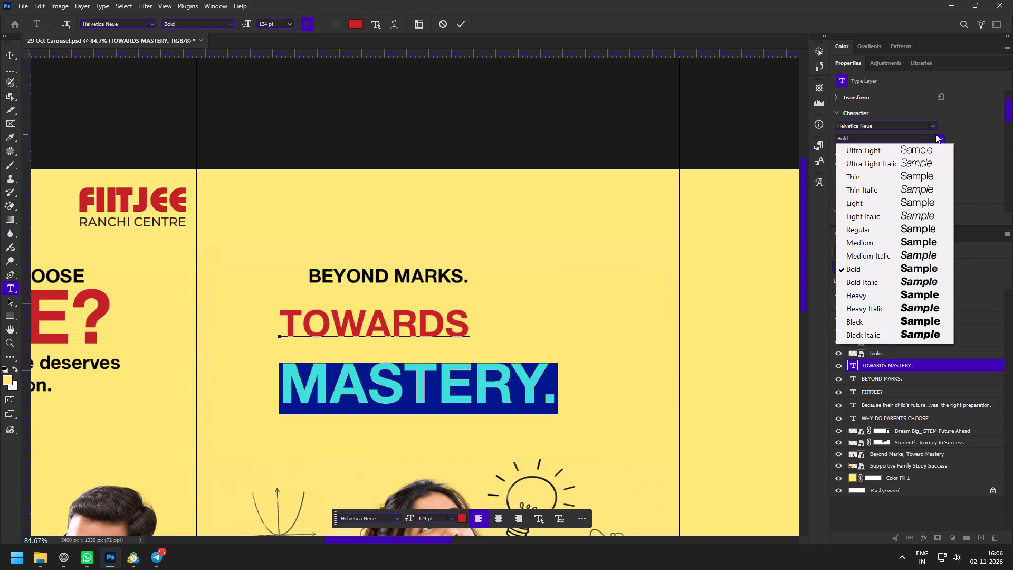
{"action": "left_click", "coordinate": [958, 130]}
Tighten the leading of the whole TOWARDS MASTERY. headline to 104 pt.
{"action": "key", "text": "ctrl+a"}
{"action": "left_click", "coordinate": [911, 153]}
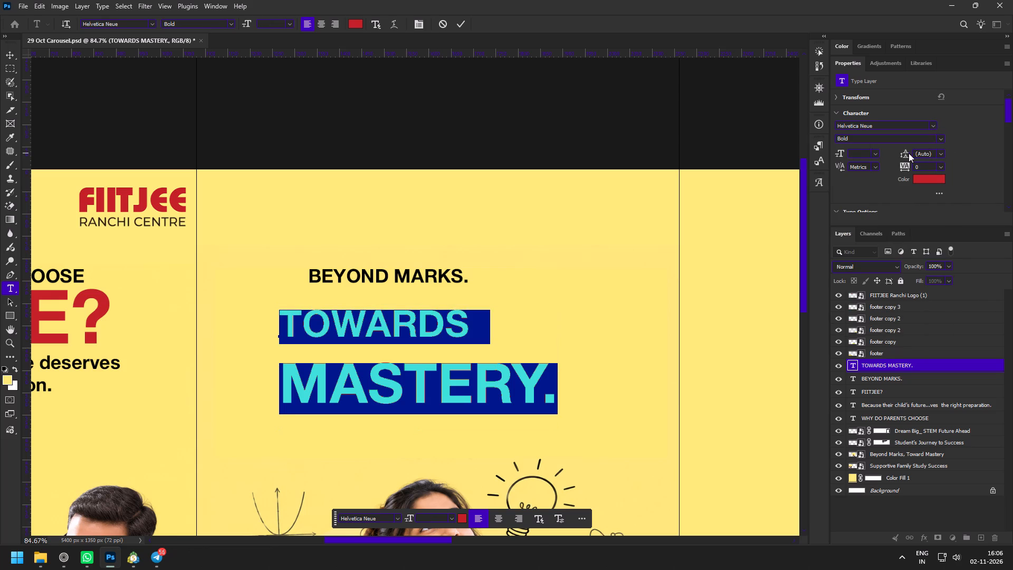
{"action": "left_click", "coordinate": [904, 153]}
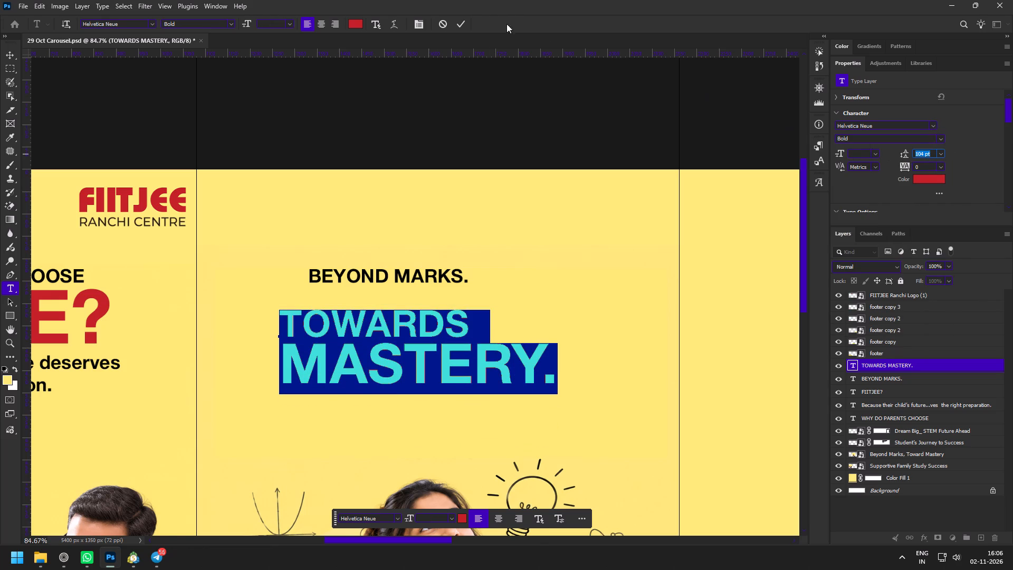
{"action": "left_click", "coordinate": [461, 24]}
Move the two-line TOWARDS MASTERY. headline closer to the second panel's left edge, keeping it below BEYOND MARKS.
{"action": "key", "text": "z"}
{"action": "key", "text": "space"}
{"action": "key", "text": "space"}
{"action": "key", "text": "space"}
{"action": "left_click_drag", "start_coordinate": [354, 349], "coordinate": [394, 282]}
{"action": "left_click_drag", "start_coordinate": [312, 188], "coordinate": [328, 201]}
{"action": "key", "text": "v"}
{"action": "left_click_drag", "start_coordinate": [376, 313], "coordinate": [319, 298]}
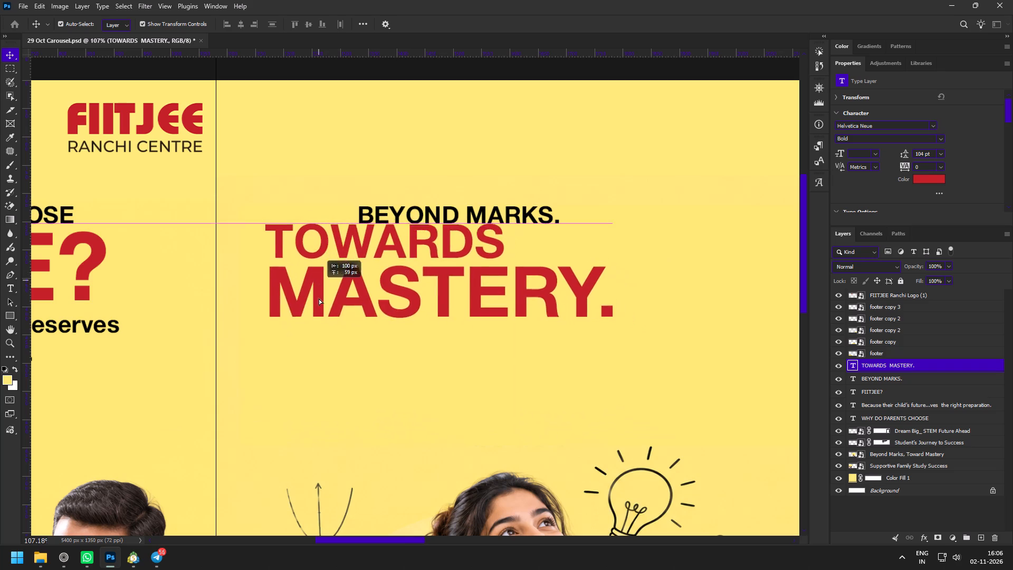
{"action": "left_click_drag", "start_coordinate": [319, 298], "coordinate": [319, 314]}
{"action": "key", "text": "v"}
Add a layer mask to the Beyond Marks, Toward Mastery image and brush its top edge in black to blend into the yellow background.
{"action": "left_click", "coordinate": [286, 201]}
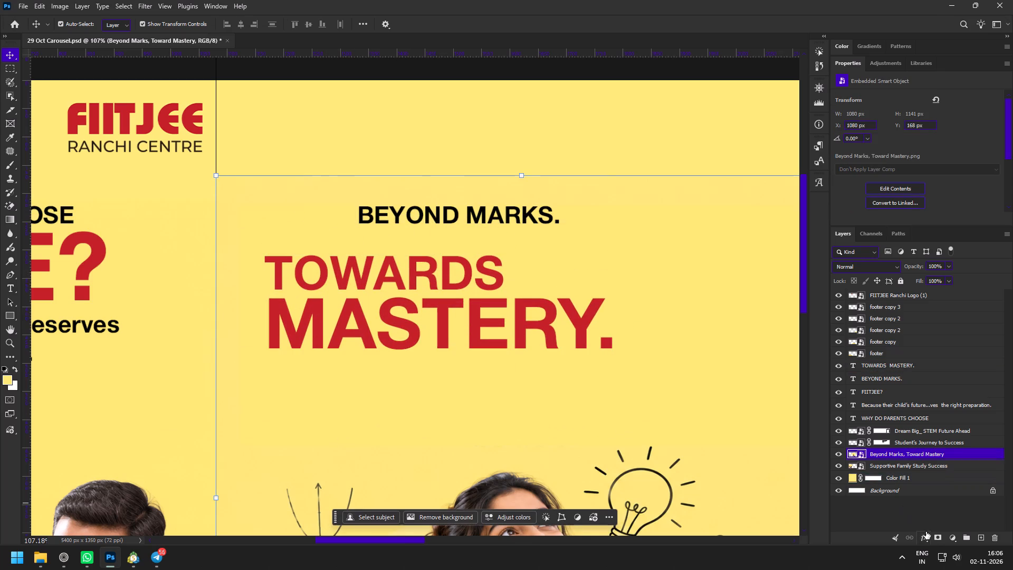
{"action": "left_click", "coordinate": [936, 536]}
{"action": "key", "text": "b"}
{"action": "key", "text": "space"}
{"action": "key", "text": "space"}
{"action": "key", "text": "space"}
{"action": "left_click_drag", "start_coordinate": [526, 263], "coordinate": [419, 288]}
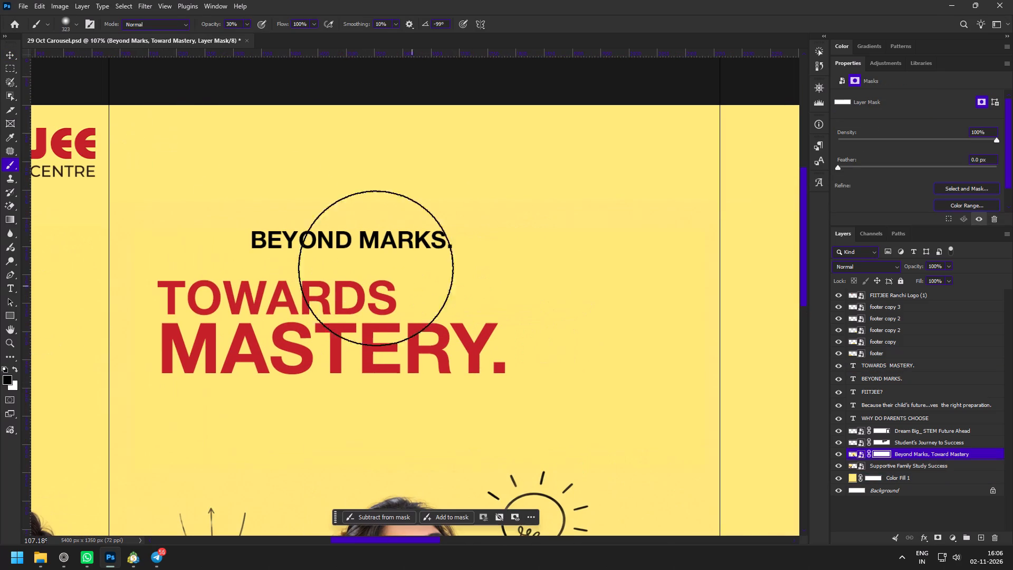
{"action": "left_click_drag", "start_coordinate": [184, 202], "coordinate": [642, 204]}
{"action": "left_click_drag", "start_coordinate": [488, 201], "coordinate": [118, 214]}
{"action": "left_click_drag", "start_coordinate": [316, 203], "coordinate": [791, 196]}
{"action": "left_click_drag", "start_coordinate": [407, 201], "coordinate": [85, 206]}
{"action": "left_click_drag", "start_coordinate": [300, 208], "coordinate": [770, 237]}
{"action": "left_click_drag", "start_coordinate": [565, 220], "coordinate": [185, 226]}
{"action": "left_click_drag", "start_coordinate": [360, 222], "coordinate": [773, 237]}
{"action": "left_click_drag", "start_coordinate": [695, 225], "coordinate": [166, 221]}
{"action": "left_click_drag", "start_coordinate": [346, 210], "coordinate": [792, 219]}
{"action": "left_click_drag", "start_coordinate": [771, 217], "coordinate": [62, 234]}
Tighten the gap above TOWARDS MASTERY. and place BEYOND MARKS. directly above it, aligned to its left edge.
{"action": "key", "text": "v"}
{"action": "key", "text": "space"}
{"action": "key", "text": "space"}
{"action": "key", "text": "space"}
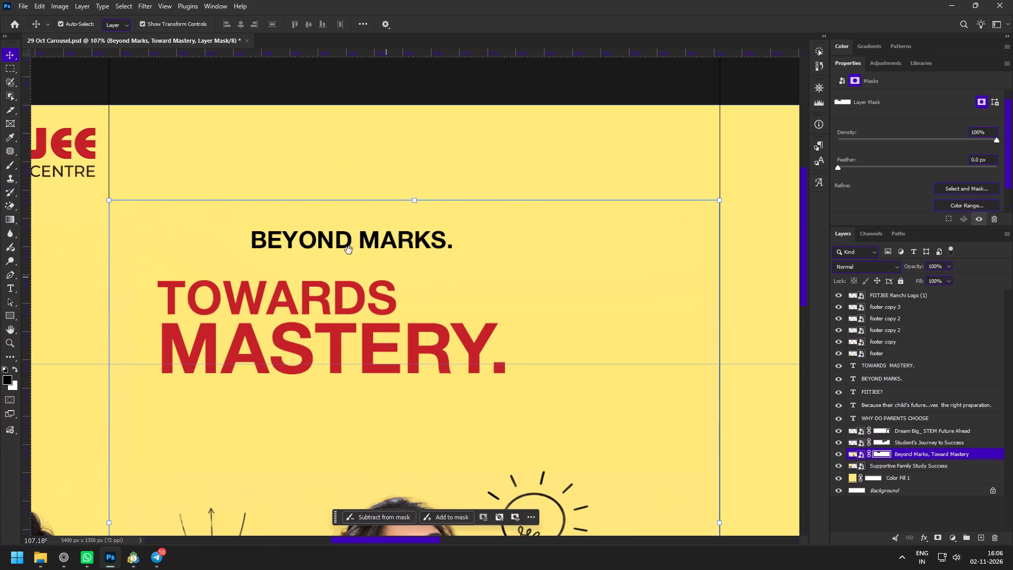
{"action": "left_click_drag", "start_coordinate": [352, 250], "coordinate": [527, 244]}
{"action": "left_click", "coordinate": [445, 302]}
{"action": "left_click_drag", "start_coordinate": [442, 314], "coordinate": [428, 296]}
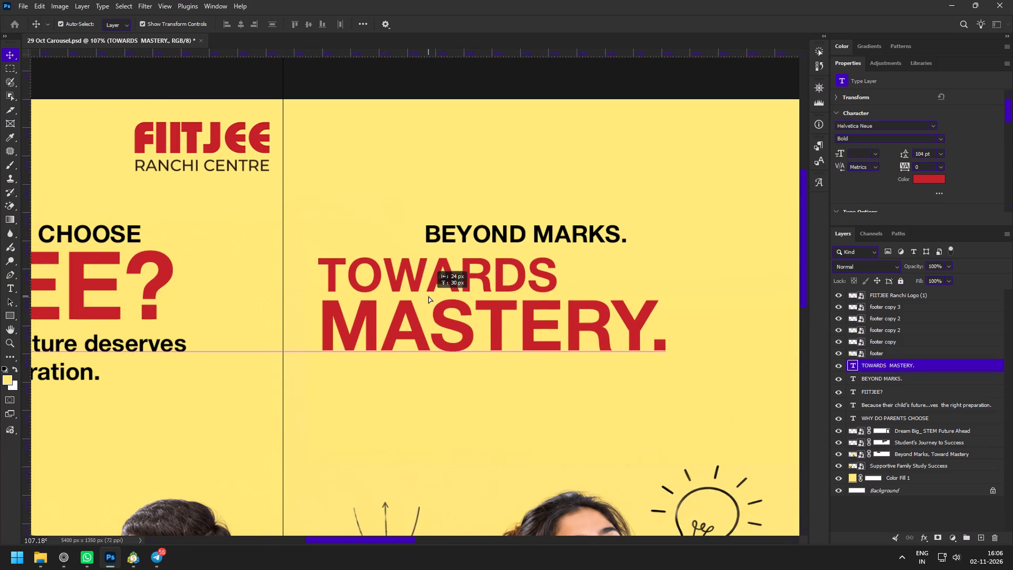
{"action": "left_click_drag", "start_coordinate": [428, 296], "coordinate": [429, 305]}
{"action": "left_click", "coordinate": [473, 196]}
{"action": "left_click", "coordinate": [475, 226]}
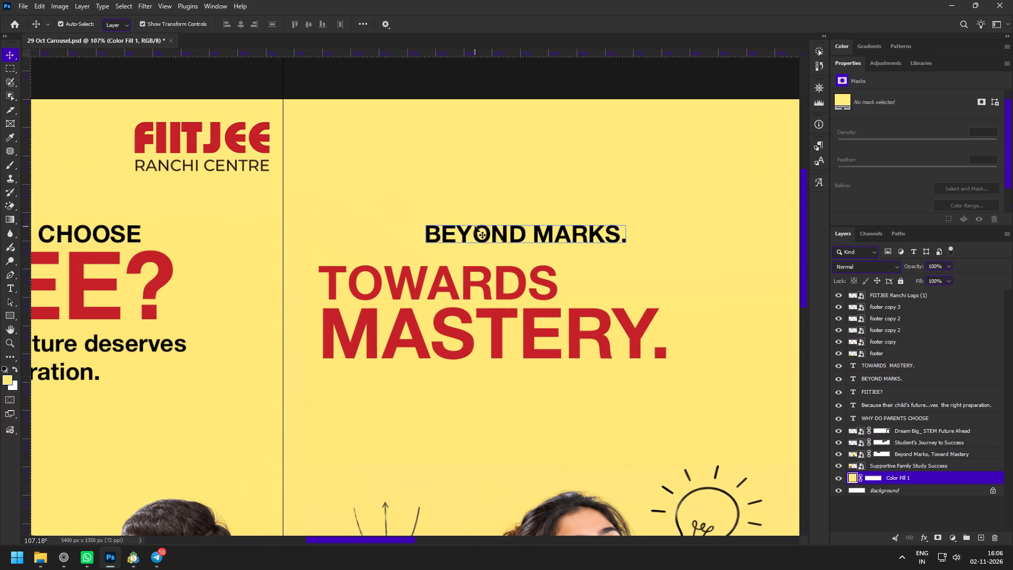
{"action": "left_click_drag", "start_coordinate": [508, 230], "coordinate": [403, 235]}
{"action": "left_click_drag", "start_coordinate": [388, 236], "coordinate": [388, 244]}
Move BEYOND MARKS. and TOWARDS MASTERY. together up the second panel by about 60 px.
{"action": "left_click", "coordinate": [393, 326], "text": "shift"}
{"action": "left_click_drag", "start_coordinate": [441, 339], "coordinate": [438, 303]}
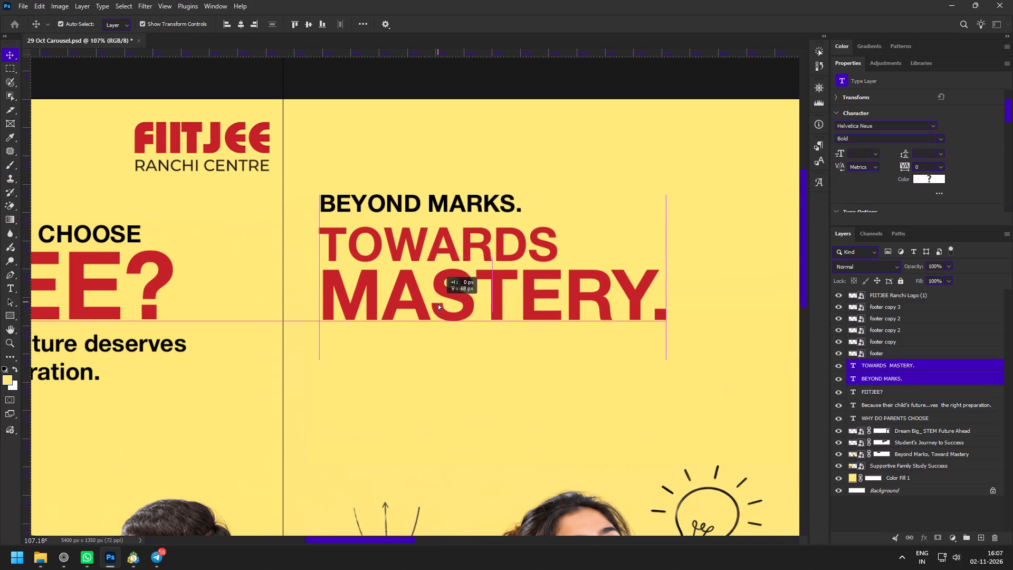
{"action": "left_click_drag", "start_coordinate": [438, 303], "coordinate": [438, 307]}
In the Google Docs brief, copy slide 2's sentence "Build a deeper understanding of concepts instead of just memorising answers.".
{"action": "key", "text": "space"}
{"action": "key", "text": "space"}
{"action": "key", "text": "space"}
{"action": "key", "text": "space"}
{"action": "key", "text": "space"}
{"action": "left_click_drag", "start_coordinate": [409, 380], "coordinate": [385, 325]}
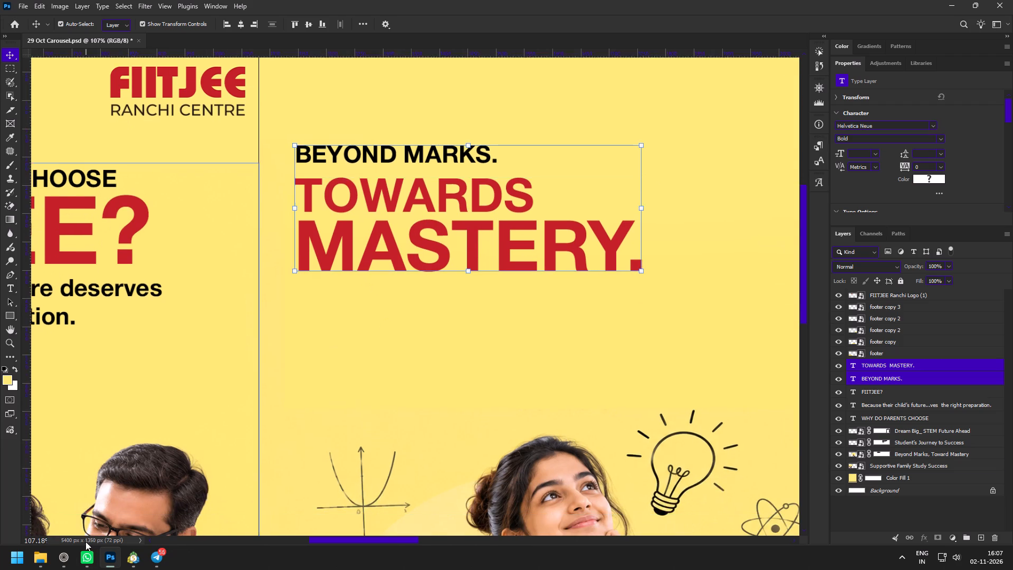
{"action": "left_click", "coordinate": [66, 556]}
{"action": "left_click_drag", "start_coordinate": [379, 267], "coordinate": [700, 264]}
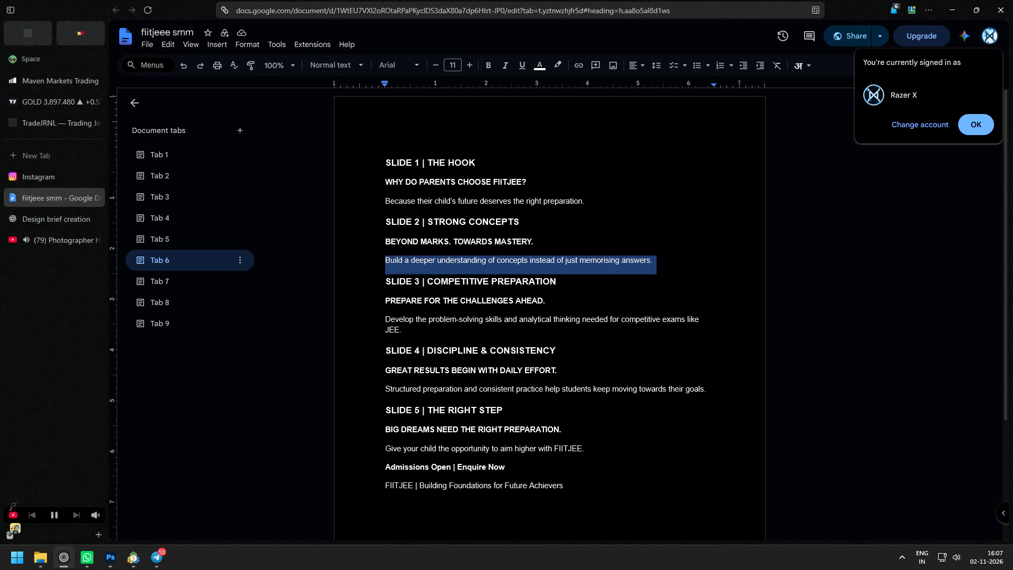
{"action": "key", "text": "ctrl+c"}
In Photoshop, duplicate the first panel's supporting text below MASTERY., left-align it and replace its wording with the copied sentence.
{"action": "left_click", "coordinate": [105, 569]}
{"action": "left_click", "coordinate": [93, 289]}
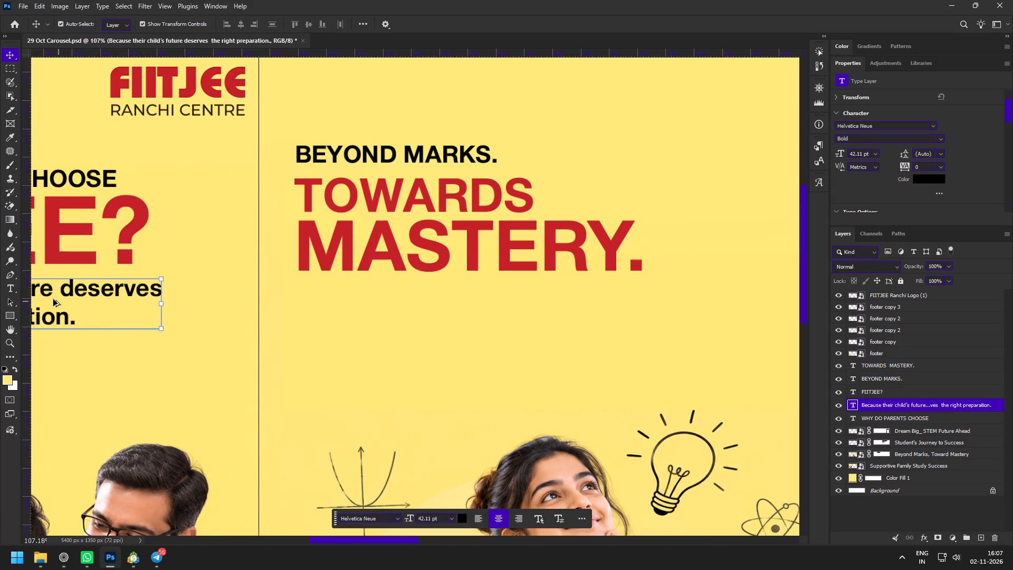
{"action": "left_click_drag", "start_coordinate": [53, 299], "coordinate": [553, 312], "text": "alt"}
{"action": "double_click", "coordinate": [513, 312]}
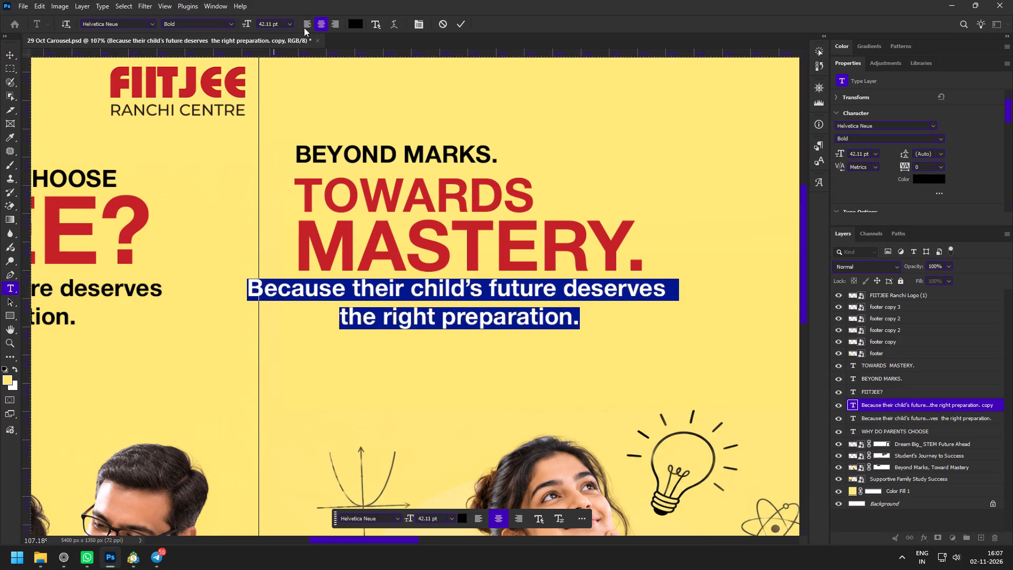
{"action": "left_click", "coordinate": [311, 23]}
{"action": "key", "text": "ctrl+v"}
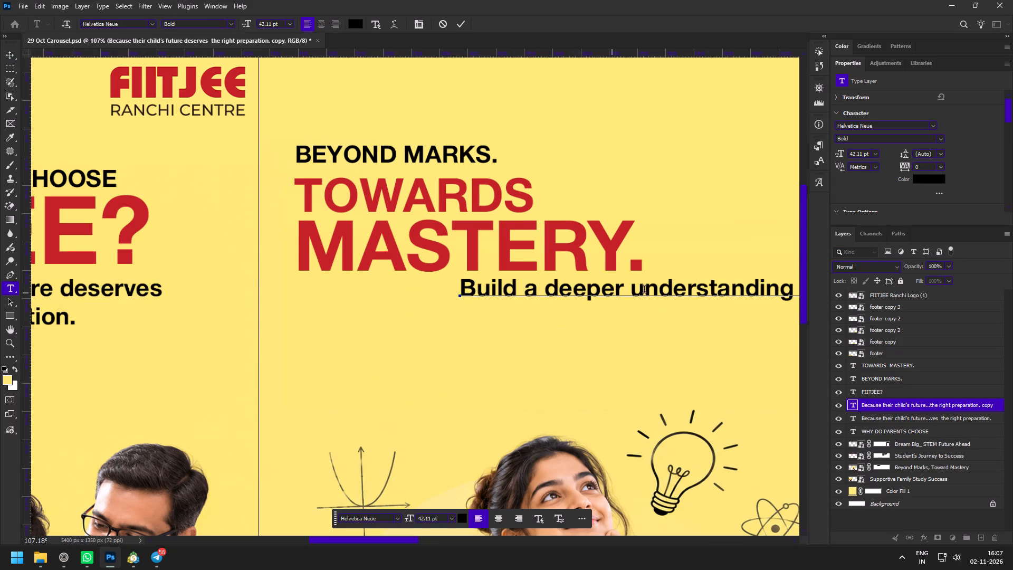
{"action": "key", "text": "ctrl+a"}
{"action": "left_click_drag", "start_coordinate": [507, 294], "coordinate": [344, 294], "text": "ctrl"}
{"action": "left_click", "coordinate": [454, 23]}
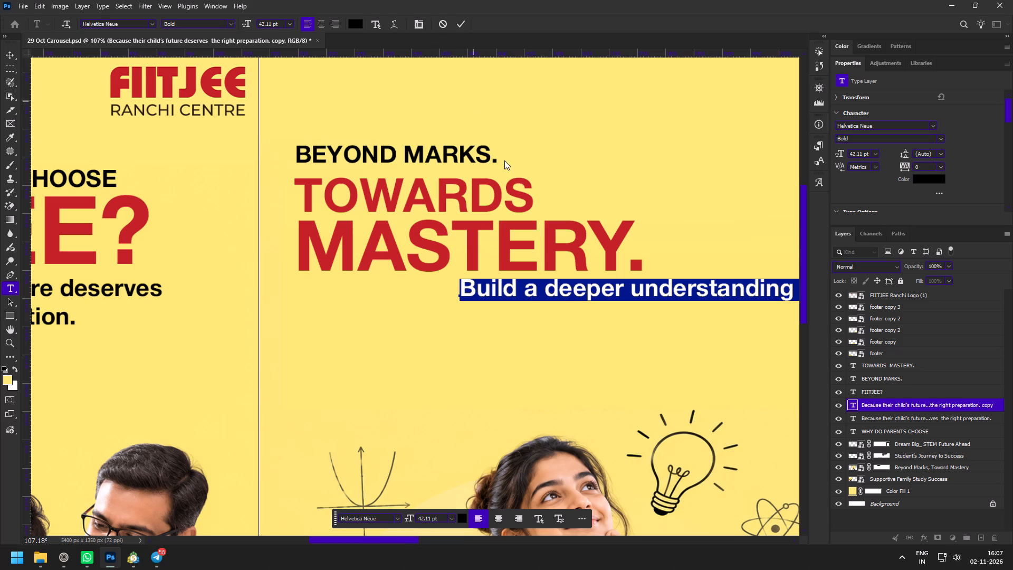
{"action": "left_click", "coordinate": [457, 24]}
Move the supporting sentence under MASTERY. so it starts at the headline's left edge.
{"action": "left_click_drag", "start_coordinate": [499, 290], "coordinate": [329, 302]}
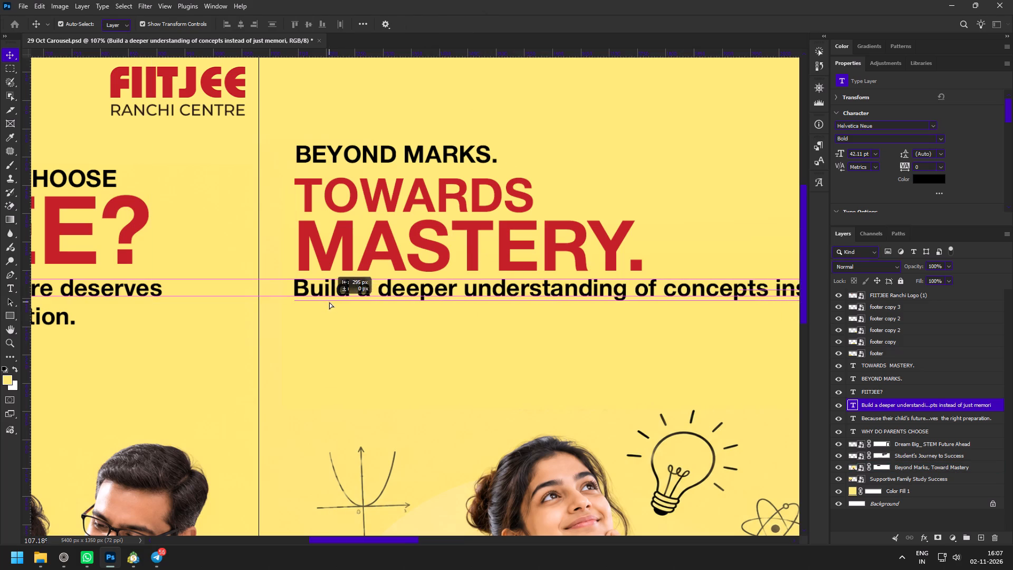
{"action": "left_click_drag", "start_coordinate": [329, 302], "coordinate": [339, 302]}
Break the supporting sentence onto a second line after "concepts" and set both lines to 34 pt.
{"action": "key", "text": "space"}
{"action": "key", "text": "space"}
{"action": "key", "text": "space"}
{"action": "key", "text": "space"}
{"action": "key", "text": "space"}
{"action": "key", "text": "space"}
{"action": "left_click_drag", "start_coordinate": [616, 306], "coordinate": [370, 299]}
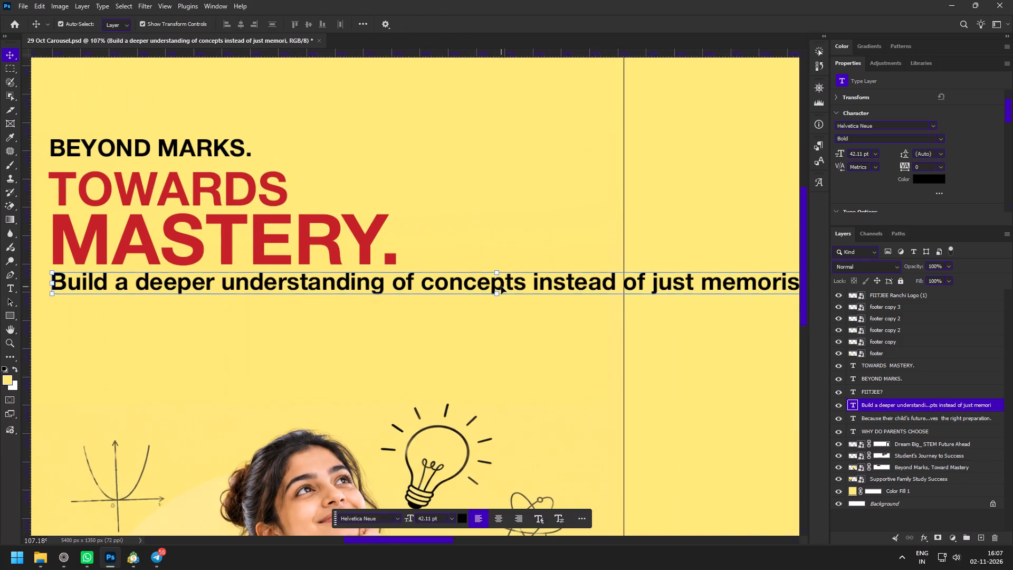
{"action": "double_click", "coordinate": [501, 287]}
{"action": "left_click", "coordinate": [534, 288]}
{"action": "key", "text": "Return"}
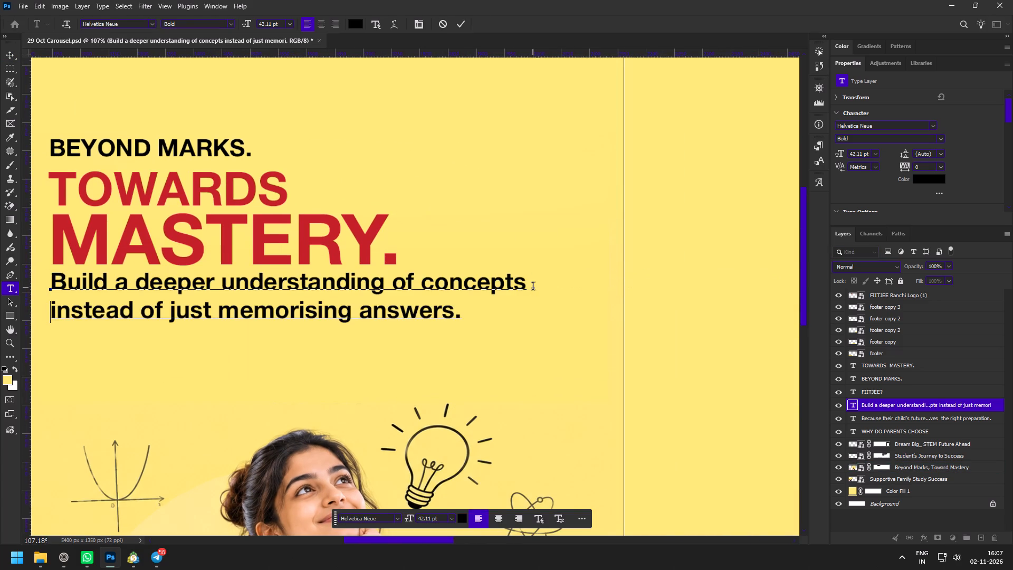
{"action": "key", "text": "ctrl+a"}
{"action": "left_click", "coordinate": [842, 156]}
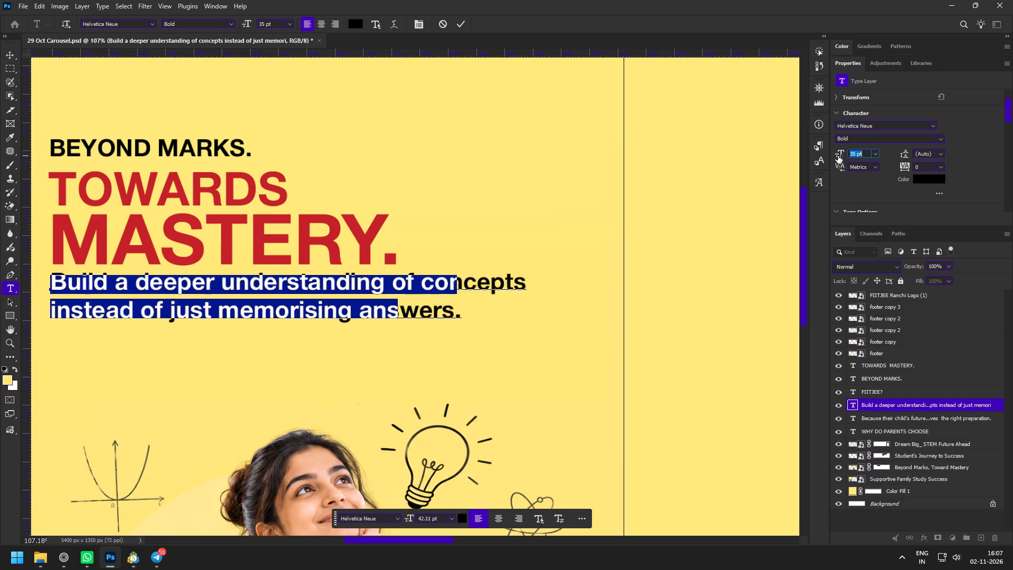
{"action": "left_click", "coordinate": [463, 23]}
Move BEYOND MARKS., TOWARDS MASTERY. and the supporting sentence together slightly up and inward from the second panel's left edge.
{"action": "key", "text": "z"}
{"action": "left_click_drag", "start_coordinate": [489, 224], "coordinate": [469, 214]}
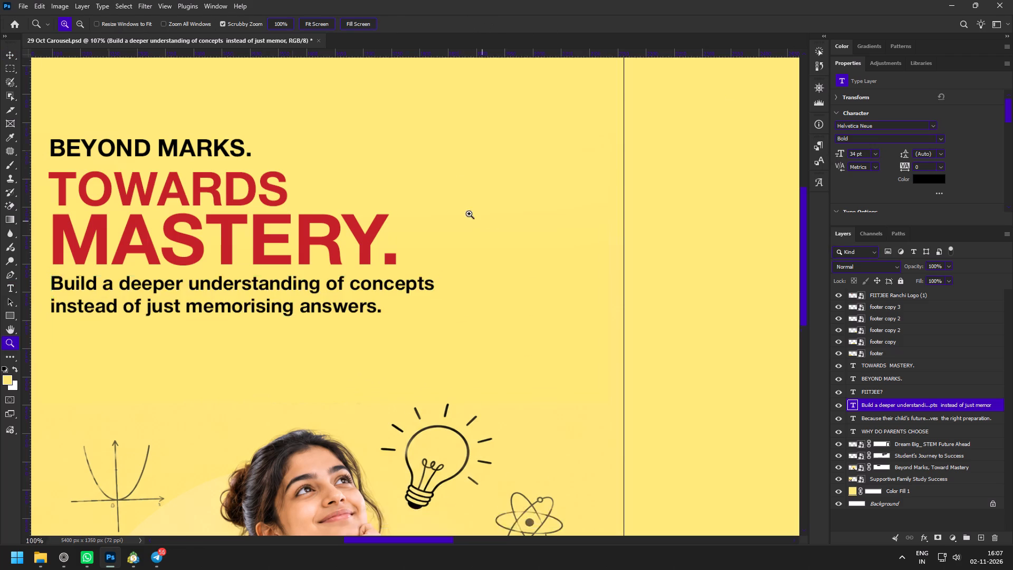
{"action": "left_click_drag", "start_coordinate": [469, 214], "coordinate": [462, 211]}
{"action": "key", "text": "space"}
{"action": "key", "text": "space"}
{"action": "key", "text": "space"}
{"action": "key", "text": "space"}
{"action": "key", "text": "space"}
{"action": "key", "text": "space"}
{"action": "key", "text": "space"}
{"action": "left_click_drag", "start_coordinate": [425, 267], "coordinate": [527, 255]}
{"action": "left_click_drag", "start_coordinate": [419, 156], "coordinate": [427, 169]}
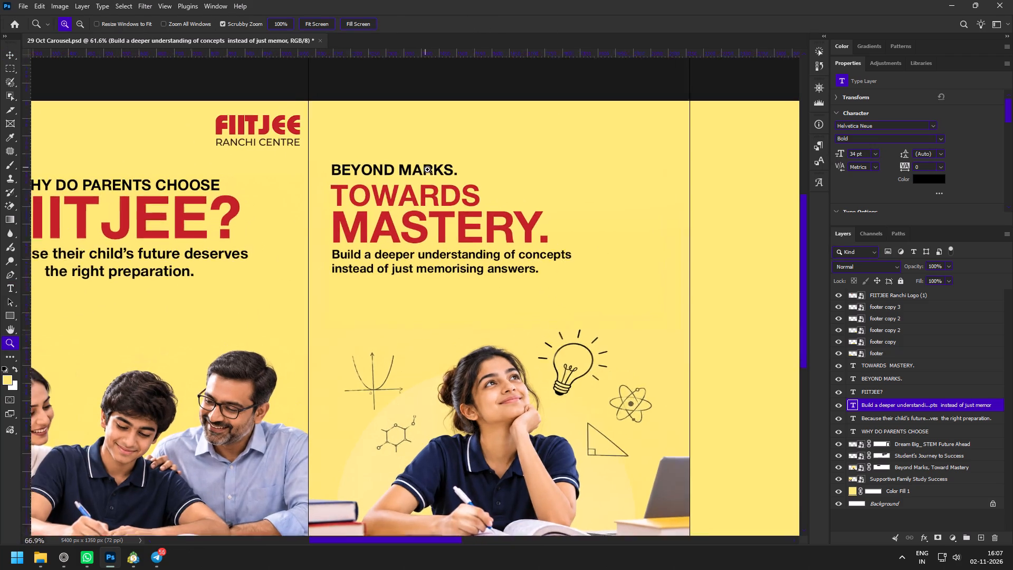
{"action": "left_click_drag", "start_coordinate": [427, 169], "coordinate": [433, 177]}
{"action": "key", "text": "space"}
{"action": "key", "text": "space"}
{"action": "key", "text": "space"}
{"action": "left_click_drag", "start_coordinate": [548, 306], "coordinate": [501, 215]}
{"action": "left_click_drag", "start_coordinate": [533, 271], "coordinate": [504, 255]}
{"action": "key", "text": "space"}
{"action": "key", "text": "space"}
{"action": "key", "text": "space"}
{"action": "left_click_drag", "start_coordinate": [543, 282], "coordinate": [528, 276]}
{"action": "left_click_drag", "start_coordinate": [500, 185], "coordinate": [514, 209]}
{"action": "left_click_drag", "start_coordinate": [393, 108], "coordinate": [410, 135]}
{"action": "key", "text": "v"}
{"action": "left_click", "coordinate": [381, 169]}
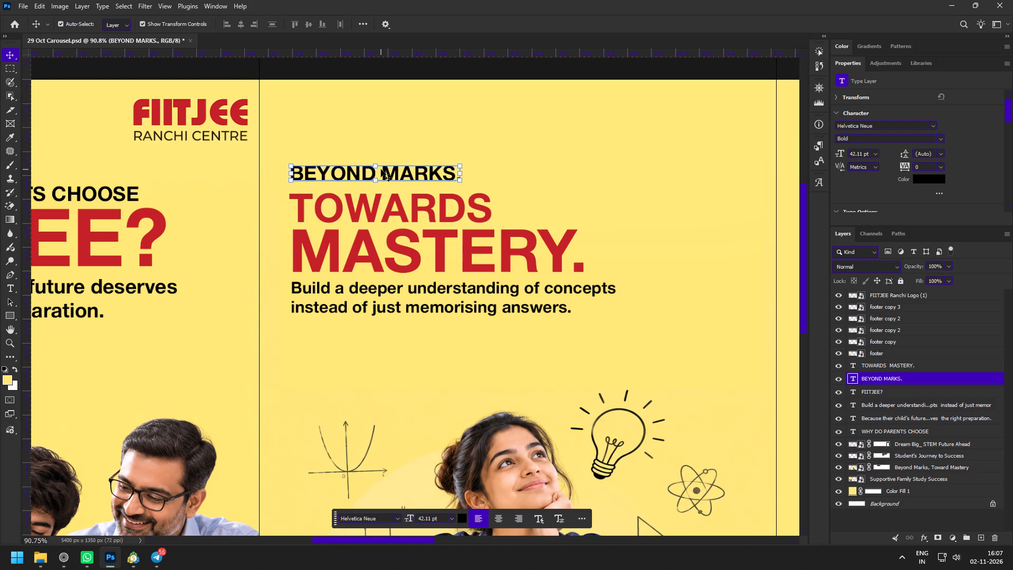
{"action": "left_click", "coordinate": [381, 207], "text": "shift"}
{"action": "left_click", "coordinate": [384, 299], "text": "shift"}
{"action": "left_click_drag", "start_coordinate": [431, 305], "coordinate": [431, 298]}
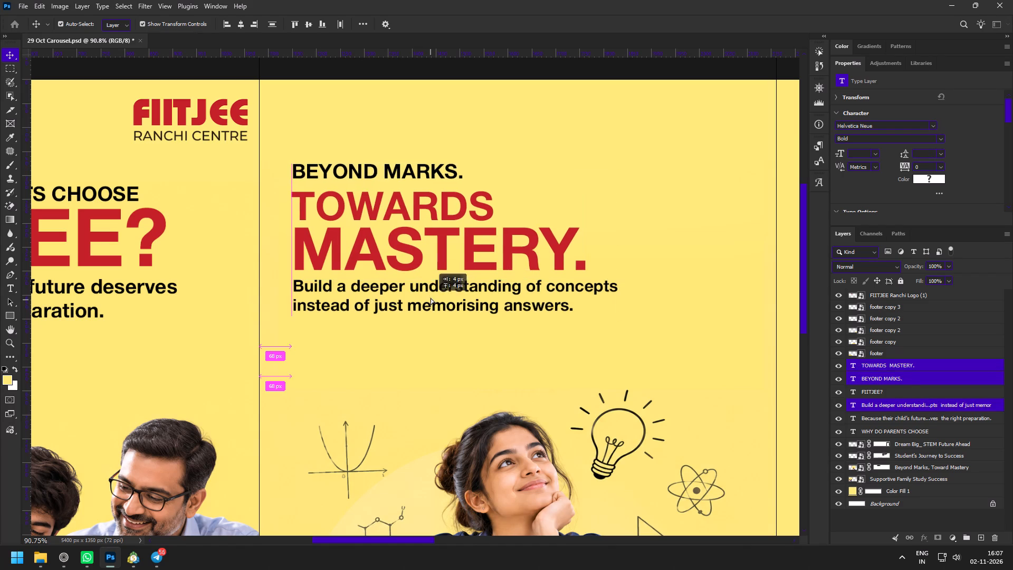
{"action": "left_click_drag", "start_coordinate": [431, 298], "coordinate": [431, 297]}
{"action": "left_click_drag", "start_coordinate": [429, 304], "coordinate": [429, 296]}
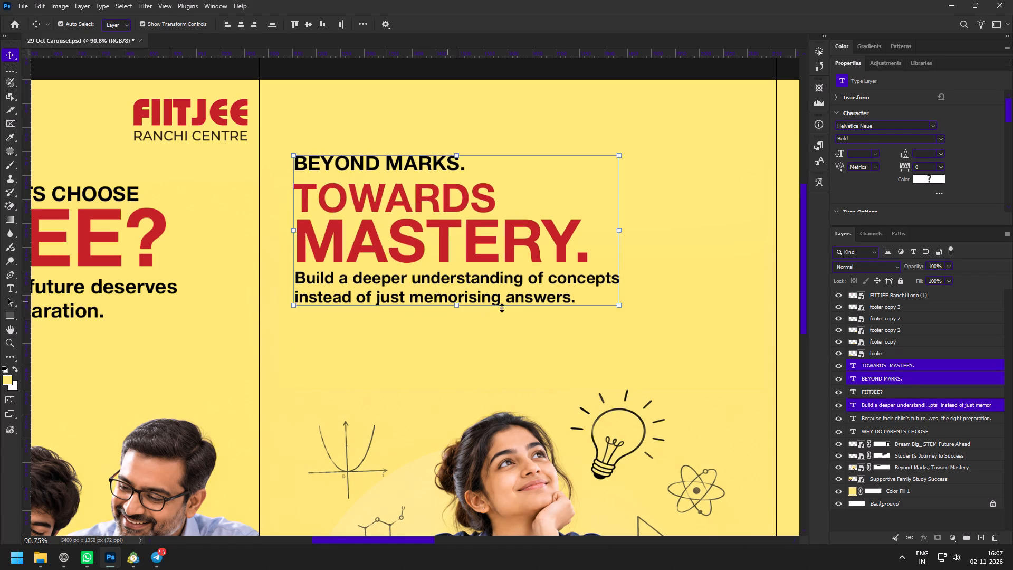
Review the second panel's text layout alongside the first and third panels, and deselect its text layers.
{"action": "key", "text": "z"}
{"action": "left_click_drag", "start_coordinate": [552, 316], "coordinate": [520, 300]}
{"action": "key", "text": "space"}
{"action": "key", "text": "space"}
{"action": "key", "text": "space"}
{"action": "key", "text": "space"}
{"action": "key", "text": "space"}
{"action": "key", "text": "space"}
{"action": "key", "text": "space"}
{"action": "key", "text": "space"}
{"action": "left_click_drag", "start_coordinate": [592, 324], "coordinate": [460, 295]}
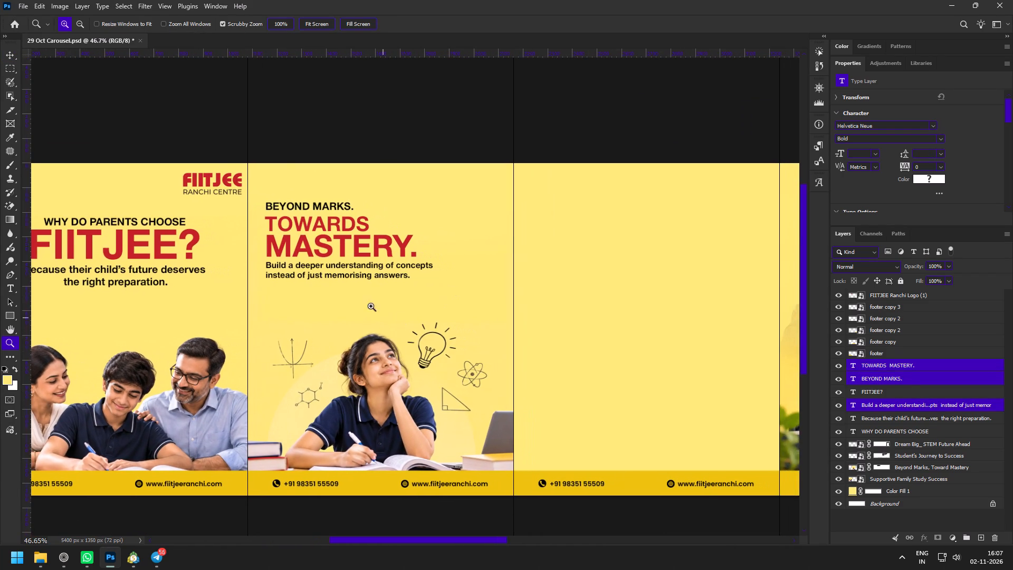
{"action": "left_click_drag", "start_coordinate": [371, 306], "coordinate": [384, 317]}
{"action": "key", "text": "space"}
{"action": "key", "text": "space"}
{"action": "key", "text": "space"}
{"action": "key", "text": "space"}
{"action": "key", "text": "space"}
{"action": "key", "text": "space"}
{"action": "key", "text": "space"}
{"action": "key", "text": "space"}
{"action": "key", "text": "space"}
{"action": "key", "text": "space"}
{"action": "key", "text": "space"}
{"action": "key", "text": "space"}
{"action": "key", "text": "space"}
{"action": "key", "text": "space"}
{"action": "key", "text": "space"}
{"action": "key", "text": "space"}
{"action": "key", "text": "space"}
{"action": "key", "text": "space"}
{"action": "key", "text": "space"}
{"action": "key", "text": "space"}
{"action": "left_click_drag", "start_coordinate": [535, 325], "coordinate": [480, 321]}
{"action": "left_click_drag", "start_coordinate": [472, 323], "coordinate": [411, 320]}
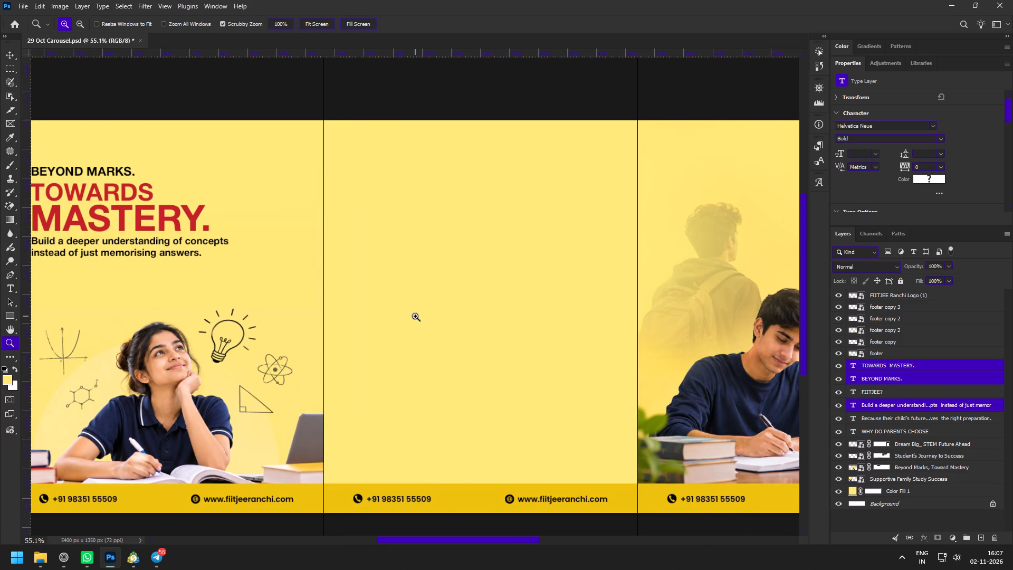
{"action": "key", "text": "v"}
{"action": "left_click", "coordinate": [200, 87]}
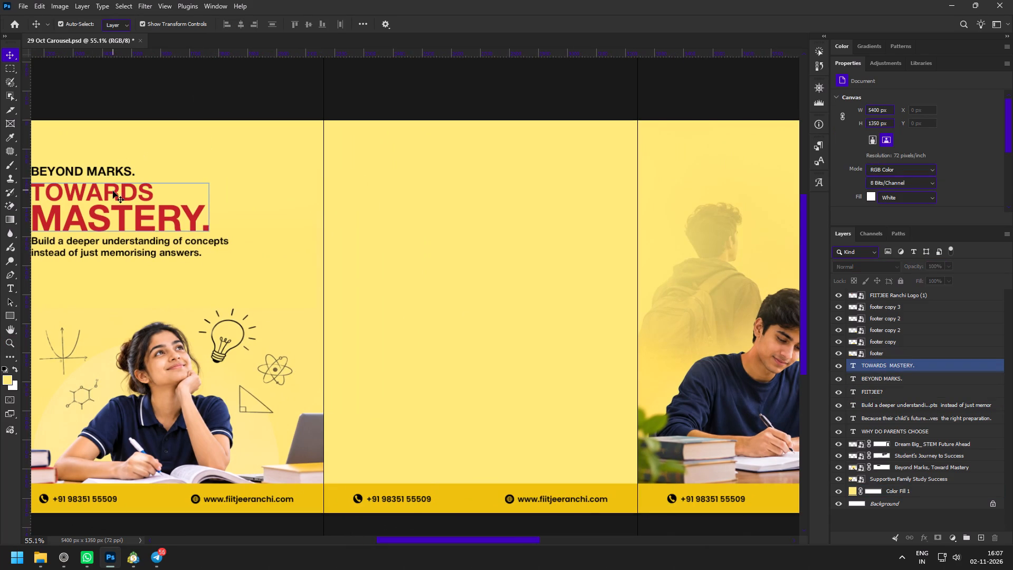
Duplicate the TOWARDS MASTERY. headline from the second panel into the upper part of the third panel.
{"action": "left_click", "coordinate": [113, 191]}
{"action": "left_click_drag", "start_coordinate": [114, 210], "coordinate": [481, 223], "text": "alt+shift"}
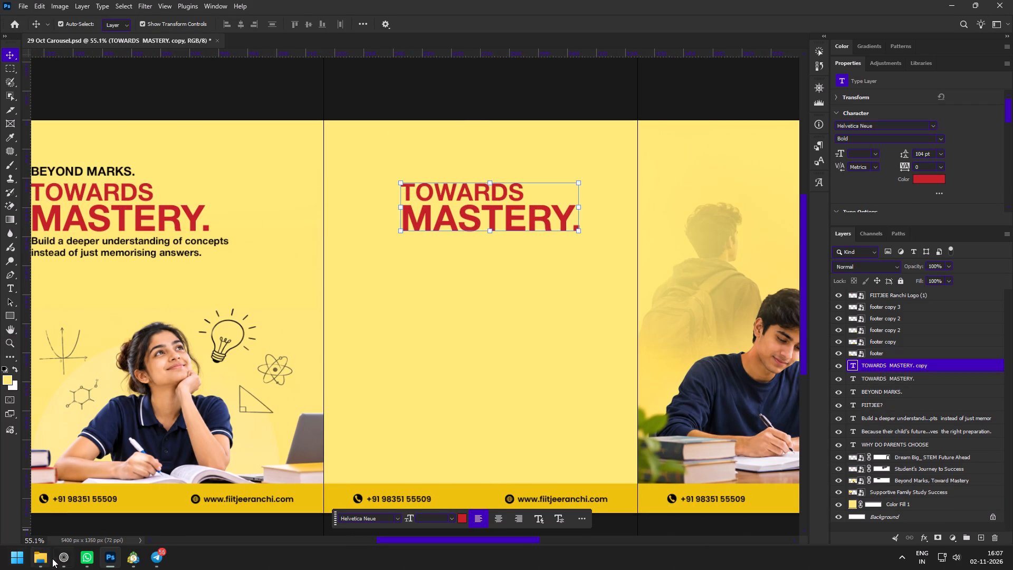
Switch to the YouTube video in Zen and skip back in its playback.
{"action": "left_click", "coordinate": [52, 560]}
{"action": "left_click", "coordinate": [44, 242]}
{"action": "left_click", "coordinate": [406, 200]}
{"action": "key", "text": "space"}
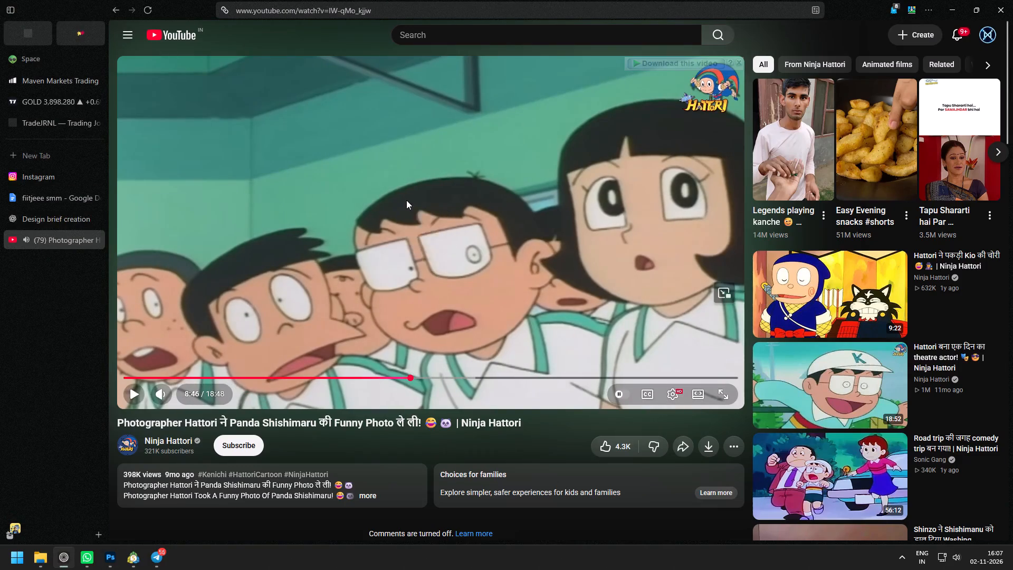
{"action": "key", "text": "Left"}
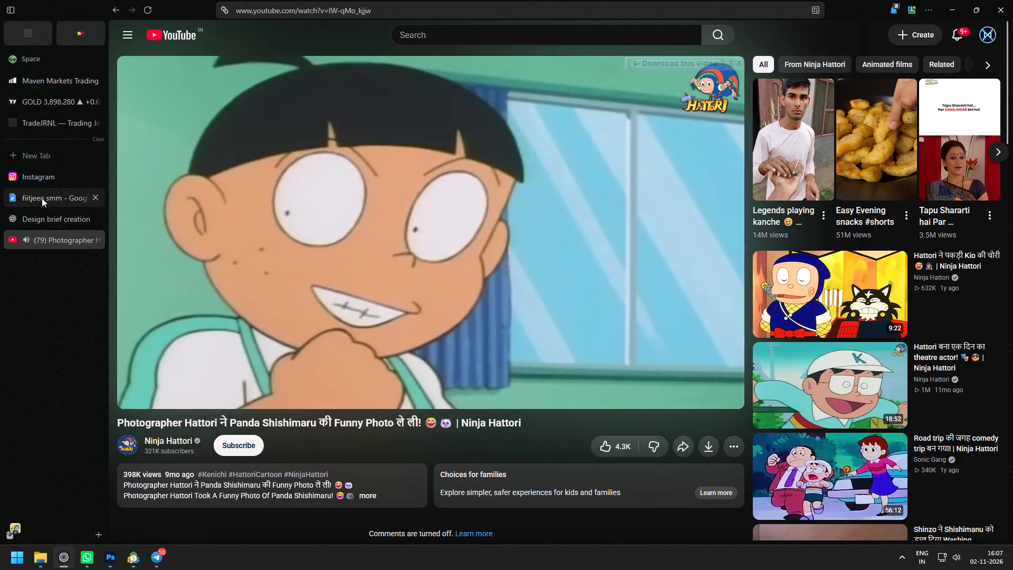
Copy the slide 3 headline PREPARE FOR THE CHALLENGES AHEAD. from the fiitjeee smm Google Docs brief.
{"action": "left_click", "coordinate": [42, 198]}
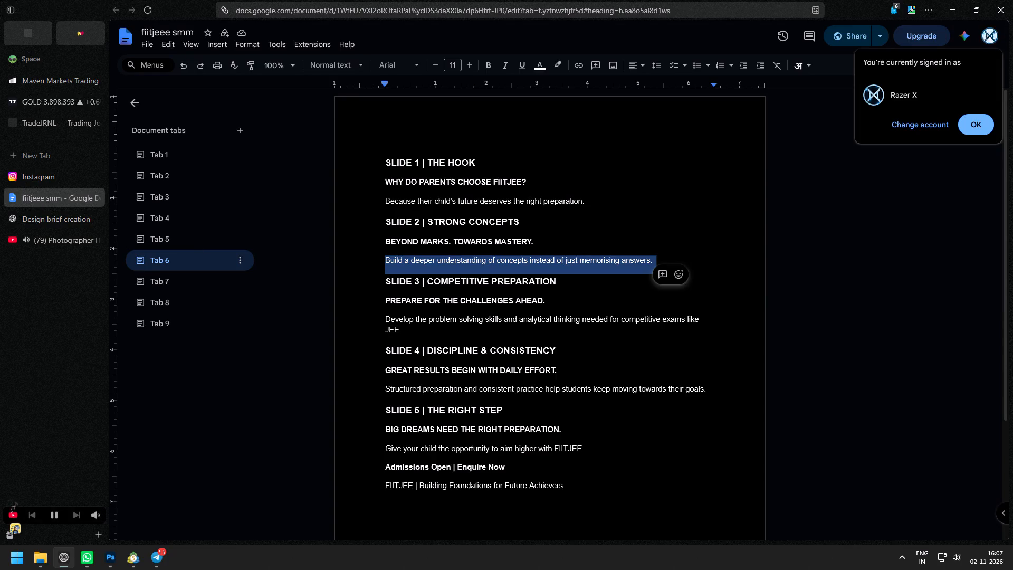
{"action": "left_click_drag", "start_coordinate": [372, 301], "coordinate": [595, 308]}
{"action": "key", "text": "ctrl+c"}
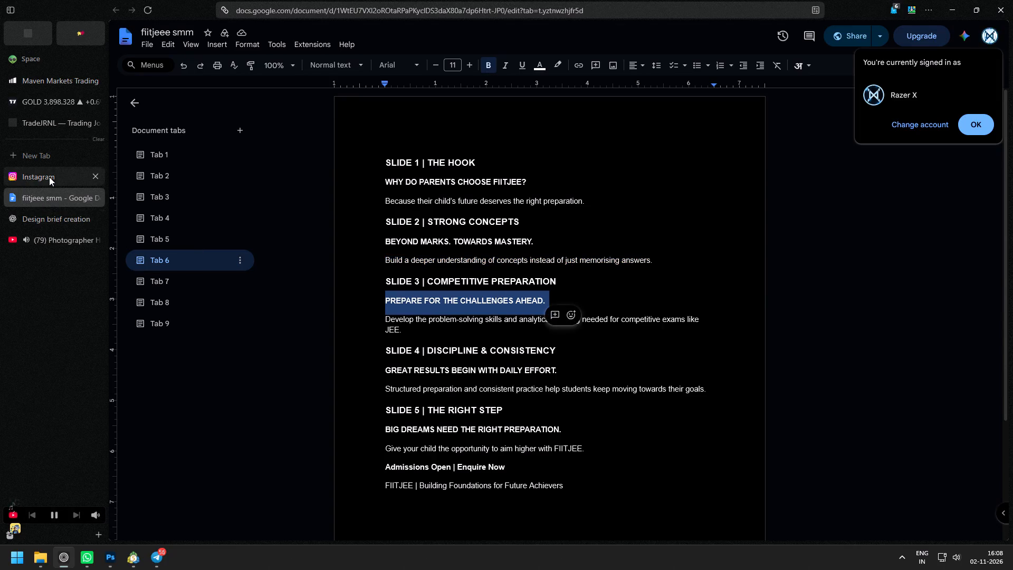
{"action": "left_click", "coordinate": [51, 239]}
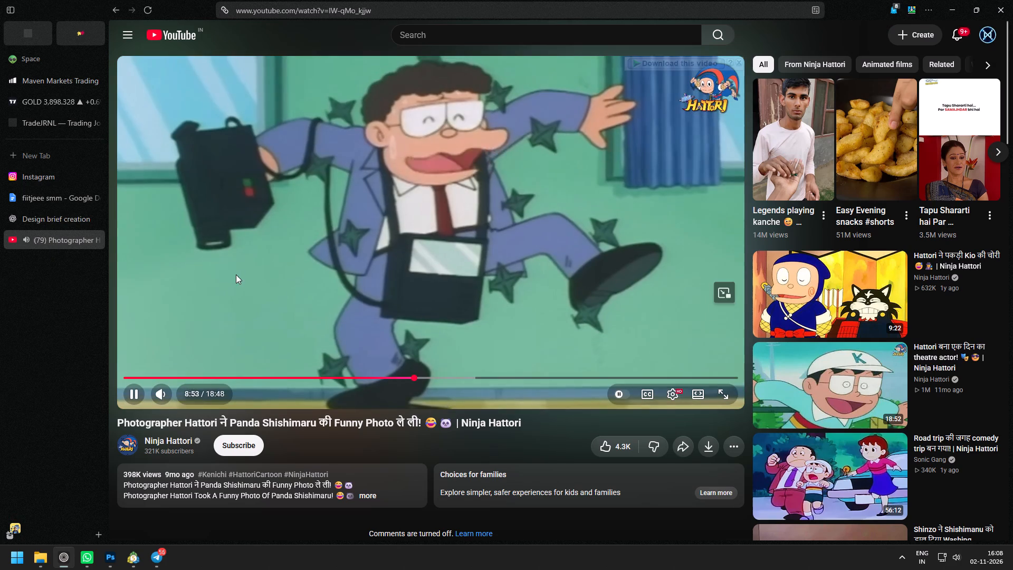
{"action": "left_click", "coordinate": [52, 206]}
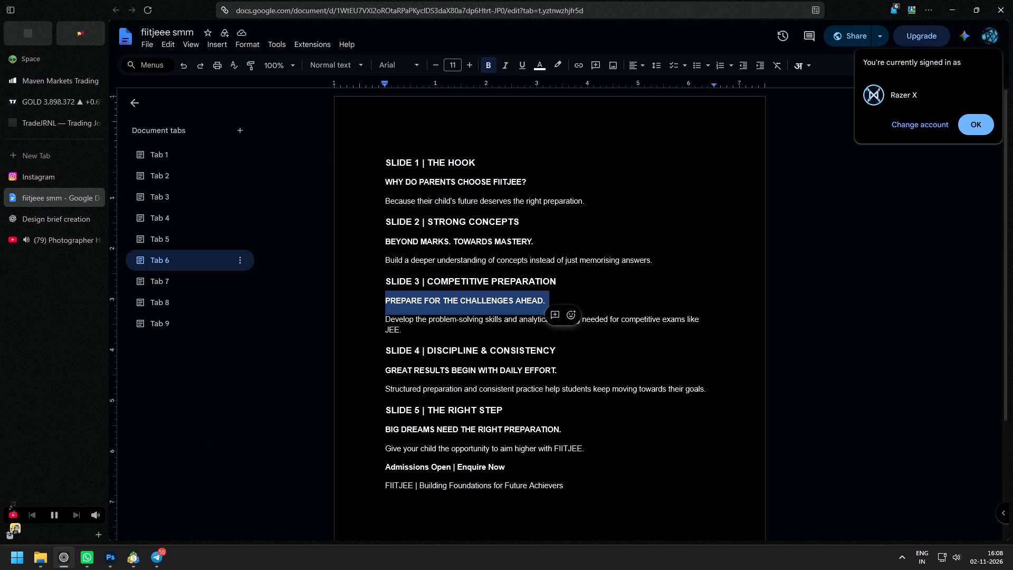
Return to Photoshop and replace the duplicated headline's text with PREPARE FOR THE CHALLENGES AHEAD.
{"action": "left_click", "coordinate": [112, 562]}
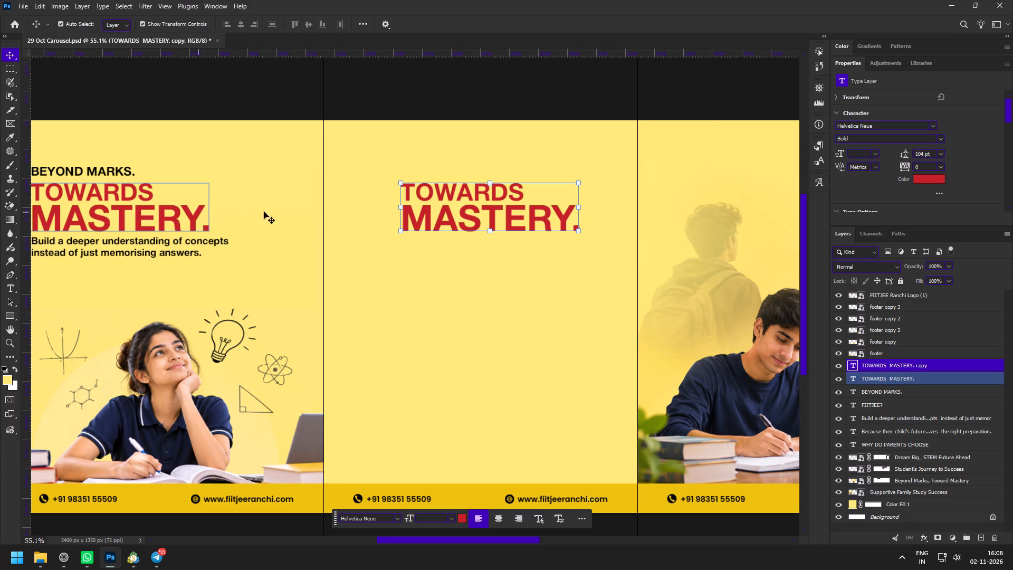
{"action": "double_click", "coordinate": [454, 194]}
{"action": "key", "text": "ctrl+v"}
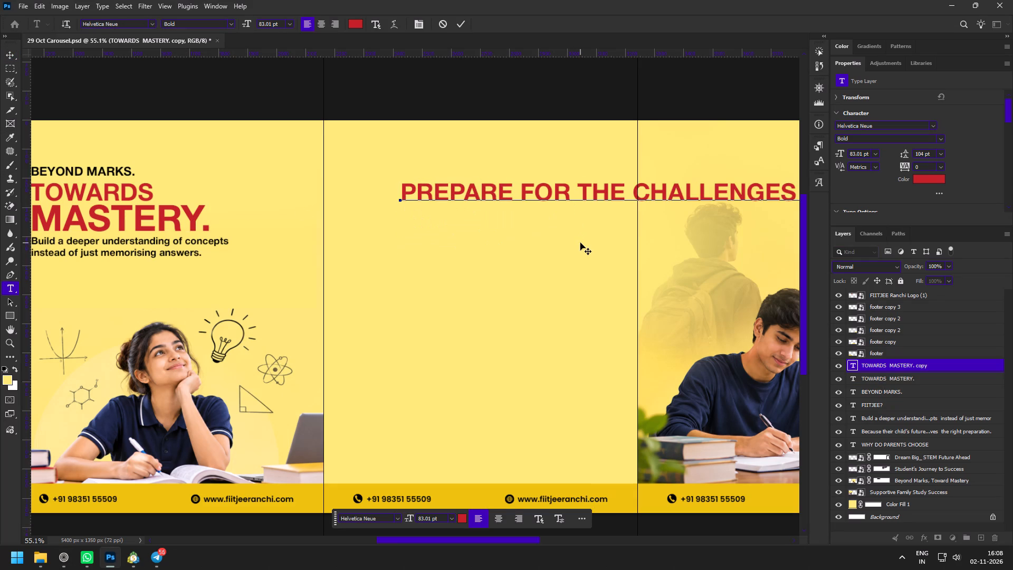
Cut CHALLENGES AHEAD. out of the new headline, leaving PREPARE FOR THE on its layer.
{"action": "left_click_drag", "start_coordinate": [531, 538], "coordinate": [536, 538]}
{"action": "left_click_drag", "start_coordinate": [536, 538], "coordinate": [577, 537]}
{"action": "left_click_drag", "start_coordinate": [419, 195], "coordinate": [710, 196]}
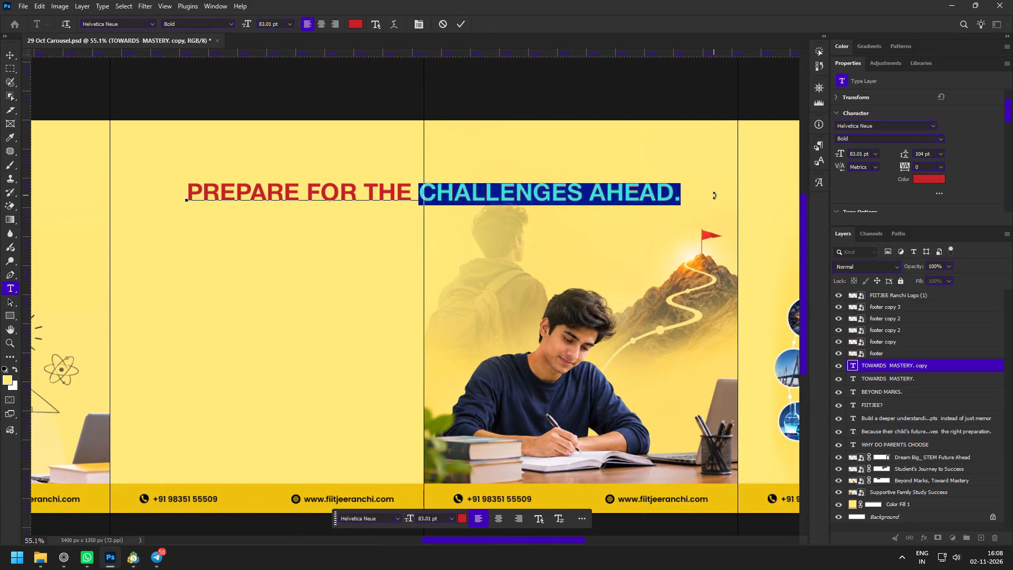
{"action": "key", "text": "ctrl+x"}
{"action": "key", "text": "BackSpace"}
{"action": "key", "text": "ctrl+Return"}
Scale PREPARE FOR THE down to about 69.4 pt and centre it horizontally near the third panel's top.
{"action": "key", "text": "z"}
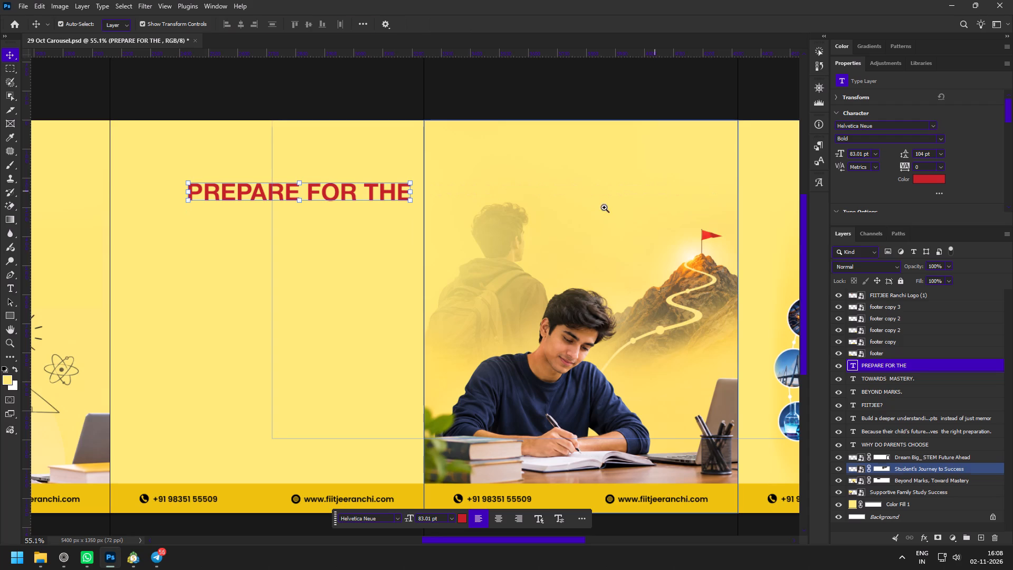
{"action": "key", "text": "space"}
{"action": "key", "text": "space"}
{"action": "key", "text": "space"}
{"action": "key", "text": "space"}
{"action": "key", "text": "space"}
{"action": "left_click_drag", "start_coordinate": [299, 199], "coordinate": [508, 208]}
{"action": "key", "text": "v"}
{"action": "left_click_drag", "start_coordinate": [544, 208], "coordinate": [522, 211], "text": "shift"}
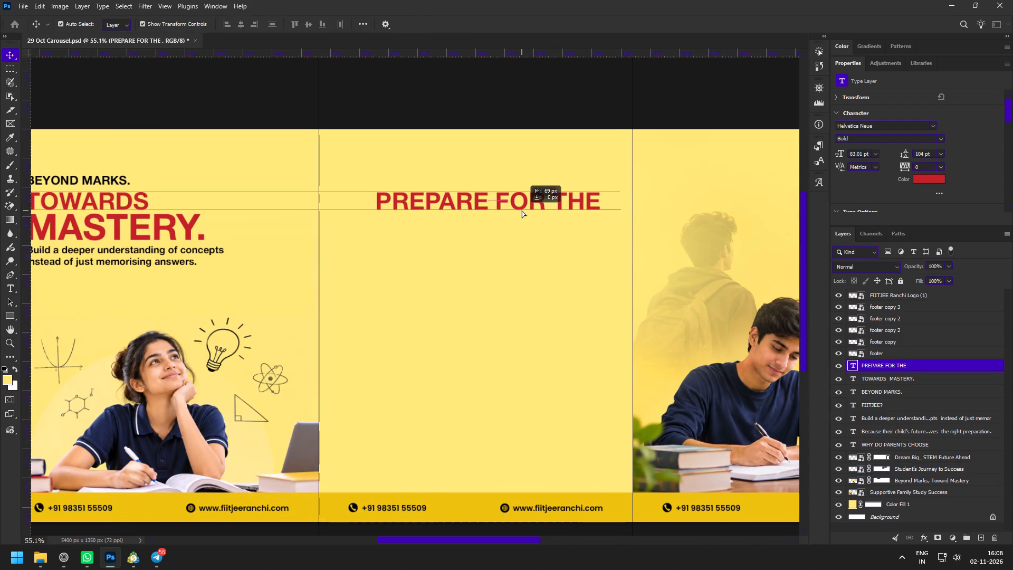
{"action": "left_click_drag", "start_coordinate": [522, 211], "coordinate": [514, 211], "text": "shift"}
{"action": "left_click", "coordinate": [587, 199]}
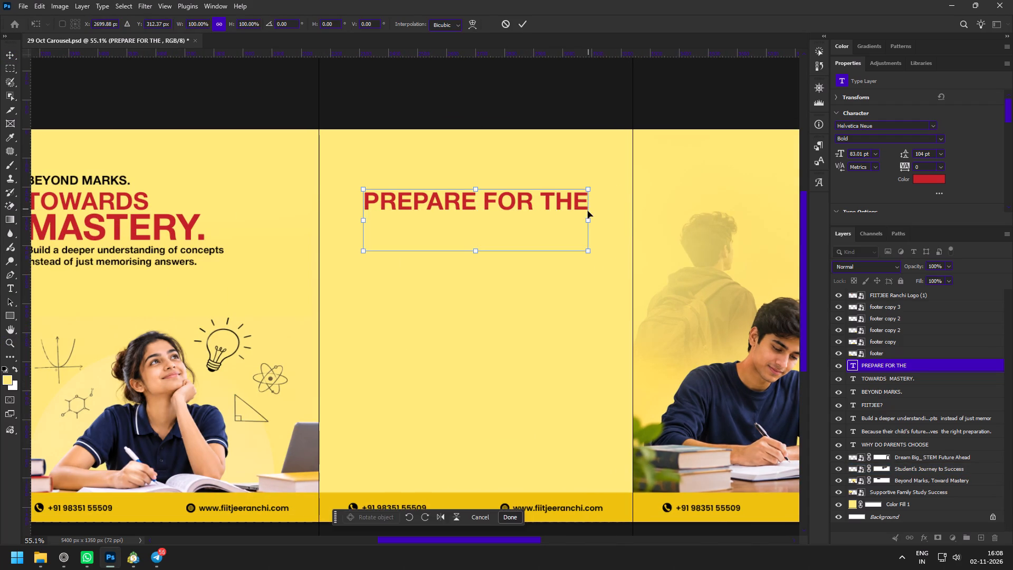
{"action": "left_click_drag", "start_coordinate": [588, 211], "coordinate": [572, 211]}
{"action": "left_click_drag", "start_coordinate": [575, 222], "coordinate": [557, 220]}
{"action": "left_click_drag", "start_coordinate": [499, 209], "coordinate": [525, 209]}
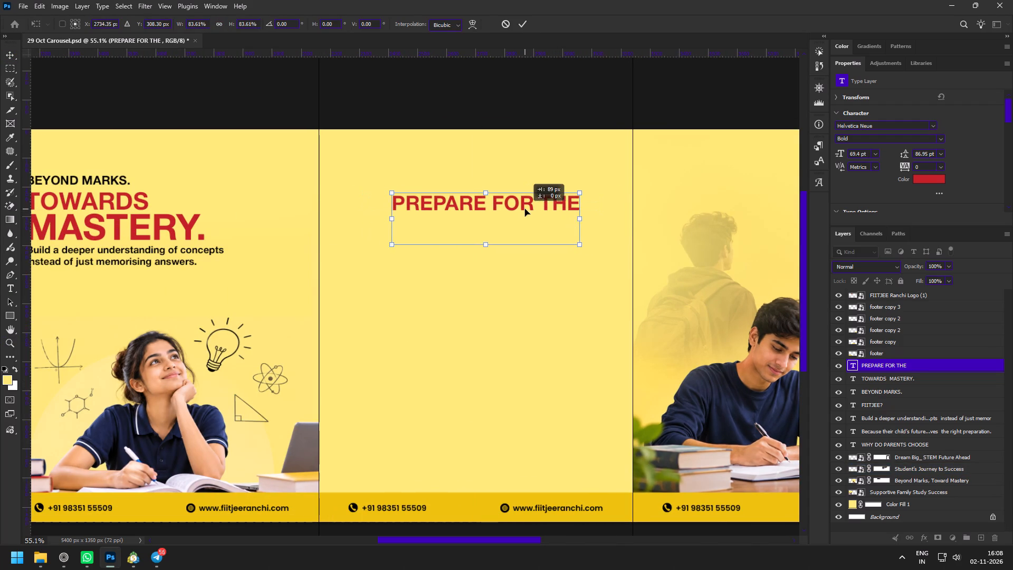
{"action": "left_click_drag", "start_coordinate": [525, 209], "coordinate": [517, 210]}
{"action": "left_click_drag", "start_coordinate": [516, 210], "coordinate": [516, 201]}
{"action": "left_click", "coordinate": [523, 26]}
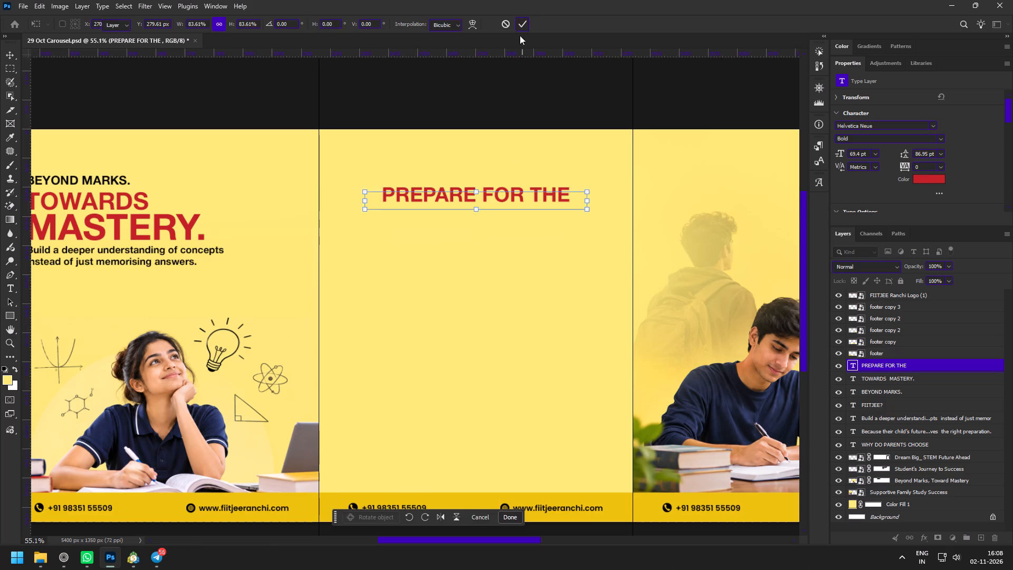
Compare the PREPARE FOR THE line with the headline layouts on the first and second panels.
{"action": "key", "text": "z"}
{"action": "left_click_drag", "start_coordinate": [477, 206], "coordinate": [442, 185]}
{"action": "key", "text": "space"}
{"action": "key", "text": "space"}
{"action": "key", "text": "space"}
{"action": "key", "text": "space"}
{"action": "key", "text": "space"}
{"action": "key", "text": "space"}
{"action": "key", "text": "space"}
{"action": "left_click_drag", "start_coordinate": [349, 251], "coordinate": [507, 243]}
{"action": "left_click_drag", "start_coordinate": [336, 245], "coordinate": [376, 272]}
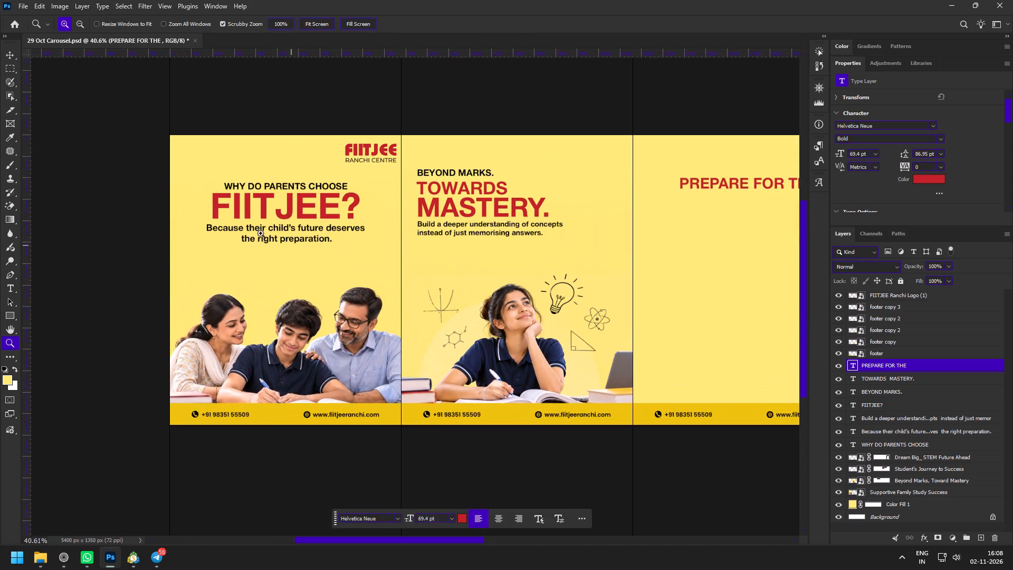
{"action": "left_click_drag", "start_coordinate": [263, 234], "coordinate": [284, 249]}
{"action": "key", "text": "space"}
{"action": "key", "text": "space"}
{"action": "key", "text": "space"}
{"action": "key", "text": "space"}
{"action": "key", "text": "space"}
{"action": "key", "text": "space"}
{"action": "key", "text": "space"}
{"action": "key", "text": "space"}
{"action": "key", "text": "space"}
{"action": "key", "text": "space"}
{"action": "key", "text": "space"}
{"action": "key", "text": "space"}
{"action": "key", "text": "space"}
{"action": "key", "text": "space"}
{"action": "key", "text": "space"}
{"action": "key", "text": "space"}
{"action": "key", "text": "space"}
{"action": "key", "text": "space"}
{"action": "key", "text": "space"}
{"action": "left_click_drag", "start_coordinate": [551, 273], "coordinate": [403, 264]}
{"action": "left_click_drag", "start_coordinate": [491, 262], "coordinate": [387, 268]}
{"action": "left_click_drag", "start_coordinate": [450, 136], "coordinate": [452, 137]}
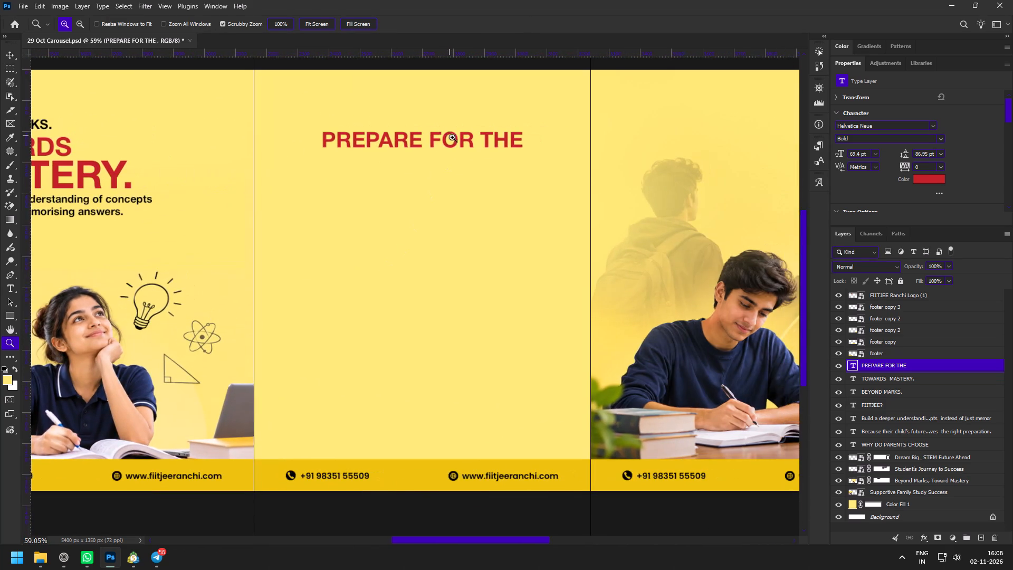
{"action": "left_click_drag", "start_coordinate": [452, 137], "coordinate": [468, 152]}
Duplicate the second panel's supporting sentence into the third panel and replace its text with CHALLENGES AHEAD.
{"action": "key", "text": "v"}
{"action": "key", "text": "space"}
{"action": "key", "text": "space"}
{"action": "key", "text": "space"}
{"action": "key", "text": "space"}
{"action": "key", "text": "space"}
{"action": "key", "text": "space"}
{"action": "key", "text": "space"}
{"action": "key", "text": "space"}
{"action": "key", "text": "space"}
{"action": "key", "text": "space"}
{"action": "key", "text": "space"}
{"action": "key", "text": "space"}
{"action": "key", "text": "space"}
{"action": "key", "text": "space"}
{"action": "left_click_drag", "start_coordinate": [571, 279], "coordinate": [620, 282]}
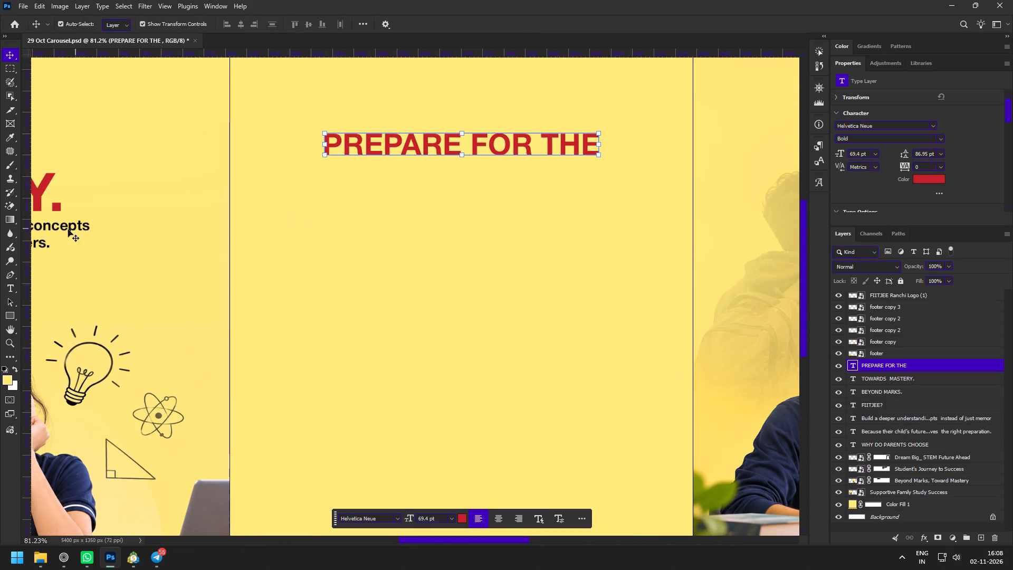
{"action": "left_click", "coordinate": [68, 230]}
{"action": "left_click_drag", "start_coordinate": [61, 229], "coordinate": [553, 236], "text": "alt"}
{"action": "double_click", "coordinate": [450, 240]}
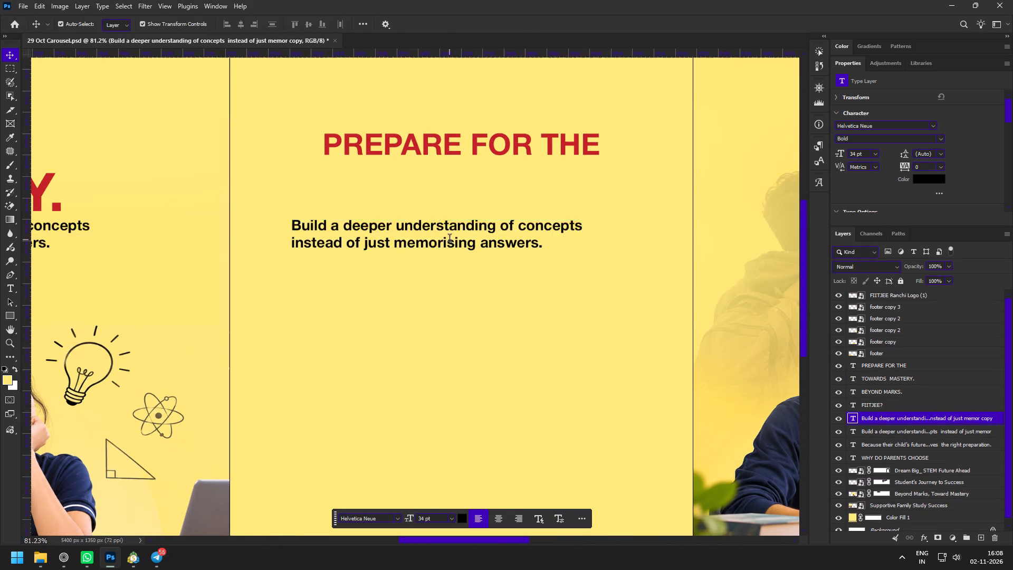
{"action": "key", "text": "ctrl+v"}
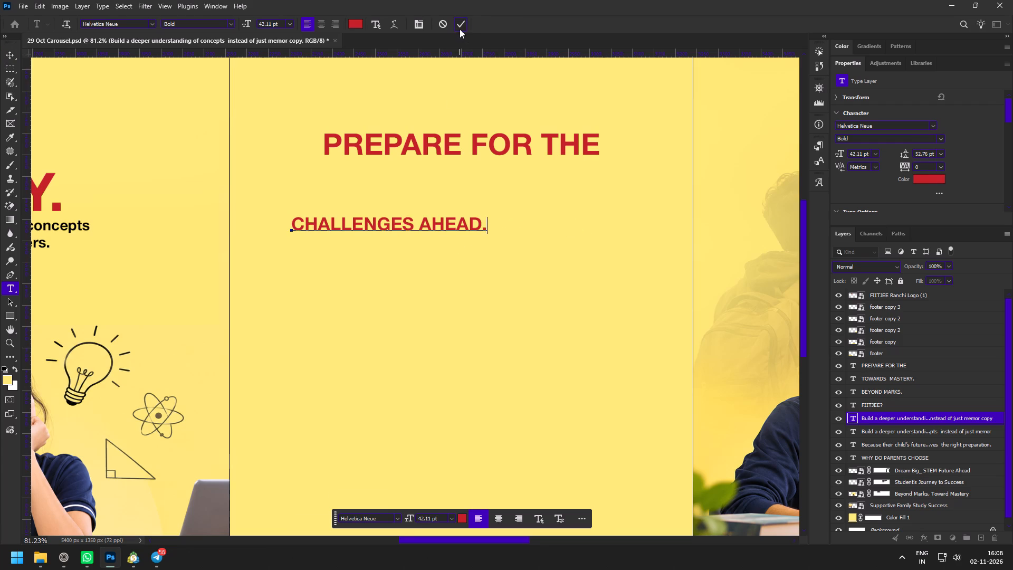
{"action": "left_click", "coordinate": [460, 29]}
Set the colour of CHALLENGES AHEAD. to black, 000000.
{"action": "left_click", "coordinate": [922, 179]}
{"action": "left_click_drag", "start_coordinate": [600, 353], "coordinate": [500, 464]}
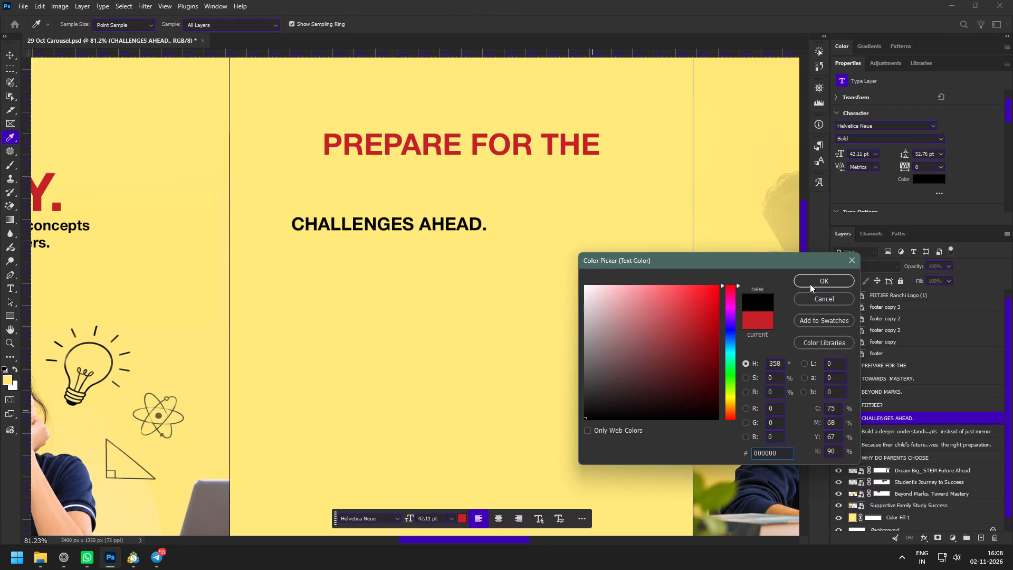
{"action": "left_click", "coordinate": [812, 283]}
Enlarge CHALLENGES AHEAD. to about 60 pt and move it beneath PREPARE FOR THE.
{"action": "left_click_drag", "start_coordinate": [486, 223], "coordinate": [519, 222]}
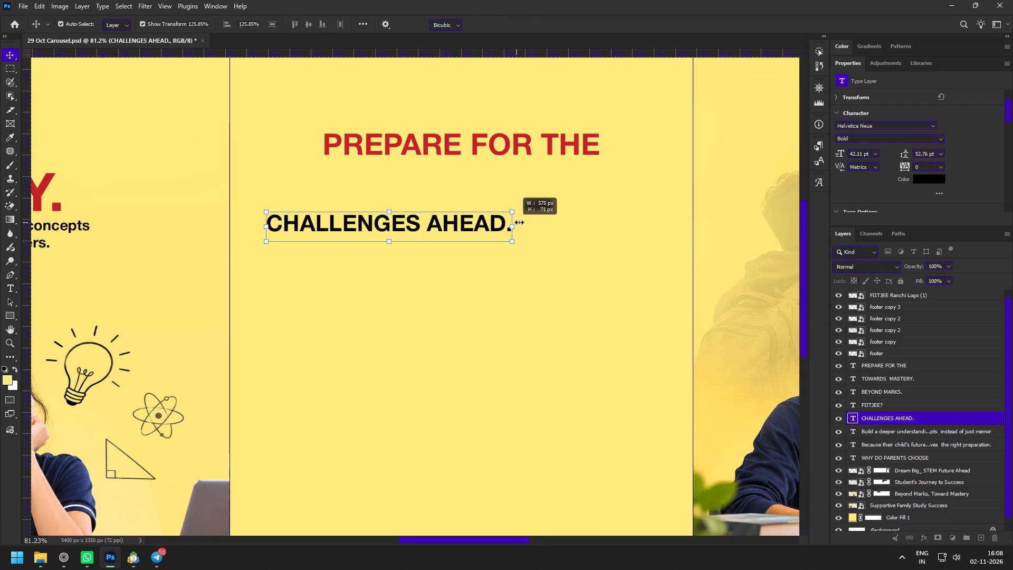
{"action": "left_click_drag", "start_coordinate": [519, 222], "coordinate": [528, 222]}
{"action": "left_click_drag", "start_coordinate": [479, 225], "coordinate": [542, 226]}
{"action": "left_click", "coordinate": [527, 26]}
Cut AHEAD. out of the black text line, leaving only CHALLENGES on that layer.
{"action": "double_click", "coordinate": [515, 225]}
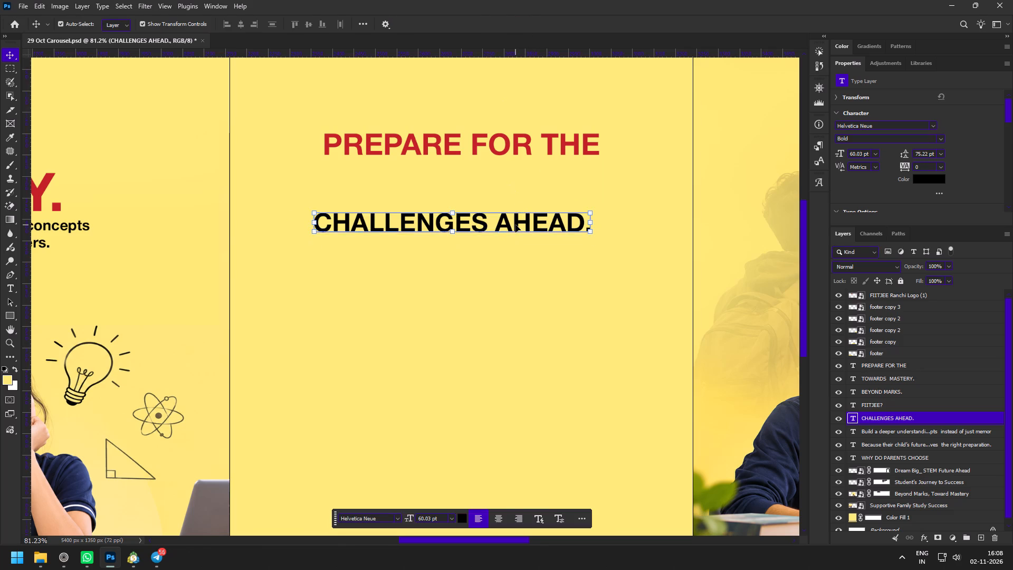
{"action": "left_click_drag", "start_coordinate": [496, 228], "coordinate": [672, 232]}
{"action": "key", "text": "ctrl+x"}
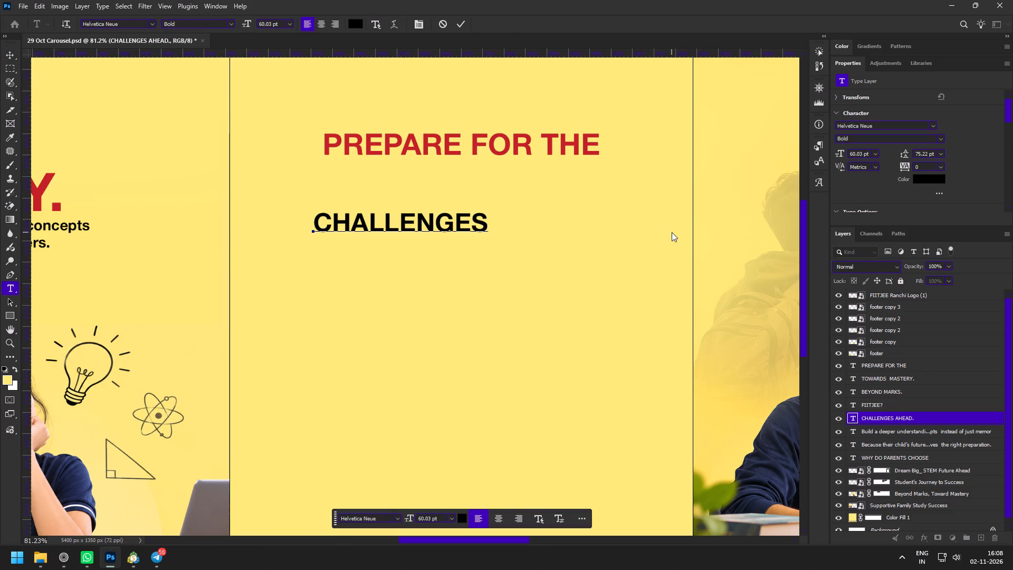
{"action": "key", "text": "BackSpace"}
{"action": "key", "text": "ctrl+Return"}
Set the font style of PREPARE FOR THE to Helvetica Neue Regular.
{"action": "left_click", "coordinate": [577, 150]}
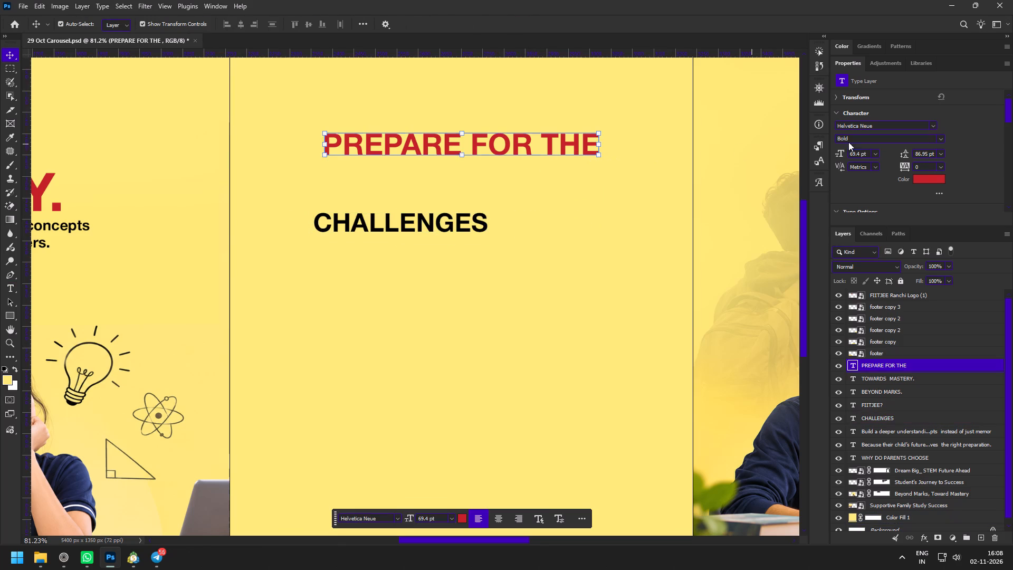
{"action": "left_click", "coordinate": [944, 138]}
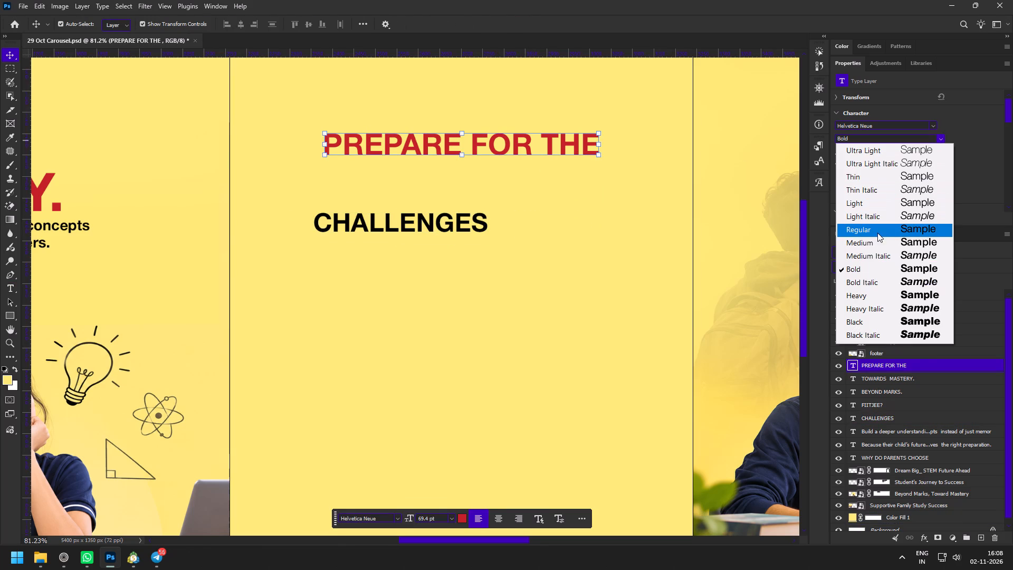
{"action": "left_click", "coordinate": [877, 233]}
Set the first panel's supporting sentence, "Because their child's future deserves the right preparation.", to Helvetica Neue Regular.
{"action": "key", "text": "z"}
{"action": "key", "text": "space"}
{"action": "key", "text": "space"}
{"action": "key", "text": "space"}
{"action": "key", "text": "space"}
{"action": "key", "text": "space"}
{"action": "left_click_drag", "start_coordinate": [386, 246], "coordinate": [605, 271]}
{"action": "key", "text": "space"}
{"action": "key", "text": "space"}
{"action": "key", "text": "space"}
{"action": "left_click_drag", "start_coordinate": [257, 234], "coordinate": [562, 245]}
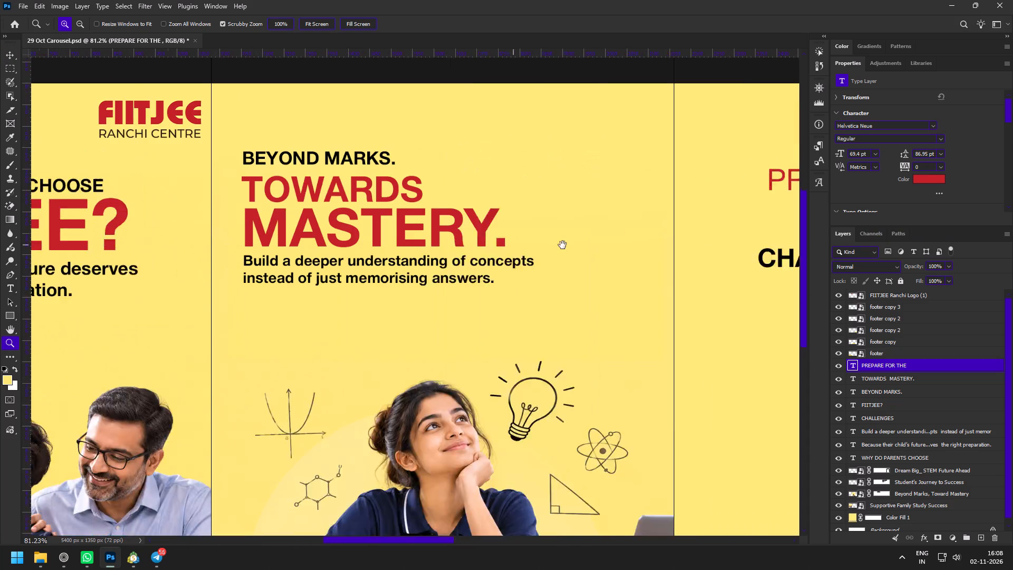
{"action": "left_click_drag", "start_coordinate": [562, 245], "coordinate": [560, 245]}
{"action": "key", "text": "v"}
{"action": "left_click", "coordinate": [358, 157]}
{"action": "left_click", "coordinate": [110, 288]}
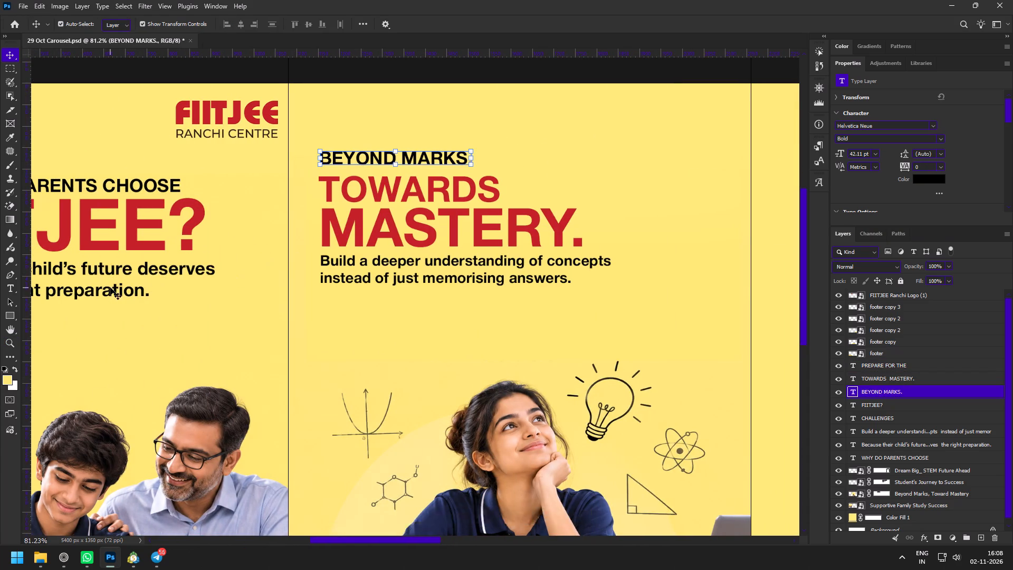
{"action": "left_click", "coordinate": [941, 138]}
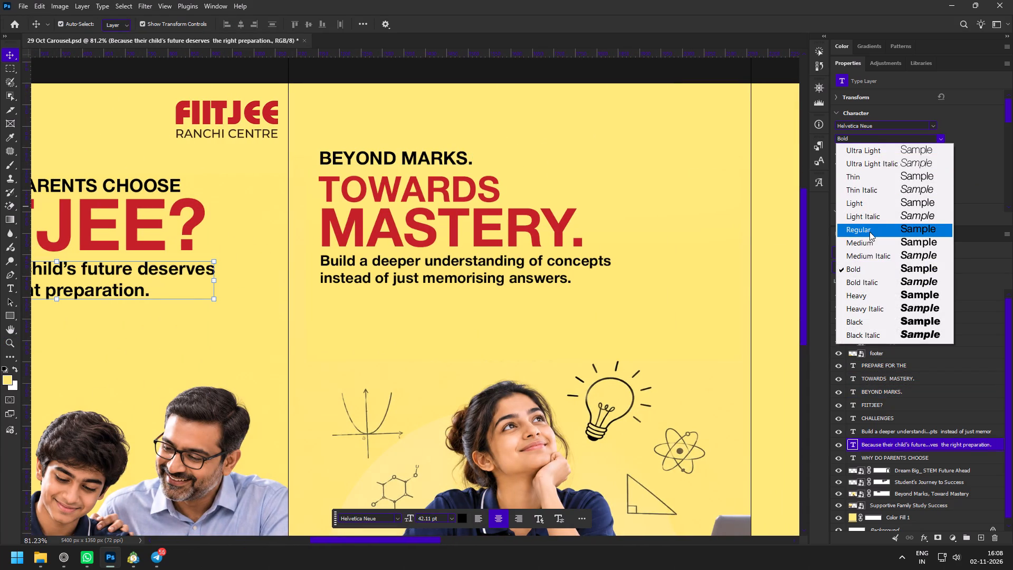
{"action": "left_click", "coordinate": [869, 232]}
Set the second panel's two-line supporting sentence under MASTERY. to Helvetica Neue Light.
{"action": "key", "text": "space"}
{"action": "key", "text": "space"}
{"action": "key", "text": "space"}
{"action": "key", "text": "space"}
{"action": "left_click_drag", "start_coordinate": [140, 321], "coordinate": [496, 309]}
{"action": "key", "text": "z"}
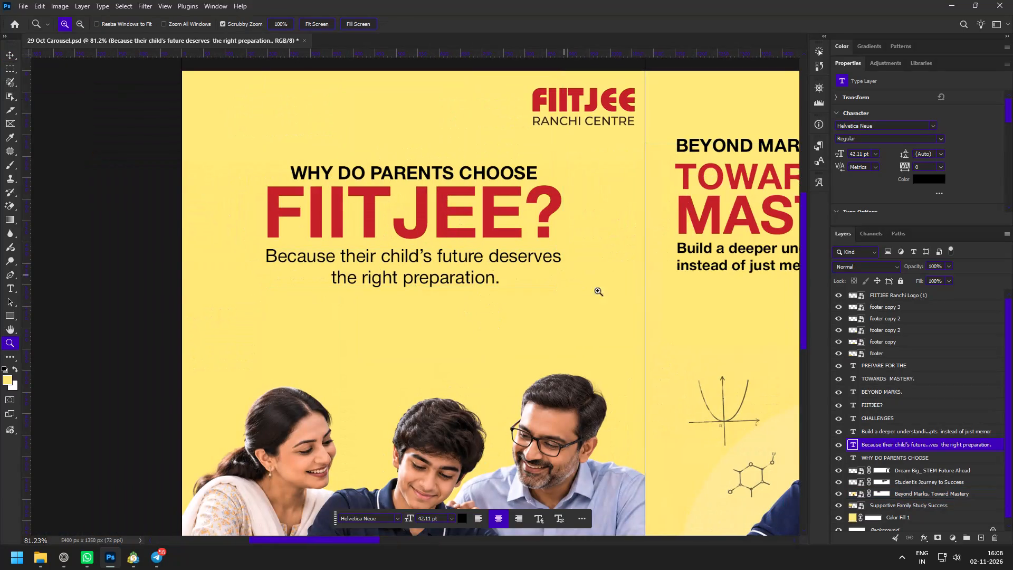
{"action": "key", "text": "space"}
{"action": "key", "text": "space"}
{"action": "key", "text": "space"}
{"action": "key", "text": "space"}
{"action": "key", "text": "space"}
{"action": "key", "text": "space"}
{"action": "key", "text": "space"}
{"action": "key", "text": "space"}
{"action": "key", "text": "space"}
{"action": "key", "text": "space"}
{"action": "key", "text": "space"}
{"action": "key", "text": "space"}
{"action": "key", "text": "space"}
{"action": "key", "text": "space"}
{"action": "key", "text": "space"}
{"action": "key", "text": "space"}
{"action": "key", "text": "space"}
{"action": "key", "text": "space"}
{"action": "key", "text": "space"}
{"action": "left_click_drag", "start_coordinate": [616, 295], "coordinate": [464, 298]}
{"action": "left_click_drag", "start_coordinate": [502, 286], "coordinate": [398, 300]}
{"action": "key", "text": "v"}
{"action": "left_click", "coordinate": [385, 269]}
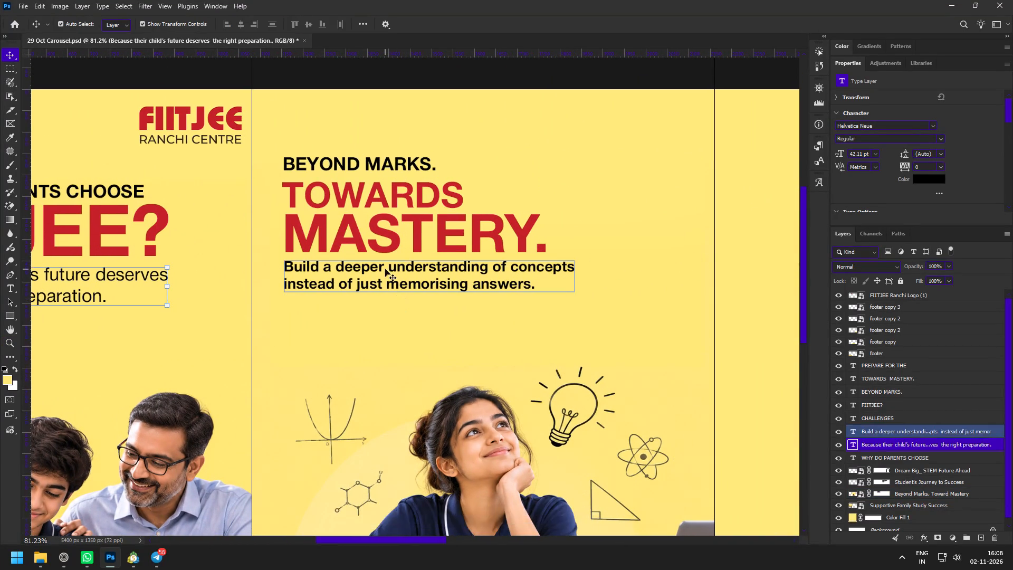
{"action": "left_click", "coordinate": [942, 139]}
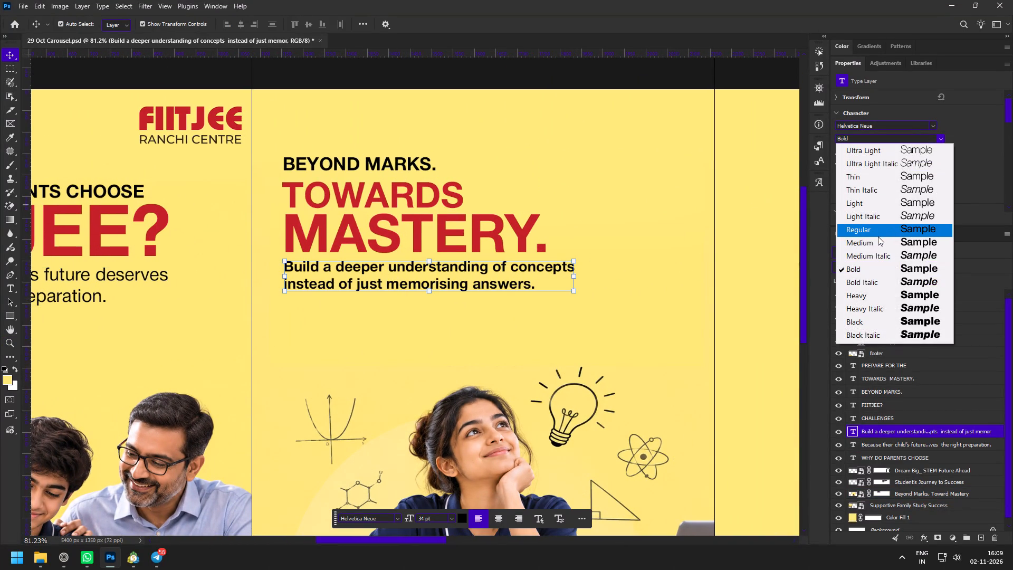
{"action": "left_click", "coordinate": [869, 202]}
Set the second panel's supporting sentence under MASTERY. to Helvetica Neue Regular.
{"action": "left_click", "coordinate": [942, 134]}
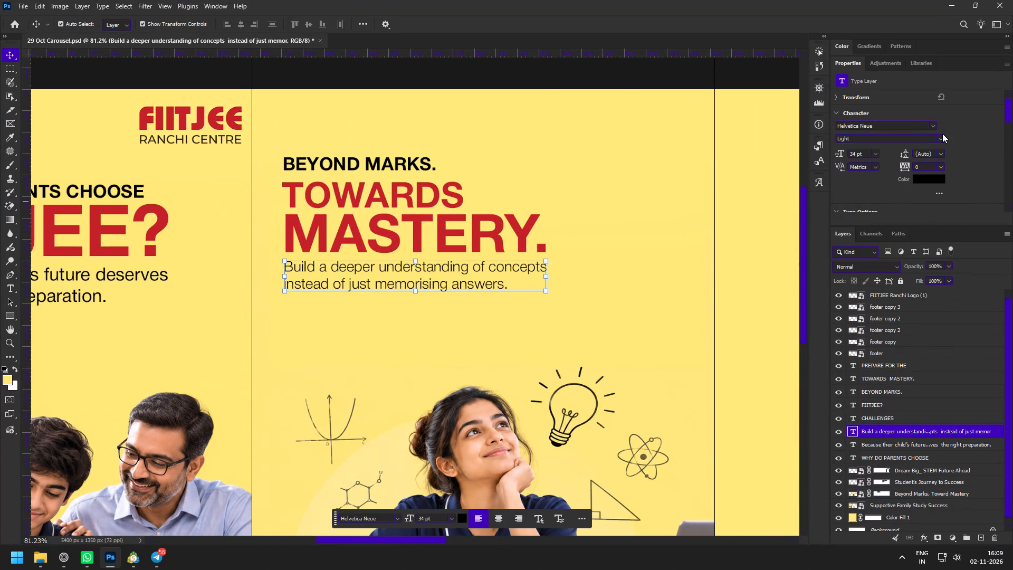
{"action": "left_click", "coordinate": [940, 141]}
{"action": "left_click", "coordinate": [867, 228]}
Enlarge CHALLENGES on the third panel to about 112 pt and centre it in the panel directly beneath PREPARE FOR THE.
{"action": "key", "text": "space"}
{"action": "key", "text": "space"}
{"action": "key", "text": "space"}
{"action": "key", "text": "space"}
{"action": "key", "text": "space"}
{"action": "key", "text": "space"}
{"action": "key", "text": "space"}
{"action": "key", "text": "space"}
{"action": "key", "text": "space"}
{"action": "key", "text": "space"}
{"action": "key", "text": "space"}
{"action": "key", "text": "space"}
{"action": "key", "text": "space"}
{"action": "key", "text": "space"}
{"action": "key", "text": "space"}
{"action": "key", "text": "space"}
{"action": "key", "text": "space"}
{"action": "key", "text": "space"}
{"action": "key", "text": "space"}
{"action": "key", "text": "space"}
{"action": "left_click_drag", "start_coordinate": [629, 310], "coordinate": [473, 308]}
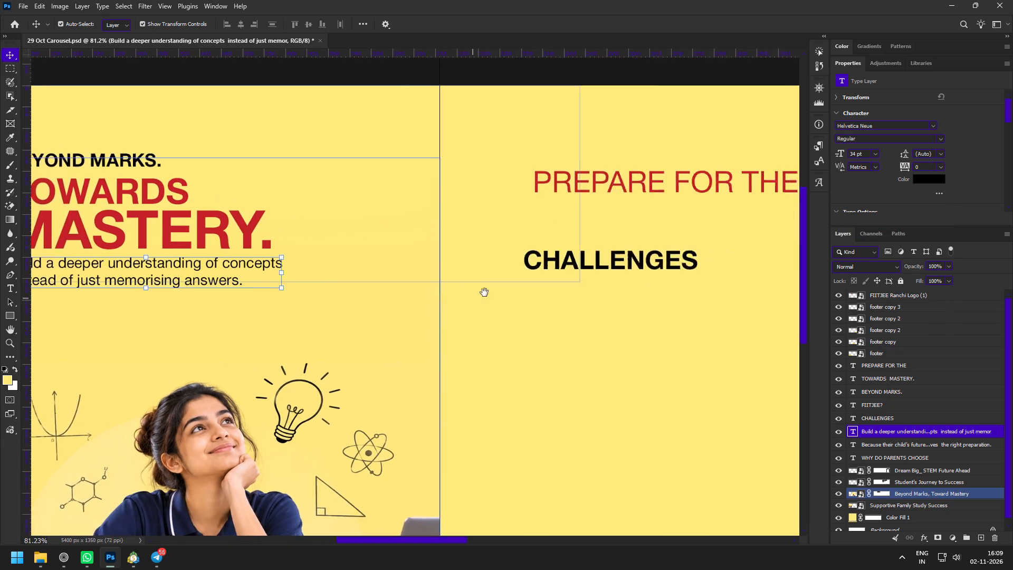
{"action": "left_click_drag", "start_coordinate": [481, 292], "coordinate": [288, 303]}
{"action": "left_click", "coordinate": [395, 267]}
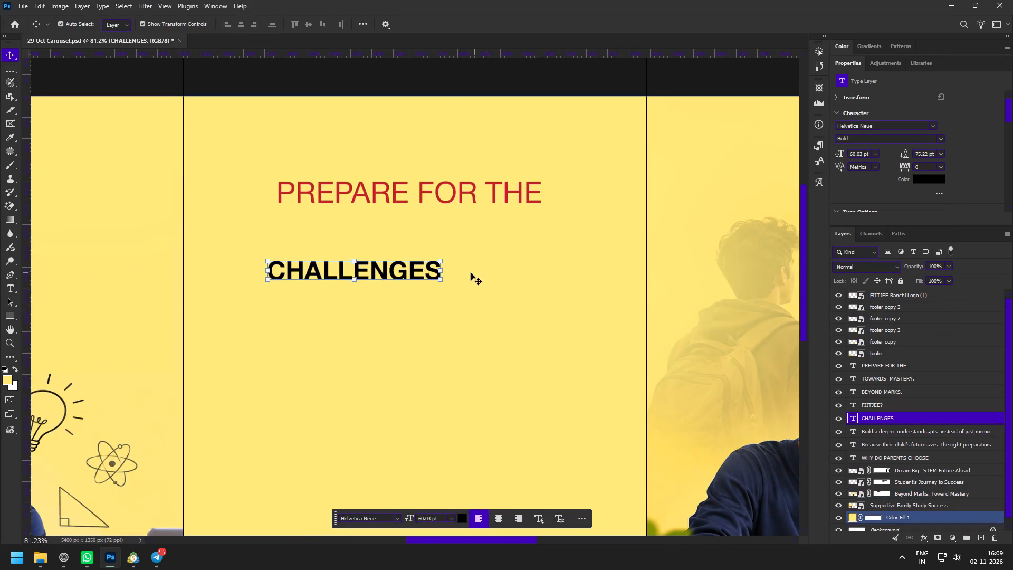
{"action": "left_click_drag", "start_coordinate": [442, 273], "coordinate": [518, 275]}
{"action": "left_click_drag", "start_coordinate": [471, 277], "coordinate": [509, 261]}
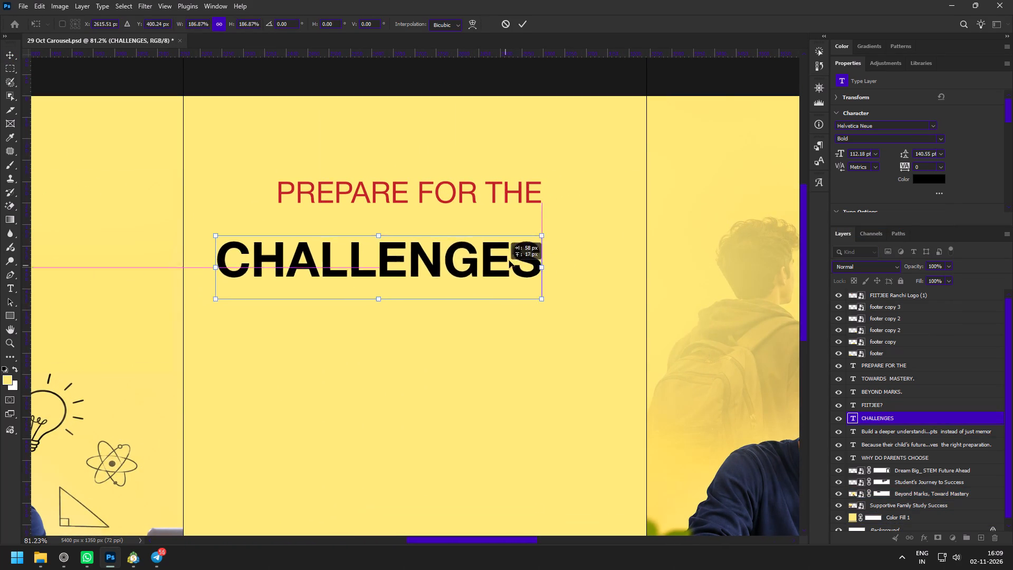
{"action": "left_click_drag", "start_coordinate": [509, 261], "coordinate": [531, 241]}
{"action": "left_click", "coordinate": [530, 23]}
{"action": "left_click", "coordinate": [524, 24]}
Shrink PREPARE FOR THE to about 52 pt and centre it just above CHALLENGES.
{"action": "left_click", "coordinate": [445, 132]}
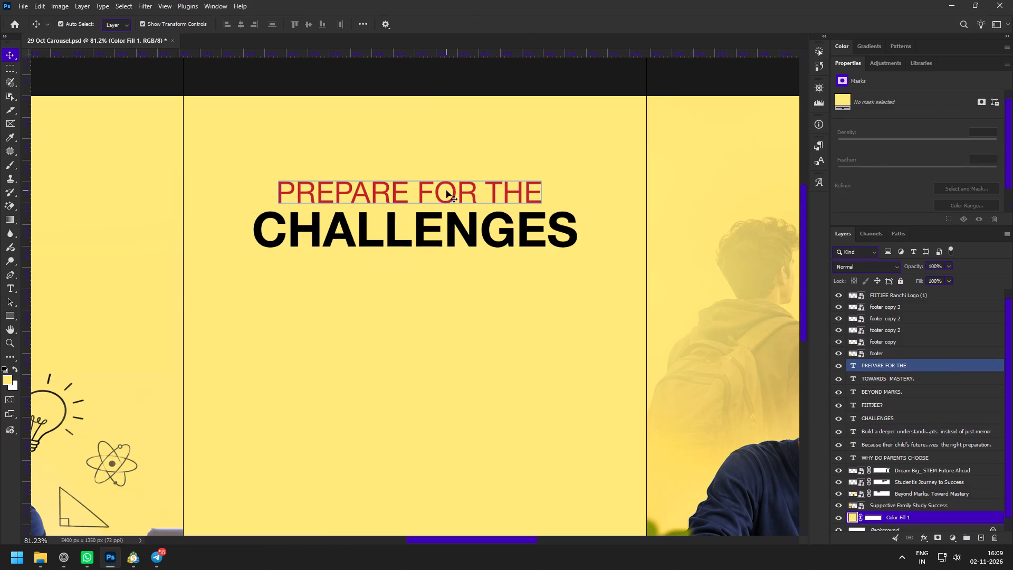
{"action": "left_click", "coordinate": [446, 191]}
{"action": "left_click_drag", "start_coordinate": [544, 193], "coordinate": [510, 195]}
{"action": "left_click_drag", "start_coordinate": [466, 210], "coordinate": [472, 204]}
{"action": "left_click", "coordinate": [524, 16]}
{"action": "left_click", "coordinate": [523, 25]}
Scale CHALLENGES down to about 104 pt and move it slightly closer to PREPARE FOR THE.
{"action": "key", "text": "z"}
{"action": "left_click_drag", "start_coordinate": [427, 151], "coordinate": [452, 179]}
{"action": "key", "text": "v"}
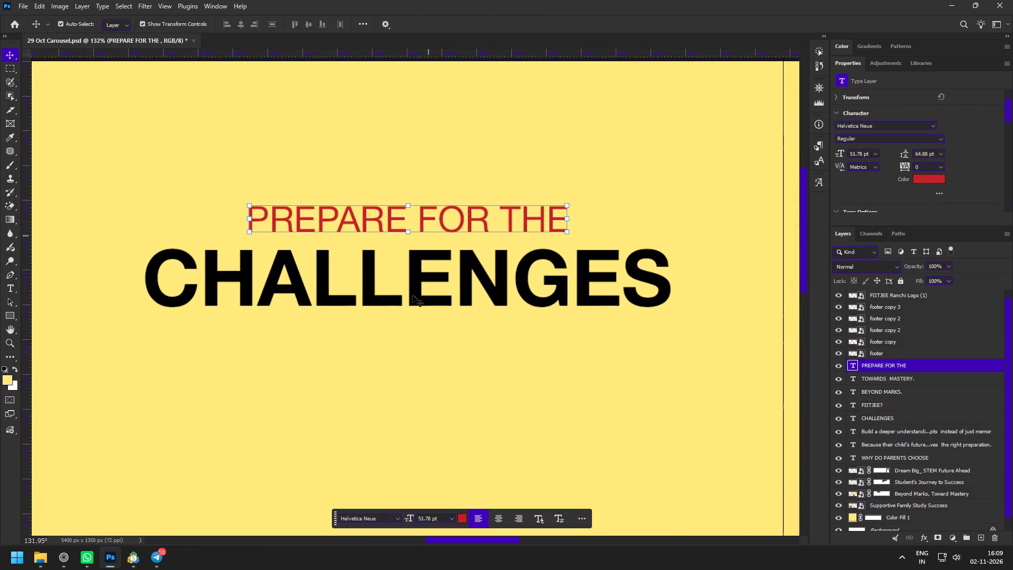
{"action": "left_click", "coordinate": [412, 300]}
{"action": "left_click", "coordinate": [671, 280]}
{"action": "left_click_drag", "start_coordinate": [677, 293], "coordinate": [659, 295]}
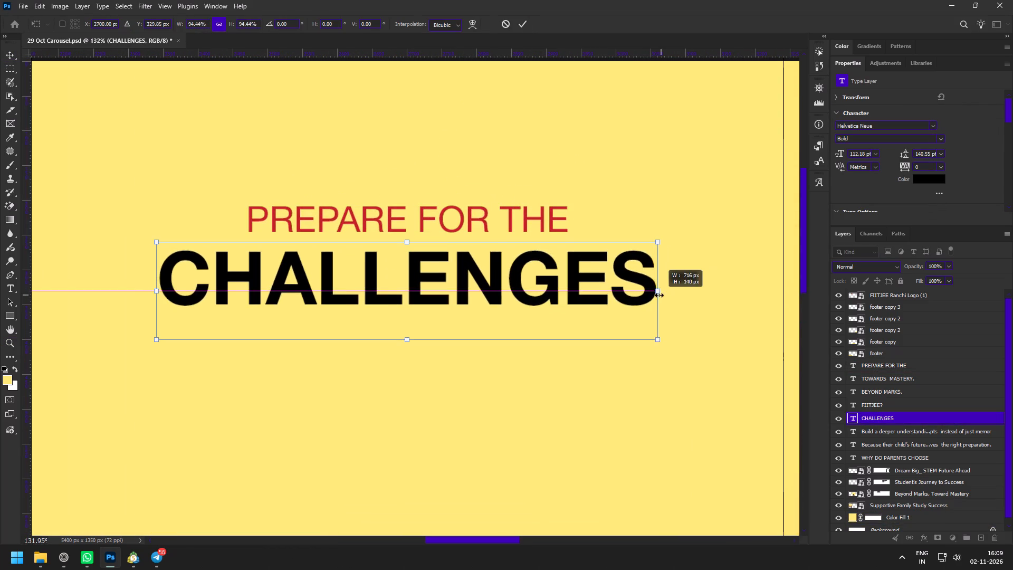
{"action": "left_click_drag", "start_coordinate": [659, 295], "coordinate": [657, 295]}
{"action": "left_click_drag", "start_coordinate": [559, 299], "coordinate": [559, 293]}
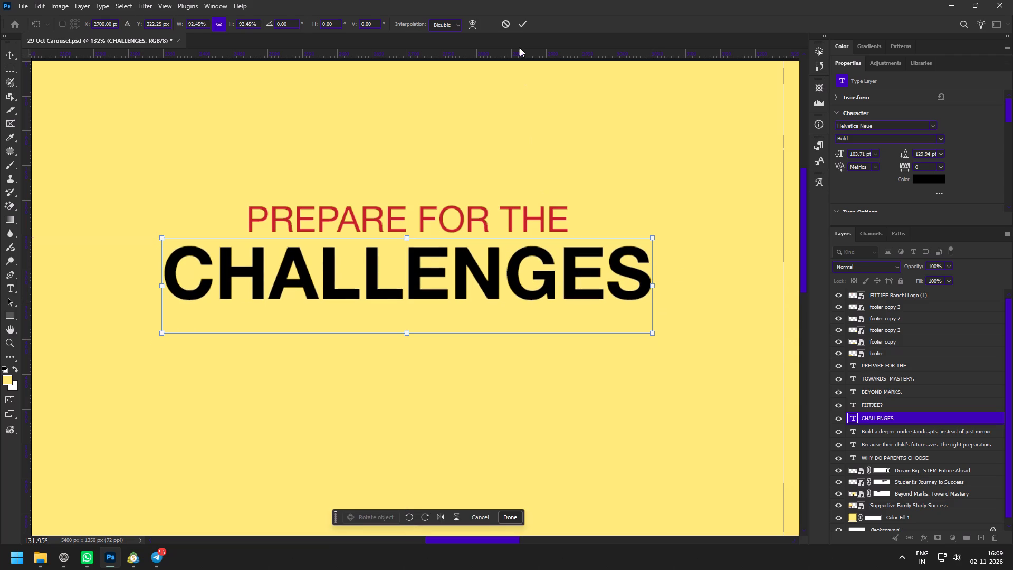
{"action": "left_click", "coordinate": [521, 25]}
Duplicate the second panel's supporting sentence below CHALLENGES and replace its text with the cut word AHEAD.
{"action": "key", "text": "z"}
{"action": "left_click_drag", "start_coordinate": [511, 196], "coordinate": [472, 179]}
{"action": "key", "text": "v"}
{"action": "left_click", "coordinate": [114, 271]}
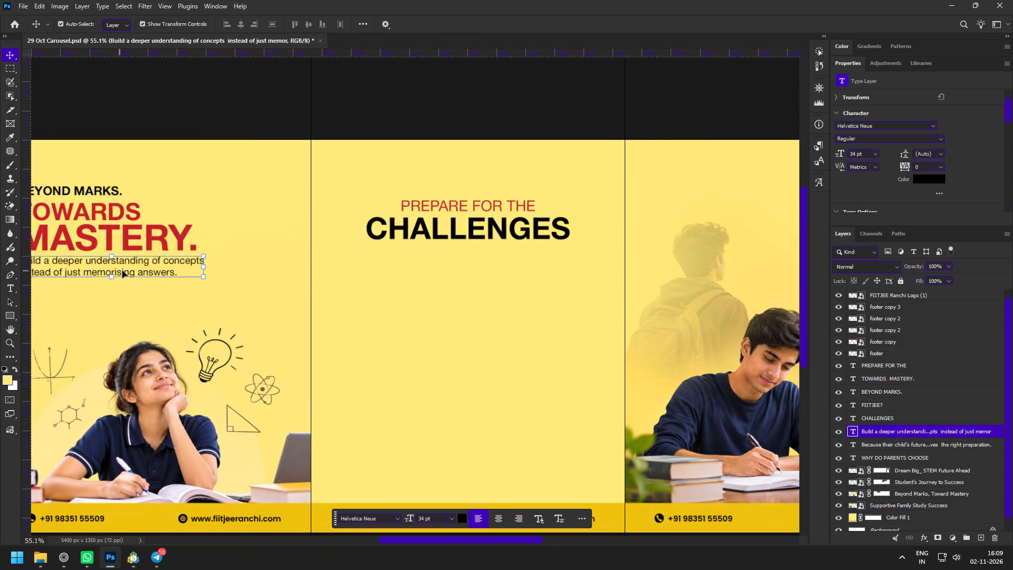
{"action": "left_click_drag", "start_coordinate": [109, 268], "coordinate": [466, 274], "text": "alt"}
{"action": "double_click", "coordinate": [428, 266]}
{"action": "key", "text": "ctrl+v"}
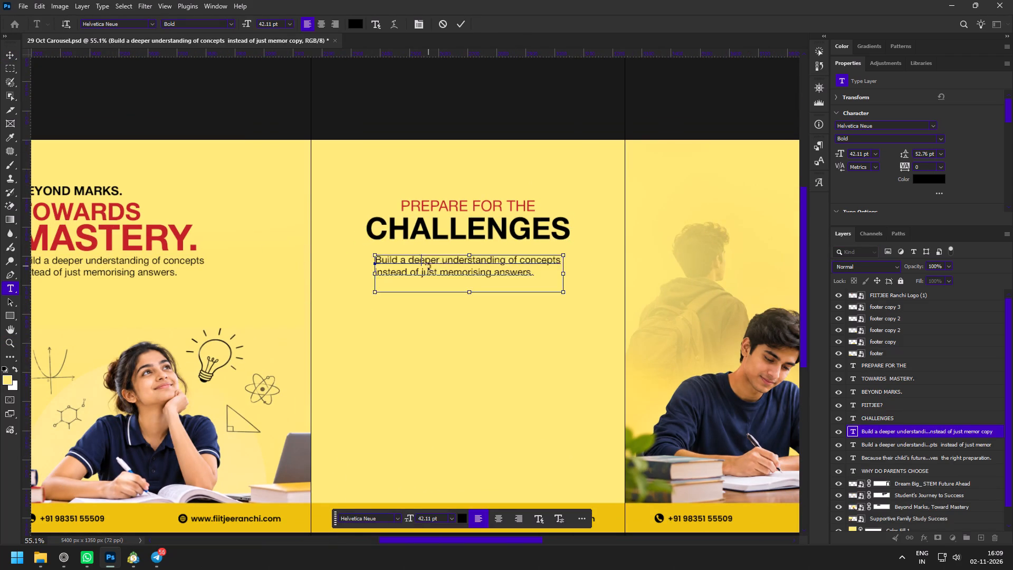
{"action": "key", "text": "ctrl+Return"}
Enlarge AHEAD. slightly and centre it close beneath CHALLENGES.
{"action": "key", "text": "z"}
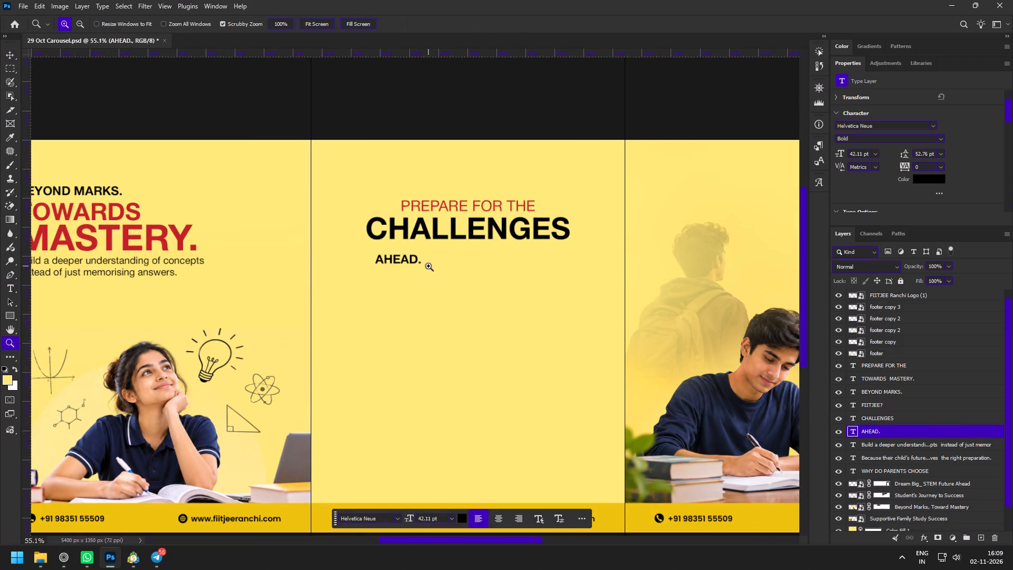
{"action": "left_click_drag", "start_coordinate": [435, 241], "coordinate": [465, 278]}
{"action": "key", "text": "v"}
{"action": "left_click_drag", "start_coordinate": [410, 277], "coordinate": [429, 277]}
{"action": "left_click_drag", "start_coordinate": [400, 279], "coordinate": [521, 277]}
{"action": "left_click_drag", "start_coordinate": [514, 282], "coordinate": [516, 269]}
{"action": "left_click", "coordinate": [528, 21]}
Change the colour of PREPARE FOR THE to black (#000000).
{"action": "left_click", "coordinate": [497, 177]}
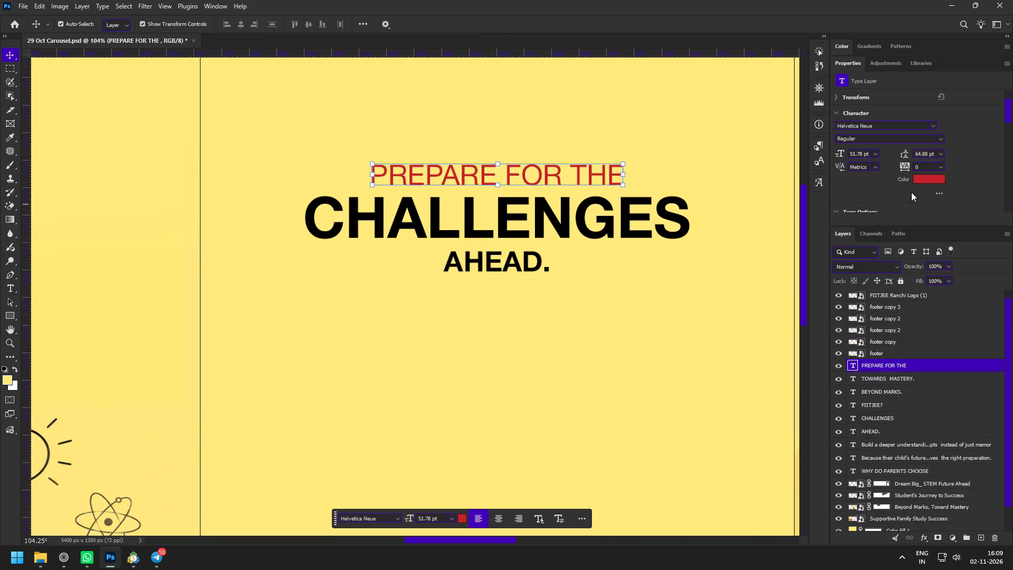
{"action": "left_click", "coordinate": [924, 182]}
{"action": "left_click_drag", "start_coordinate": [577, 400], "coordinate": [531, 464]}
{"action": "left_click_drag", "start_coordinate": [600, 412], "coordinate": [539, 450]}
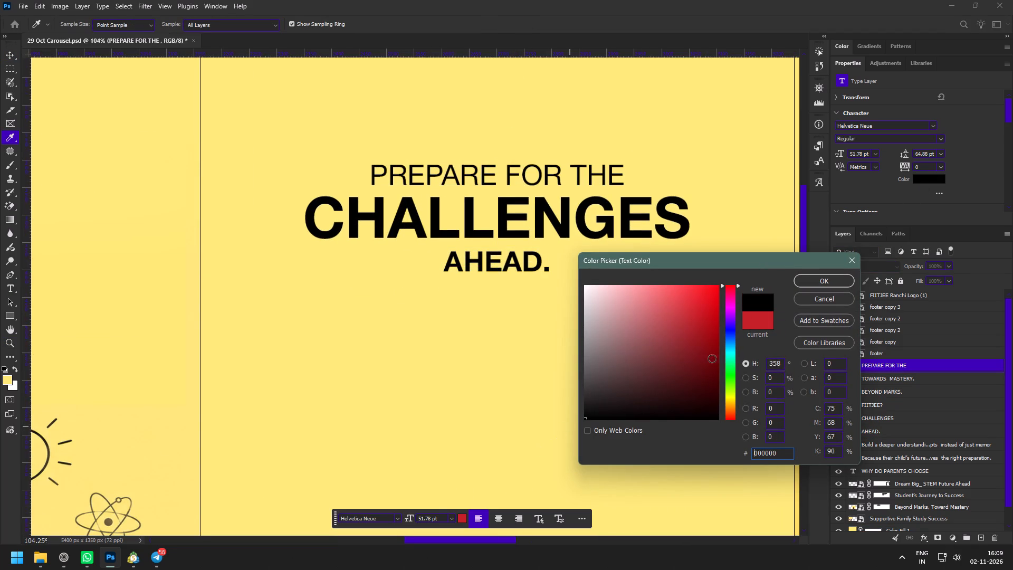
{"action": "left_click", "coordinate": [841, 280]}
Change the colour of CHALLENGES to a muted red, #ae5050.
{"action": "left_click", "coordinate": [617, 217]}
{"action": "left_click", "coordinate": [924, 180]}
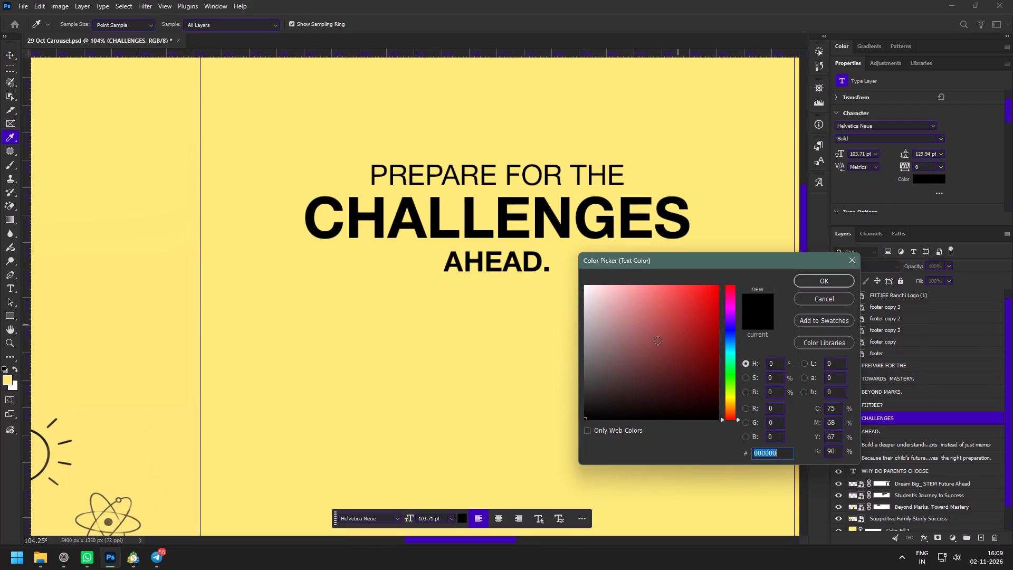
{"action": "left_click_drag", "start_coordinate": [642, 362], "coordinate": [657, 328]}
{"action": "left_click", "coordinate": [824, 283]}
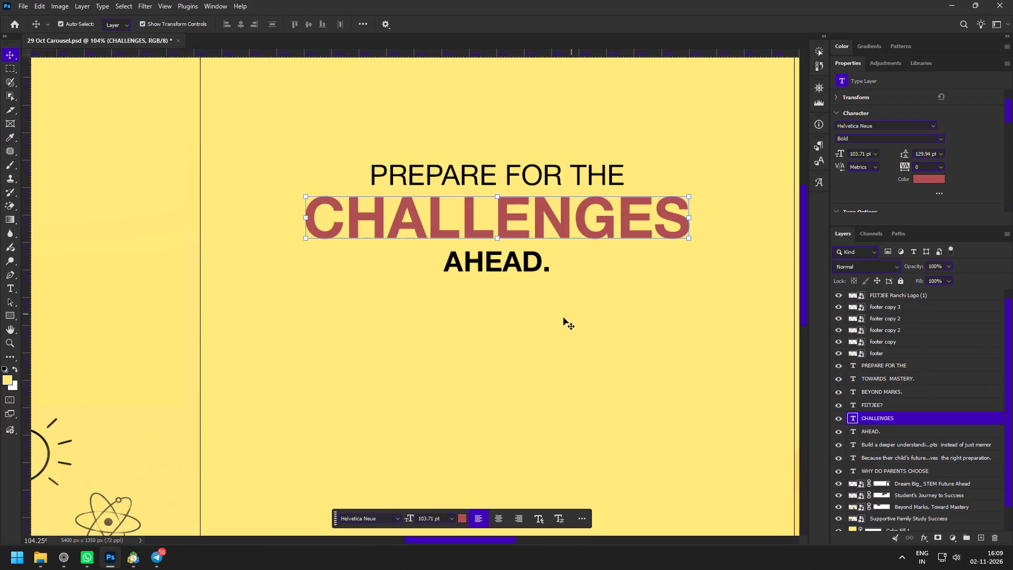
Recolour CHALLENGES with the red sampled from MASTERY. on the second panel.
{"action": "key", "text": "z"}
{"action": "left_click_drag", "start_coordinate": [558, 323], "coordinate": [531, 311]}
{"action": "key", "text": "v"}
{"action": "left_click", "coordinate": [921, 177]}
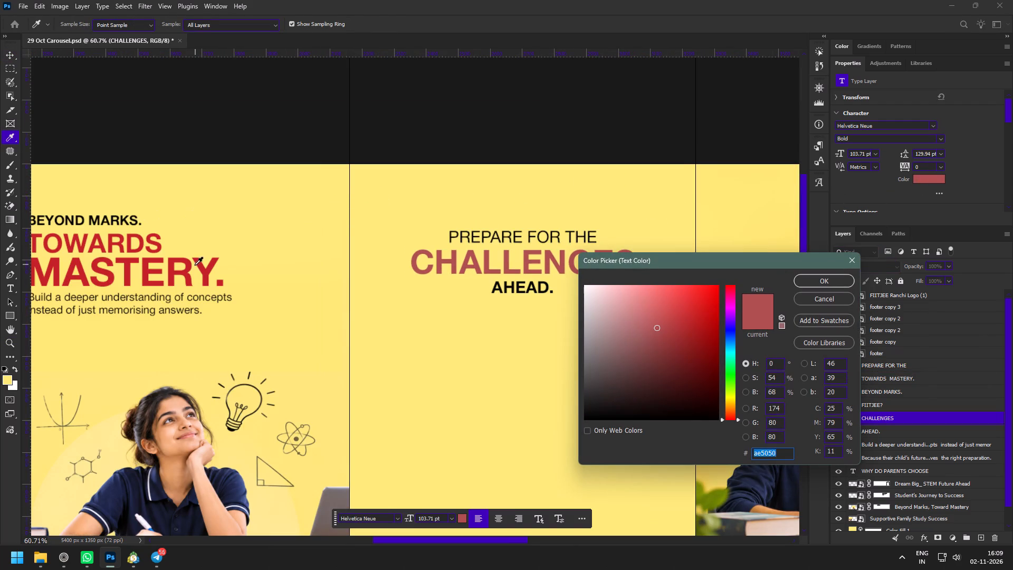
{"action": "left_click", "coordinate": [186, 272]}
{"action": "left_click", "coordinate": [811, 279]}
Switch to the Google Docs brief and copy Slide 3's supporting sentence about problem-solving skills and analytical thinking.
{"action": "key", "text": "space"}
{"action": "key", "text": "space"}
{"action": "left_click_drag", "start_coordinate": [554, 375], "coordinate": [534, 310]}
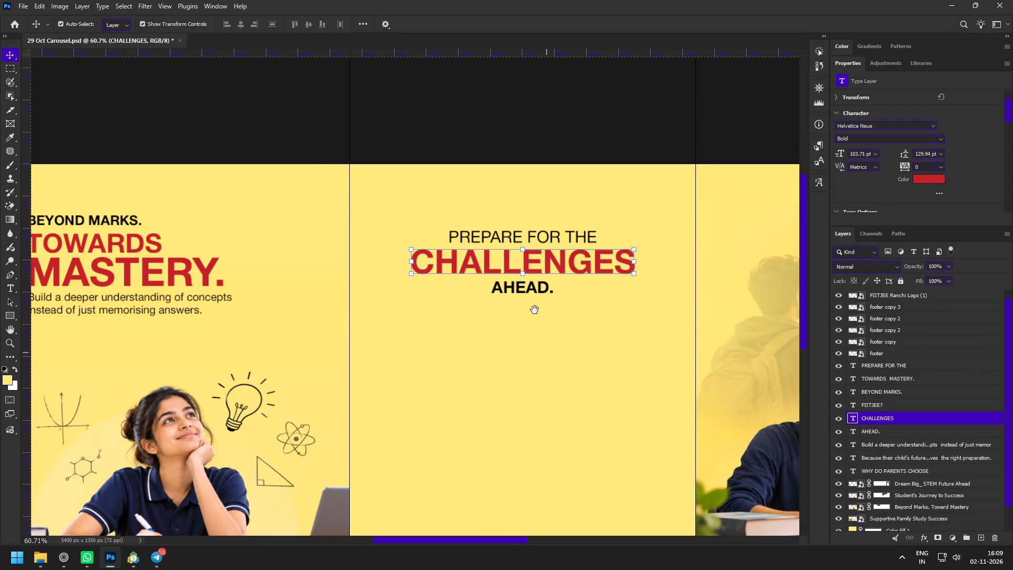
{"action": "left_click_drag", "start_coordinate": [534, 310], "coordinate": [532, 300]}
{"action": "left_click", "coordinate": [59, 557]}
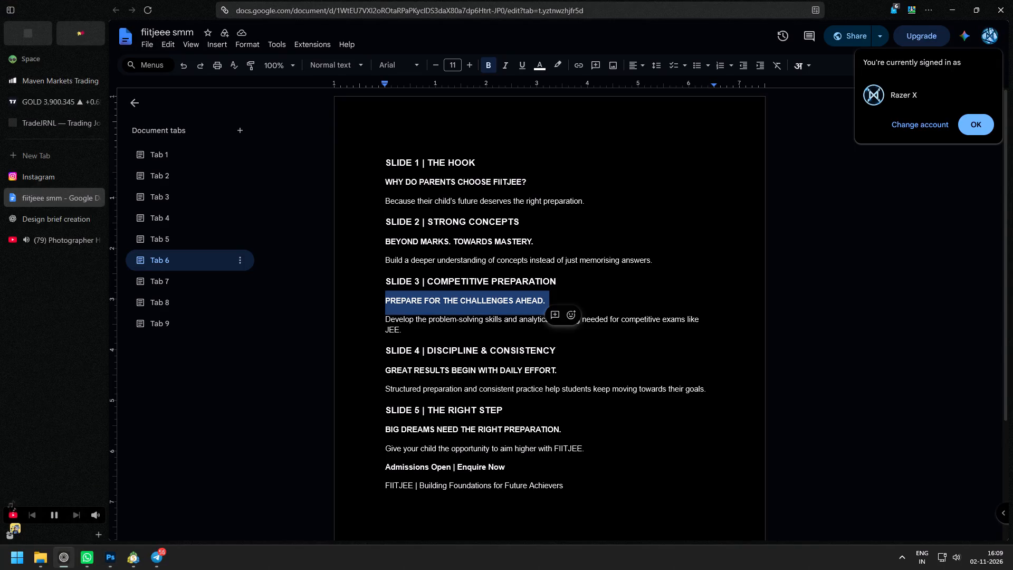
{"action": "left_click_drag", "start_coordinate": [375, 318], "coordinate": [406, 328]}
{"action": "key", "text": "ctrl+c"}
In Photoshop, duplicate the second panel's supporting sentence below AHEAD. and replace its text with the copied sentence, breaking the line after "thinking".
{"action": "left_click", "coordinate": [104, 557]}
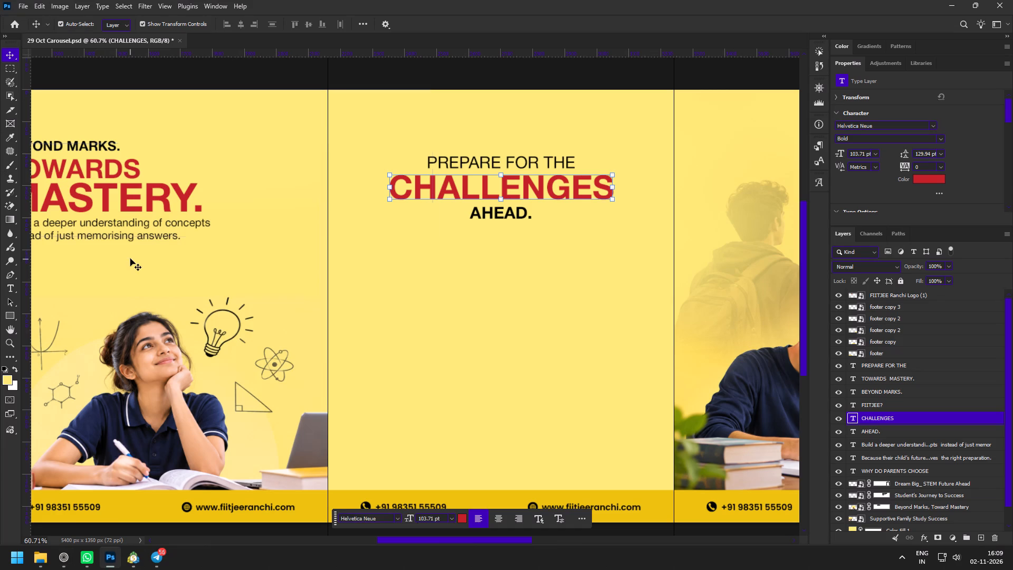
{"action": "key", "text": "v"}
{"action": "left_click", "coordinate": [84, 230]}
{"action": "left_click_drag", "start_coordinate": [56, 229], "coordinate": [442, 260], "text": "alt+shift"}
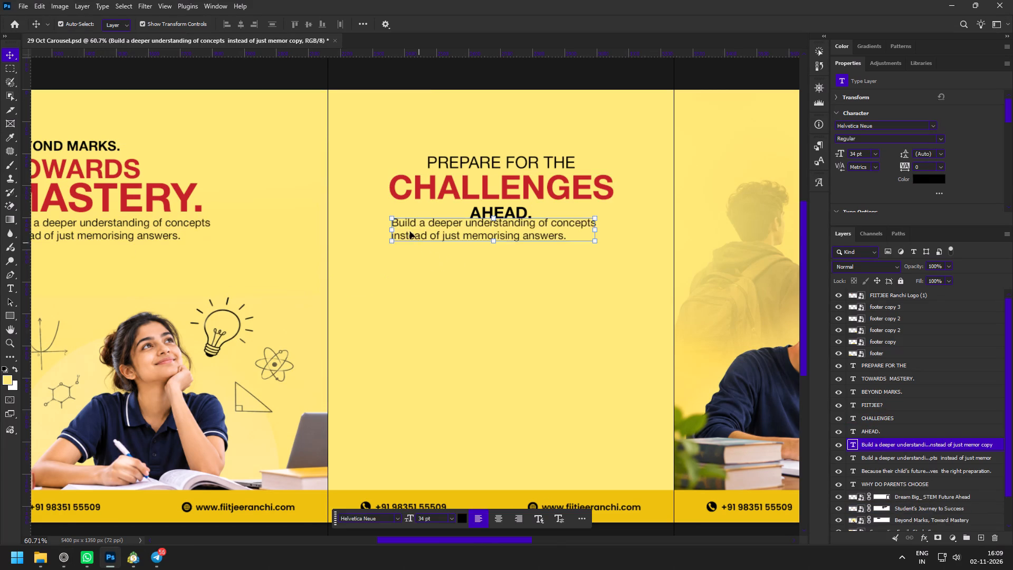
{"action": "left_click_drag", "start_coordinate": [415, 229], "coordinate": [402, 253]}
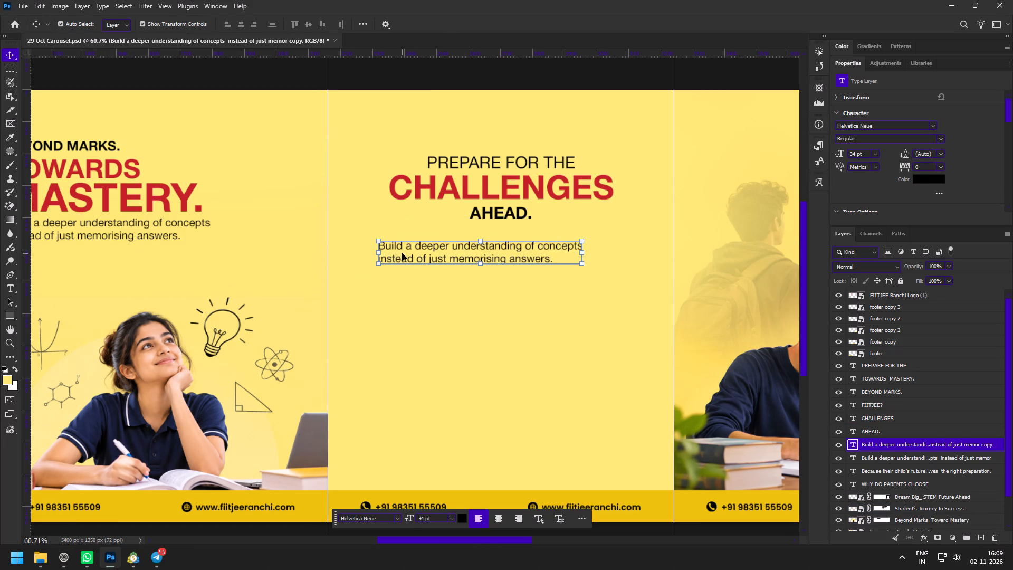
{"action": "double_click", "coordinate": [402, 253]}
{"action": "key", "text": "ctrl+v"}
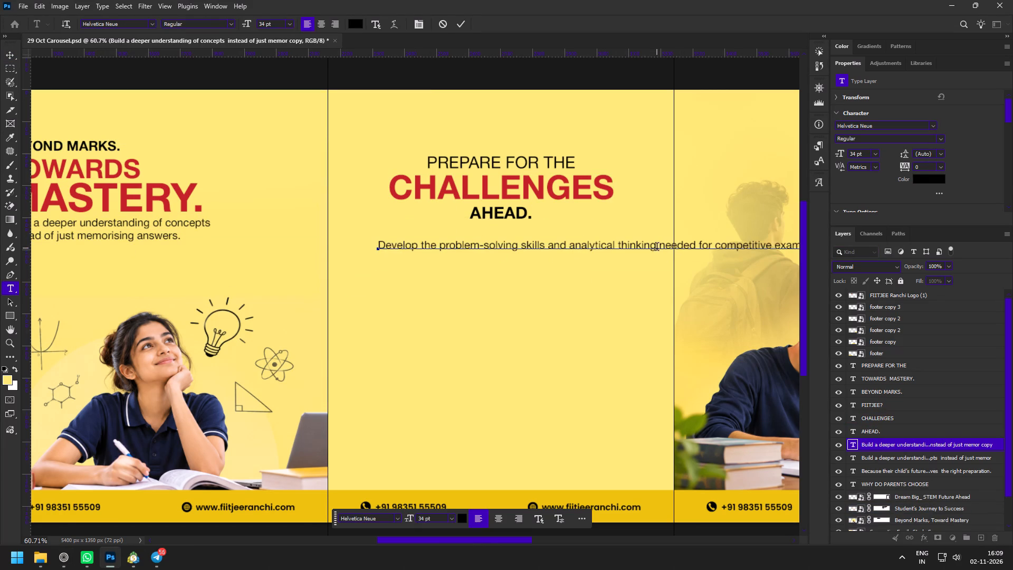
{"action": "left_click", "coordinate": [662, 247]}
{"action": "key", "text": "Return"}
{"action": "left_click", "coordinate": [458, 25]}
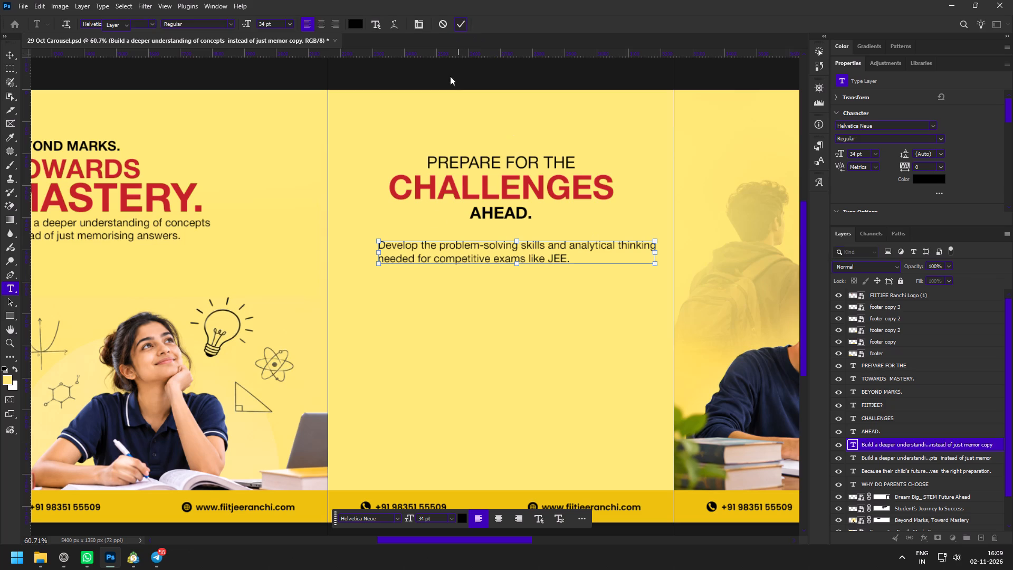
Review the headline and supporting text layout across the carousel panels, comparing the third panel with the first two.
{"action": "key", "text": "z"}
{"action": "left_click_drag", "start_coordinate": [464, 220], "coordinate": [474, 235]}
{"action": "key", "text": "v"}
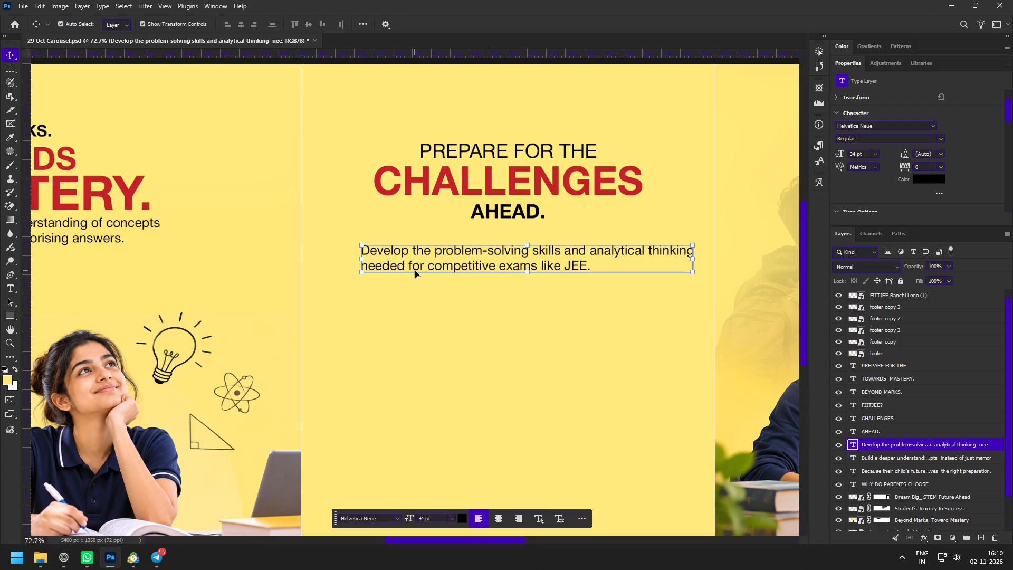
{"action": "key", "text": "z"}
{"action": "left_click_drag", "start_coordinate": [416, 319], "coordinate": [394, 309]}
{"action": "key", "text": "space"}
{"action": "key", "text": "space"}
{"action": "key", "text": "space"}
{"action": "key", "text": "space"}
{"action": "key", "text": "space"}
{"action": "left_click_drag", "start_coordinate": [450, 363], "coordinate": [379, 328]}
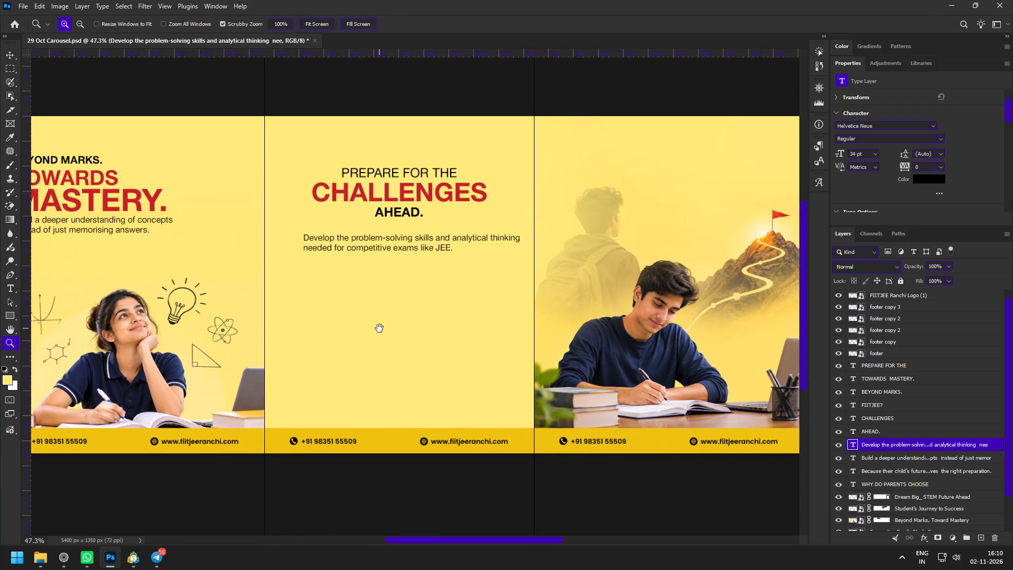
{"action": "key", "text": "space"}
{"action": "key", "text": "space"}
{"action": "key", "text": "space"}
{"action": "key", "text": "space"}
{"action": "key", "text": "space"}
{"action": "key", "text": "space"}
{"action": "key", "text": "space"}
{"action": "key", "text": "space"}
{"action": "key", "text": "space"}
{"action": "key", "text": "space"}
{"action": "key", "text": "space"}
{"action": "key", "text": "space"}
{"action": "key", "text": "space"}
{"action": "key", "text": "space"}
{"action": "key", "text": "space"}
{"action": "key", "text": "space"}
{"action": "key", "text": "space"}
{"action": "key", "text": "space"}
{"action": "key", "text": "space"}
{"action": "key", "text": "space"}
{"action": "left_click_drag", "start_coordinate": [214, 307], "coordinate": [393, 316]}
{"action": "left_click_drag", "start_coordinate": [400, 316], "coordinate": [533, 320]}
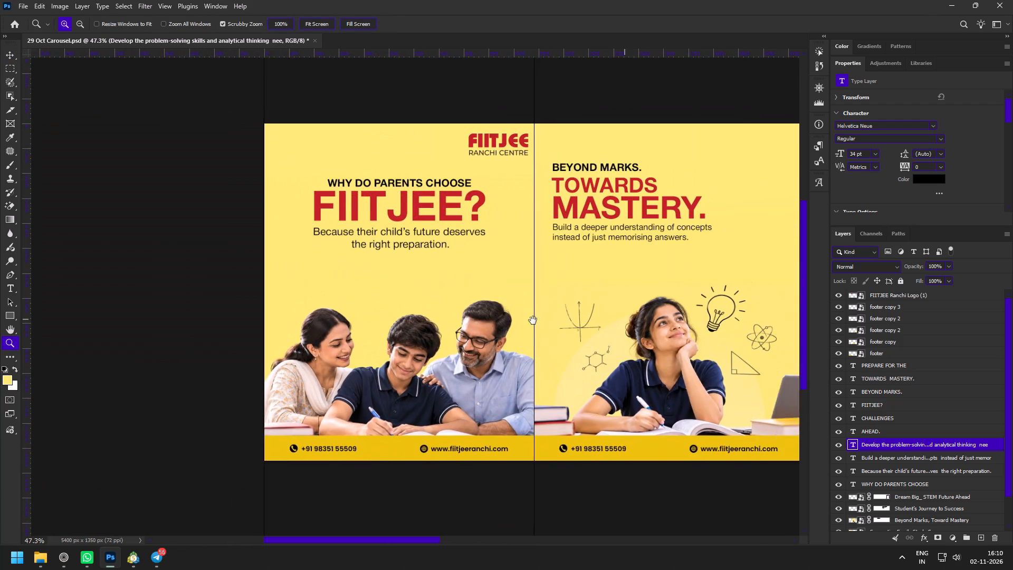
{"action": "left_click_drag", "start_coordinate": [533, 320], "coordinate": [475, 319]}
{"action": "key", "text": "space"}
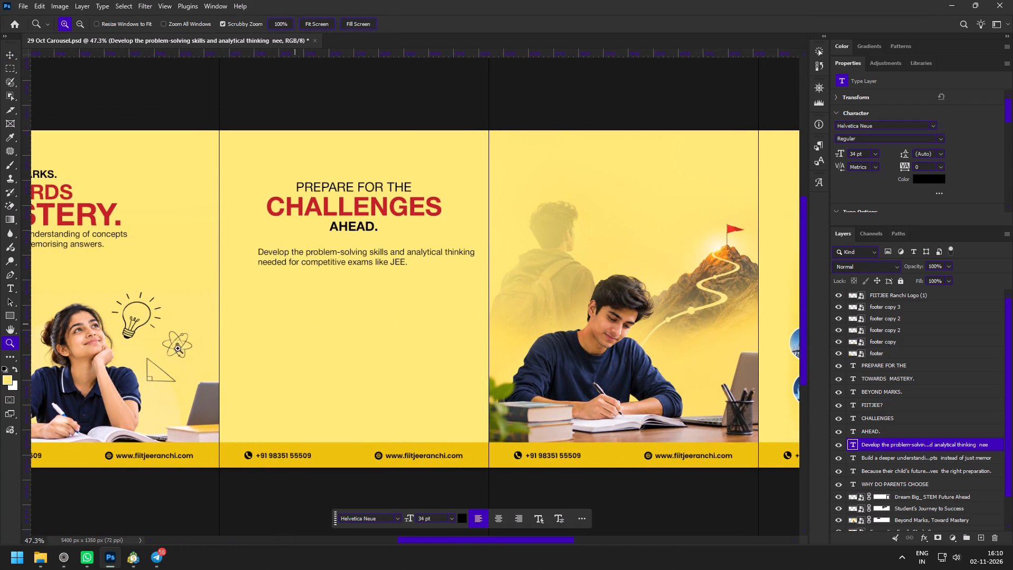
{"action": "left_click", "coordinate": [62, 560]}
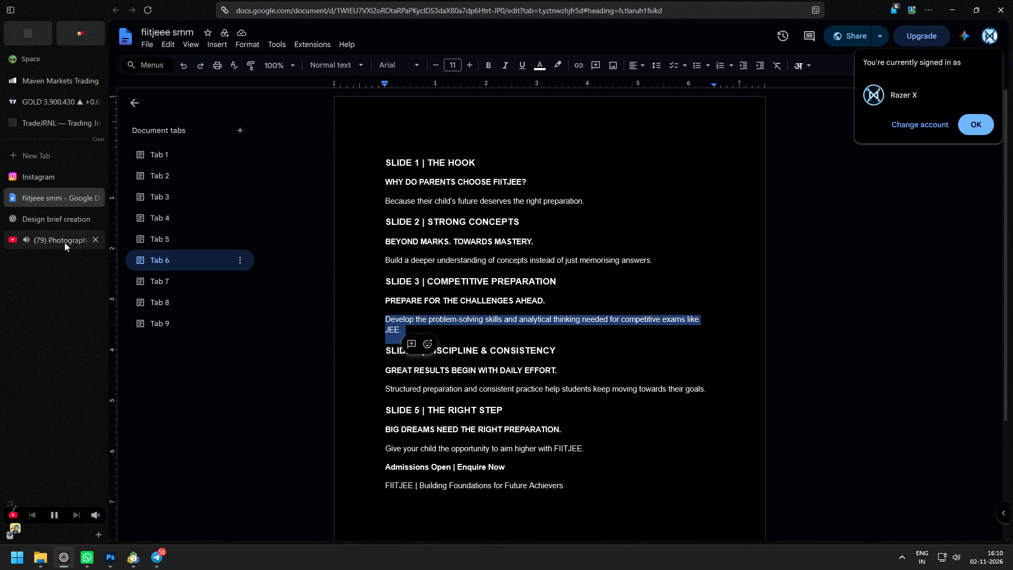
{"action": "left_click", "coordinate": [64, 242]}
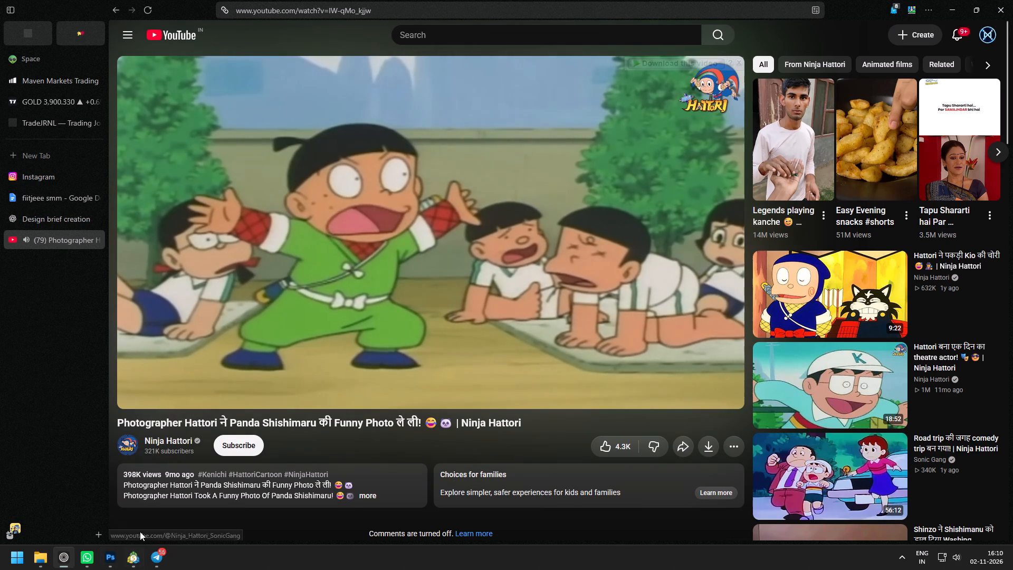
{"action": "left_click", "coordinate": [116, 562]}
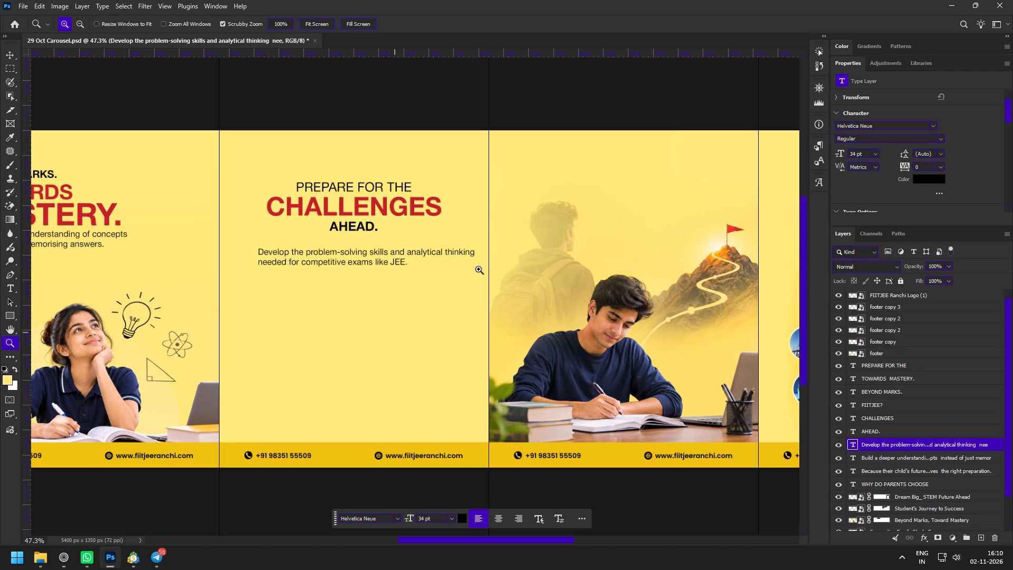
Duplicate PREPARE FOR THE and CHALLENGES together onto the fourth panel, centred in it at the same height.
{"action": "key", "text": "space"}
{"action": "key", "text": "space"}
{"action": "key", "text": "space"}
{"action": "left_click_drag", "start_coordinate": [625, 236], "coordinate": [557, 244]}
{"action": "left_click_drag", "start_coordinate": [396, 151], "coordinate": [410, 180]}
{"action": "key", "text": "v"}
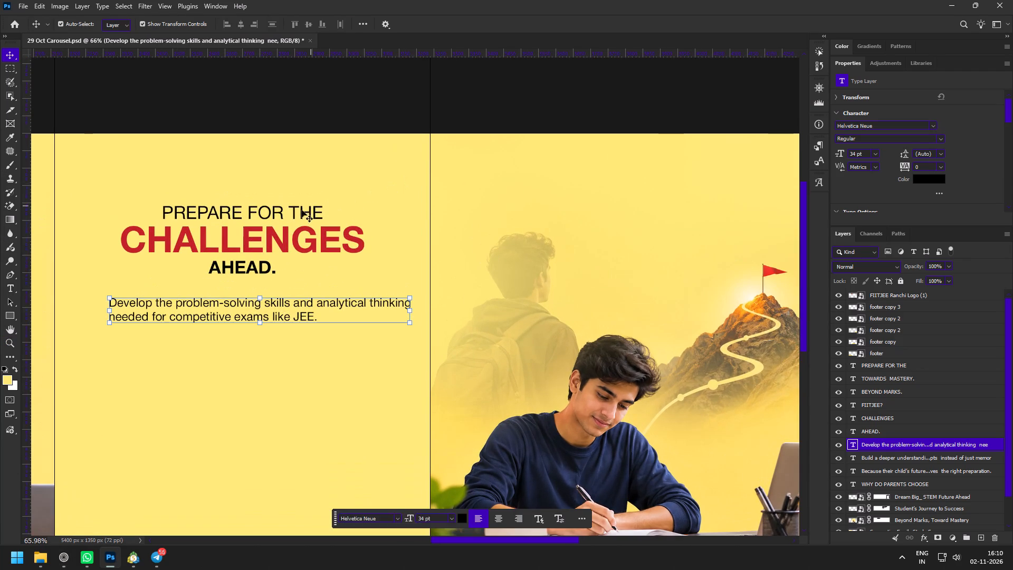
{"action": "left_click", "coordinate": [295, 212]}
{"action": "left_click", "coordinate": [289, 239], "text": "shift"}
{"action": "left_click_drag", "start_coordinate": [302, 242], "coordinate": [675, 244], "text": "alt"}
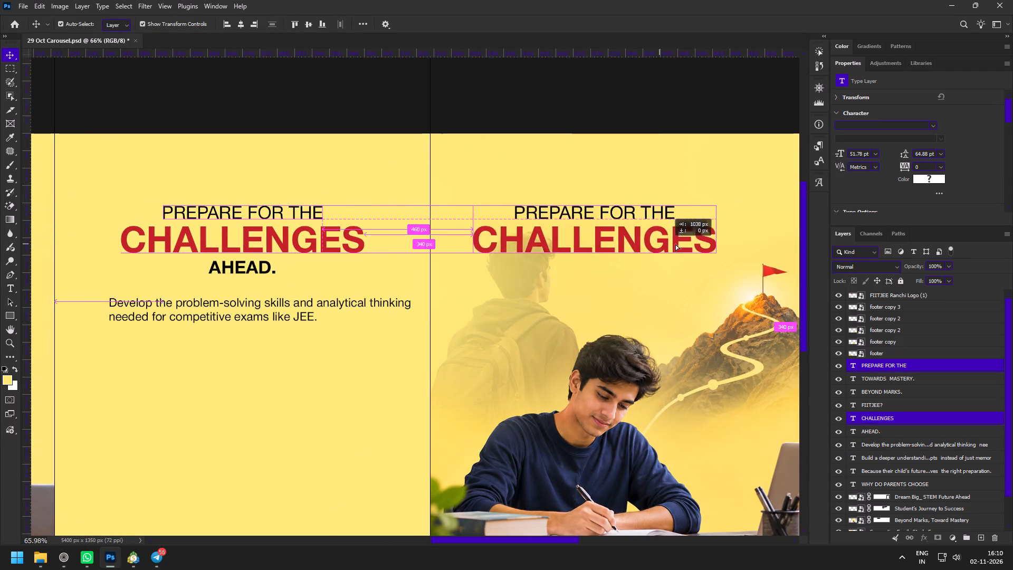
{"action": "left_click_drag", "start_coordinate": [675, 244], "coordinate": [678, 245], "text": "alt"}
Switch to the Google Docs brief and copy Slide 4's headline, GREAT RESULTS BEGIN WITH DAILY EFFORT.
{"action": "key", "text": "z"}
{"action": "key", "text": "space"}
{"action": "key", "text": "space"}
{"action": "key", "text": "space"}
{"action": "key", "text": "space"}
{"action": "key", "text": "space"}
{"action": "left_click_drag", "start_coordinate": [700, 279], "coordinate": [630, 263]}
{"action": "left_click_drag", "start_coordinate": [613, 187], "coordinate": [623, 206]}
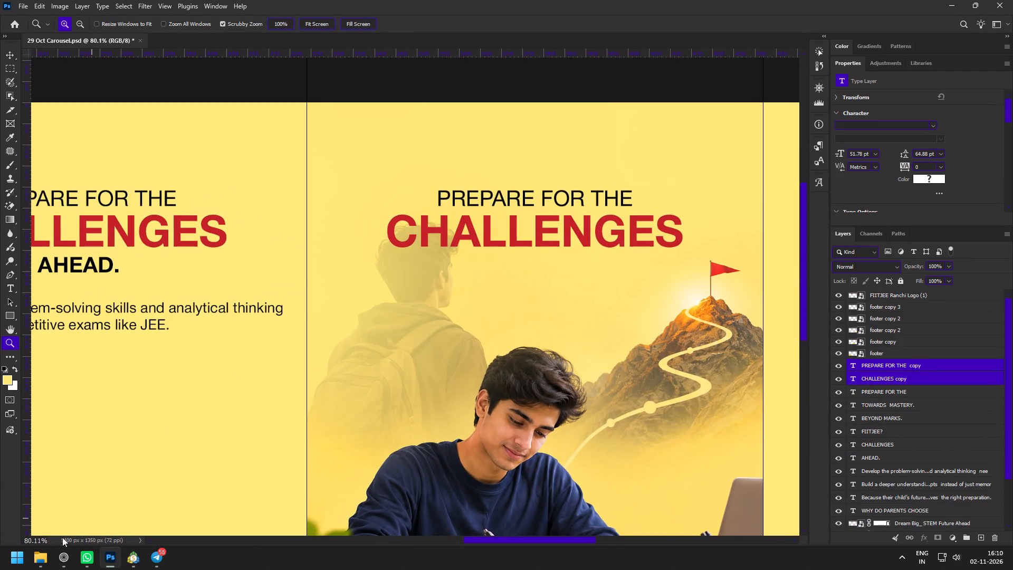
{"action": "left_click", "coordinate": [64, 567]}
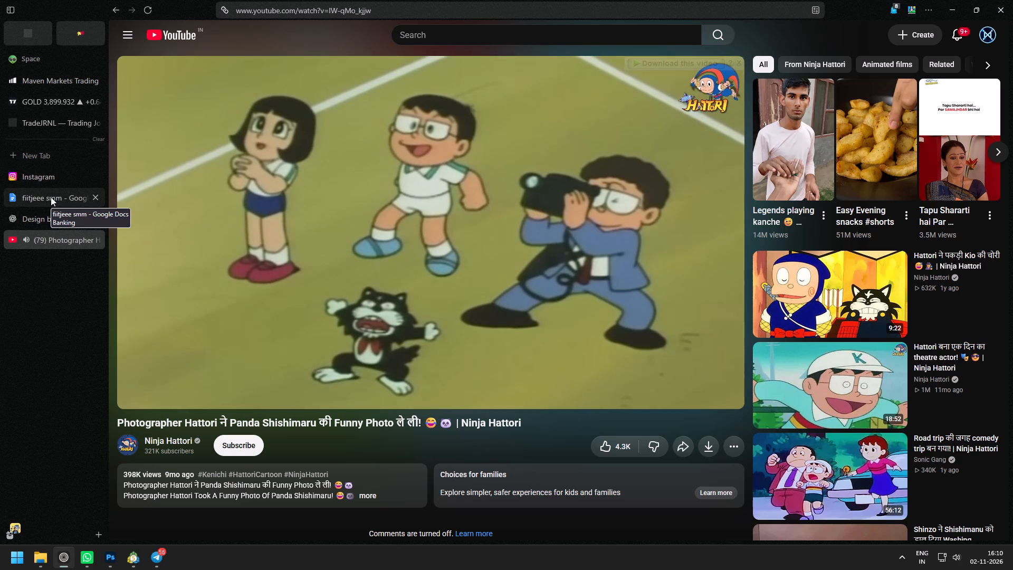
{"action": "left_click", "coordinate": [51, 197]}
{"action": "scroll", "coordinate": [513, 240], "scroll_direction": "down", "scroll_amount": 1}
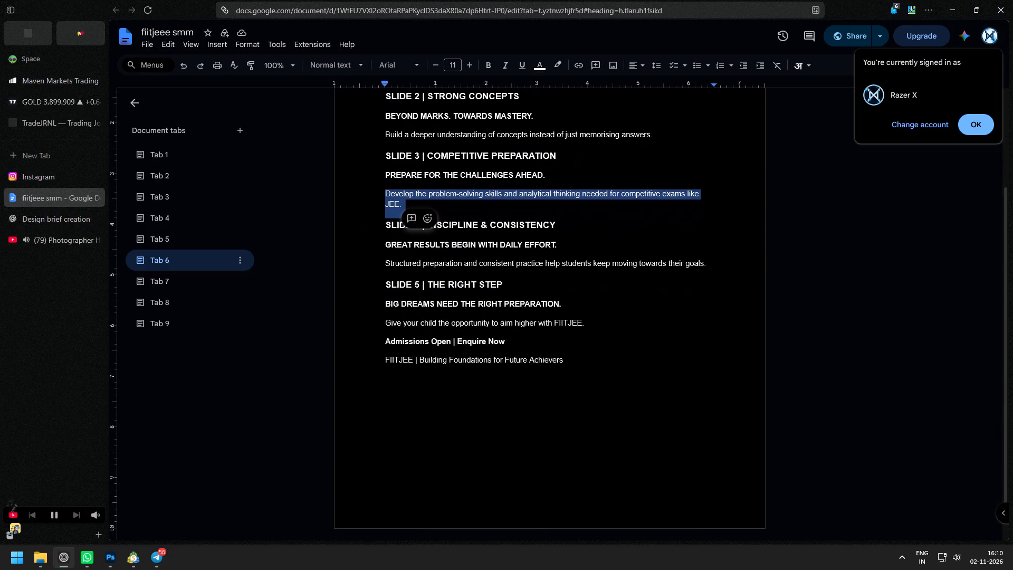
{"action": "left_click", "coordinate": [376, 242]}
{"action": "left_click_drag", "start_coordinate": [365, 243], "coordinate": [607, 245]}
{"action": "key", "text": "ctrl+c"}
{"action": "left_click", "coordinate": [61, 238]}
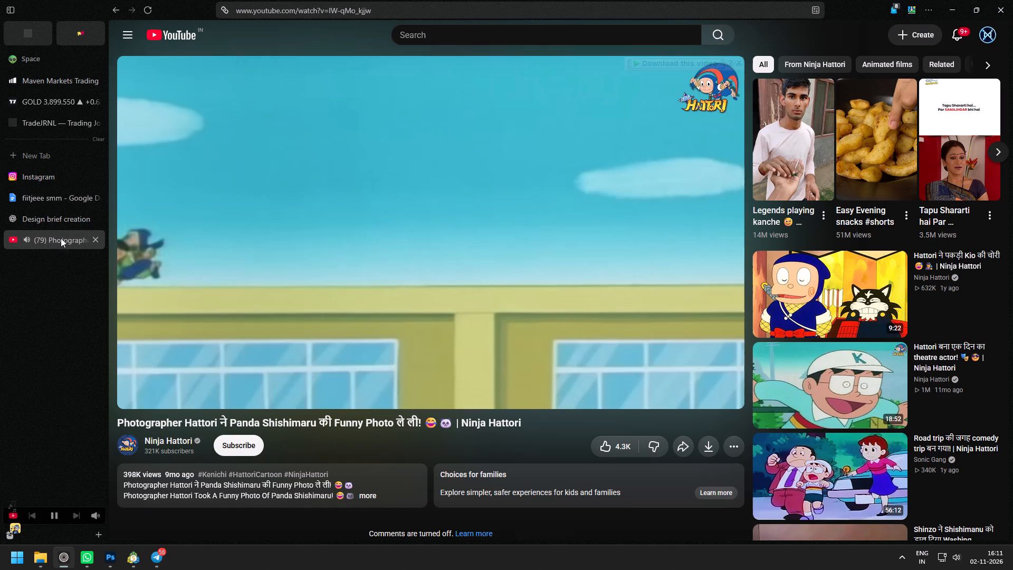
In Photoshop, replace the fourth panel's PREPARE FOR THE with the copied headline and cut DAILY EFFORT., leaving GREAT RESULTS BEGIN WITH.
{"action": "left_click", "coordinate": [109, 562]}
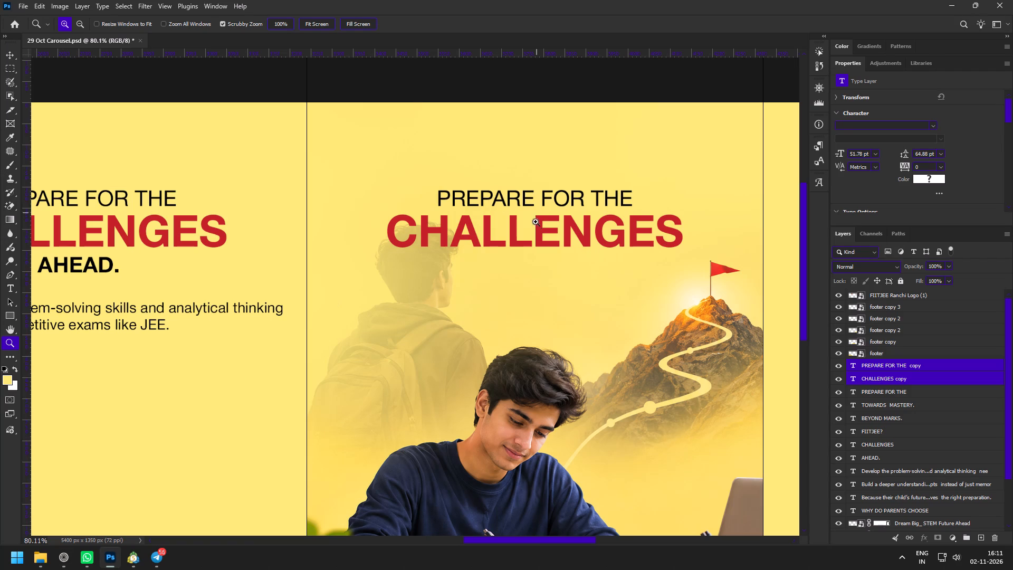
{"action": "key", "text": "v"}
{"action": "left_click", "coordinate": [590, 146]}
{"action": "left_click", "coordinate": [516, 202]}
{"action": "double_click", "coordinate": [586, 199]}
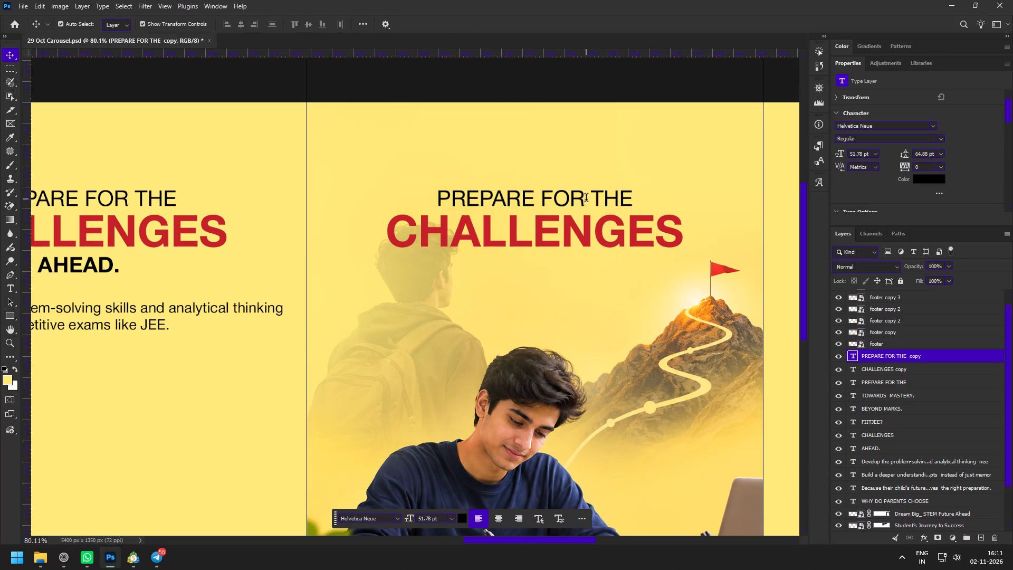
{"action": "key", "text": "ctrl+v"}
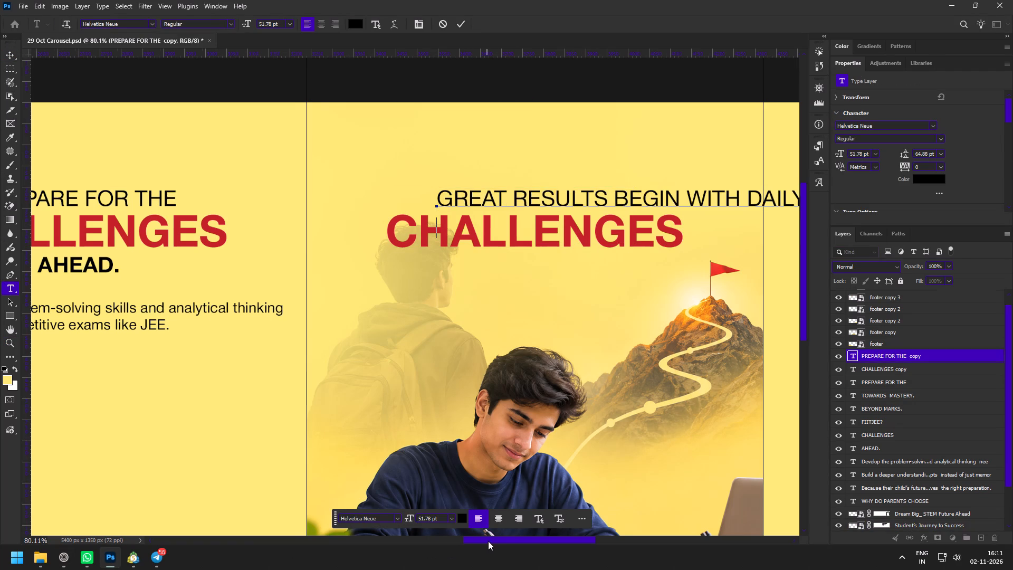
{"action": "left_click_drag", "start_coordinate": [490, 541], "coordinate": [545, 538]}
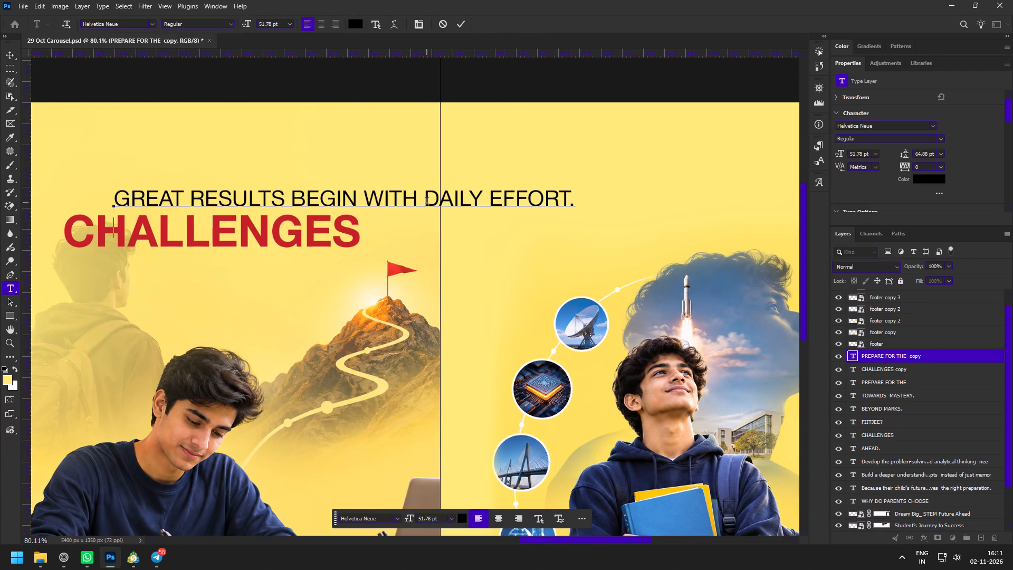
{"action": "left_click_drag", "start_coordinate": [427, 202], "coordinate": [614, 204]}
{"action": "key", "text": "ctrl+x"}
{"action": "key", "text": "BackSpace"}
{"action": "key", "text": "ctrl+Return"}
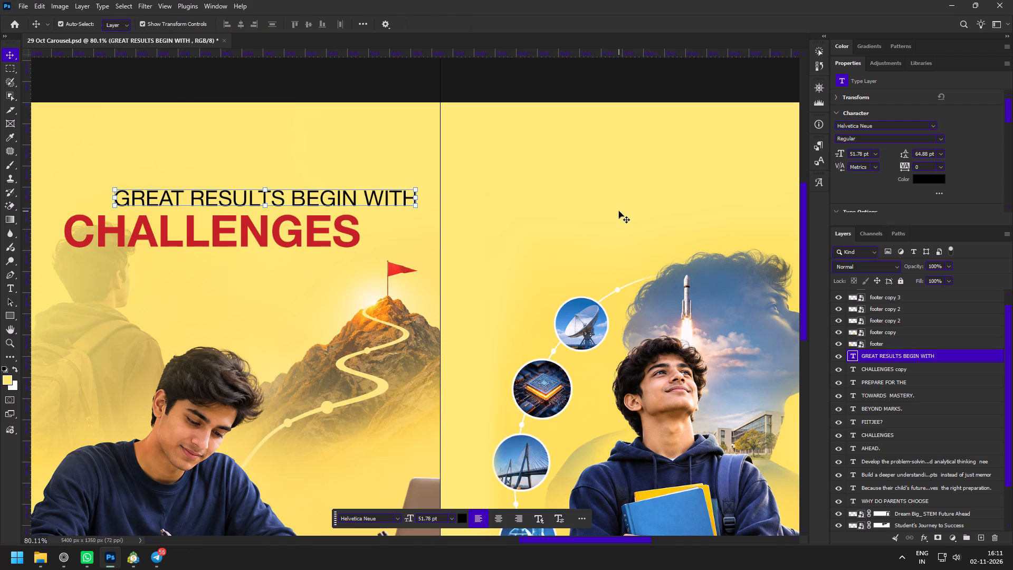
Move GREAT RESULTS BEGIN WITH so it sits centred above CHALLENGES on the fourth panel.
{"action": "left_click_drag", "start_coordinate": [343, 200], "coordinate": [295, 194]}
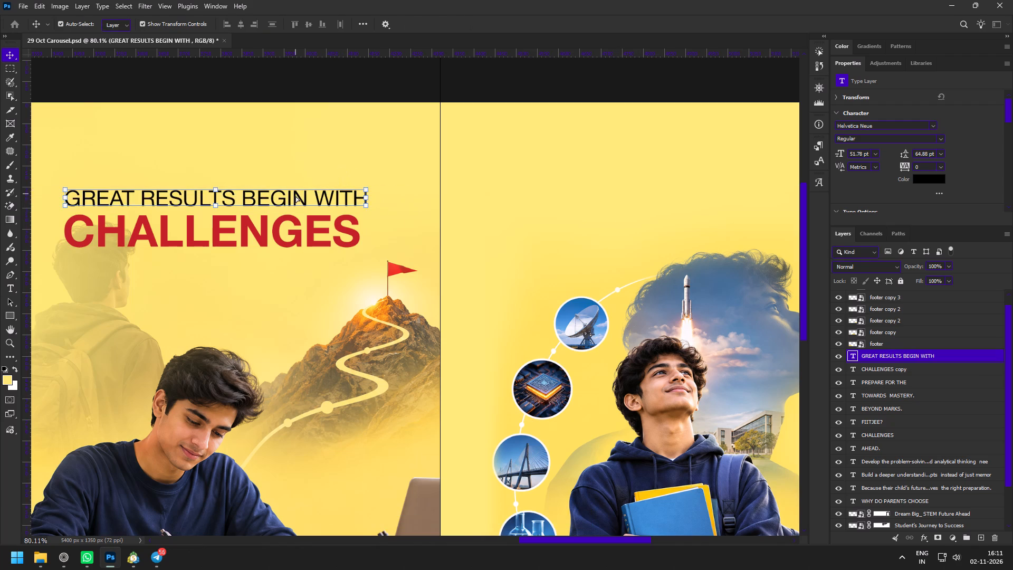
{"action": "key", "text": "space"}
{"action": "key", "text": "space"}
{"action": "key", "text": "space"}
{"action": "key", "text": "space"}
{"action": "key", "text": "space"}
{"action": "key", "text": "space"}
{"action": "left_click_drag", "start_coordinate": [254, 250], "coordinate": [493, 246]}
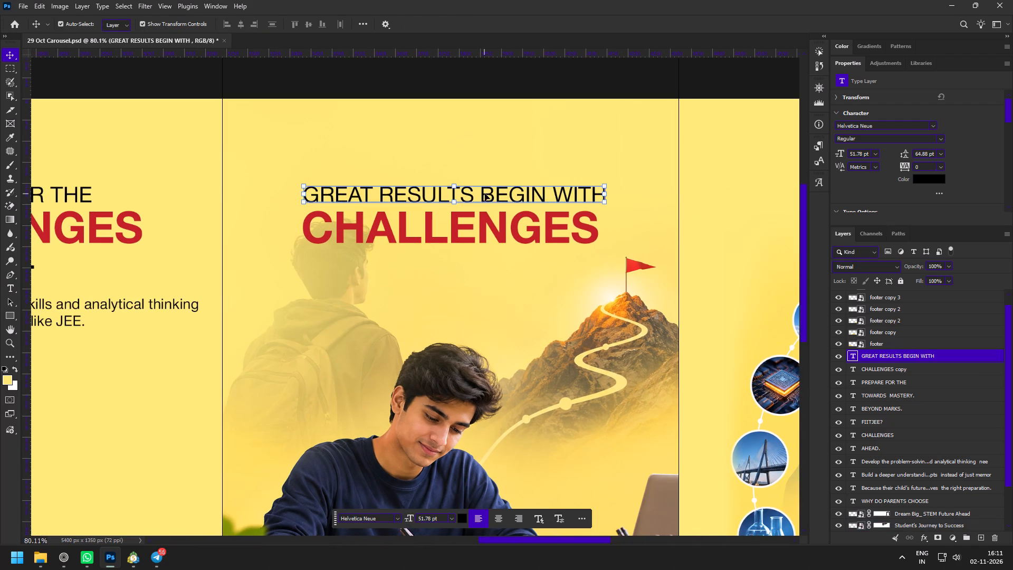
{"action": "left_click", "coordinate": [485, 194]}
{"action": "left_click", "coordinate": [511, 195]}
Replace the fourth panel's CHALLENGES text with the cut words DAILY EFFORT.
{"action": "left_click", "coordinate": [488, 231]}
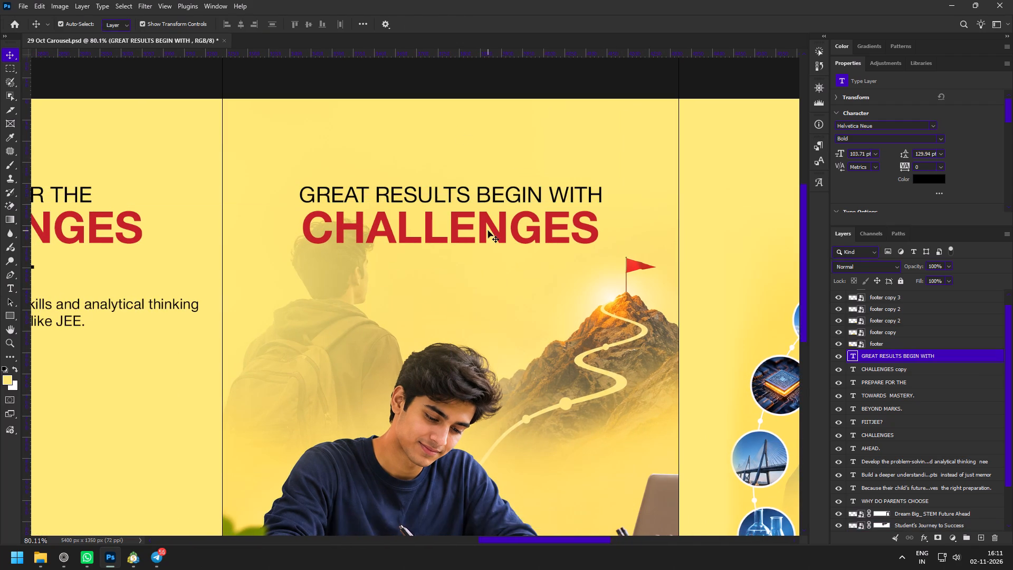
{"action": "double_click", "coordinate": [519, 227]}
{"action": "key", "text": "ctrl+v"}
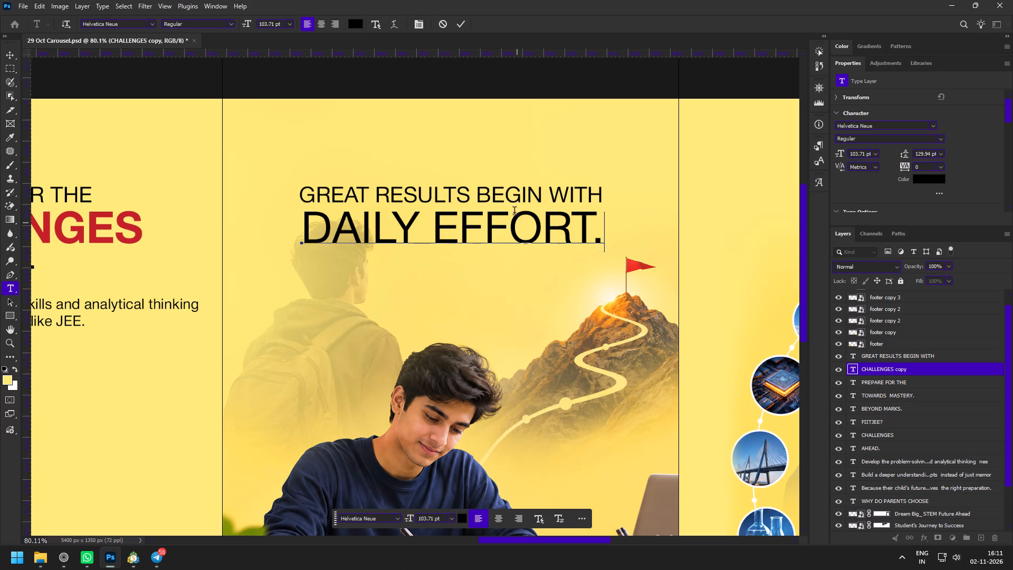
{"action": "left_click", "coordinate": [461, 22]}
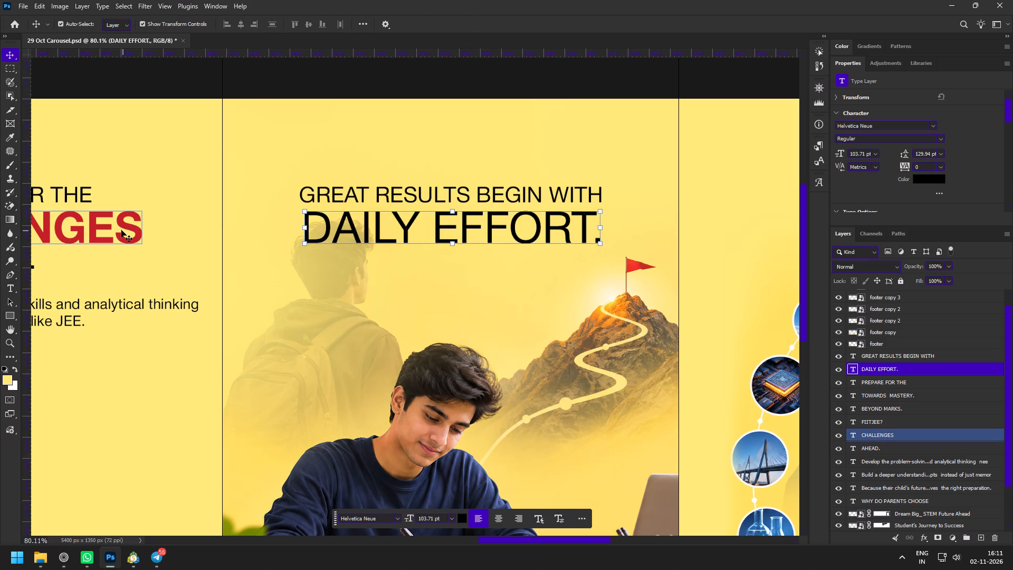
Set DAILY EFFORT. to Helvetica Neue Bold in red c42127, sampled from the third panel's CHALLENGES.
{"action": "left_click", "coordinate": [121, 230]}
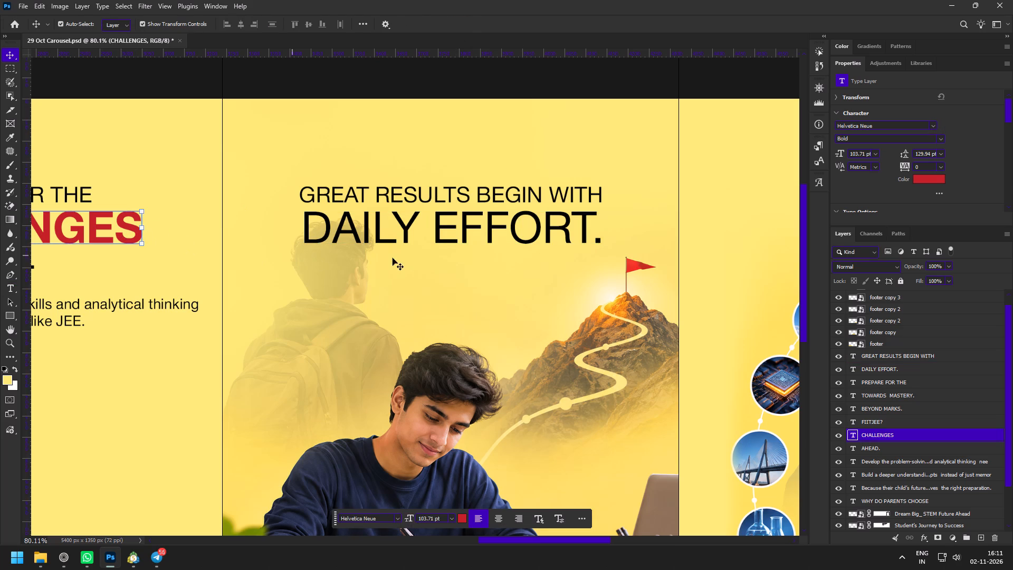
{"action": "left_click", "coordinate": [486, 232]}
{"action": "left_click", "coordinate": [939, 137]}
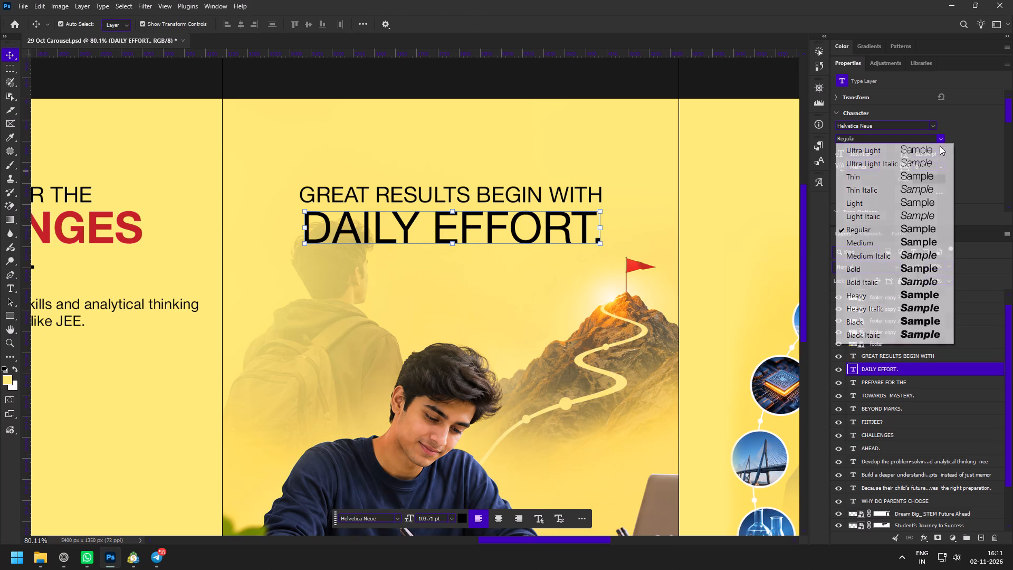
{"action": "left_click", "coordinate": [863, 269]}
{"action": "left_click", "coordinate": [925, 179]}
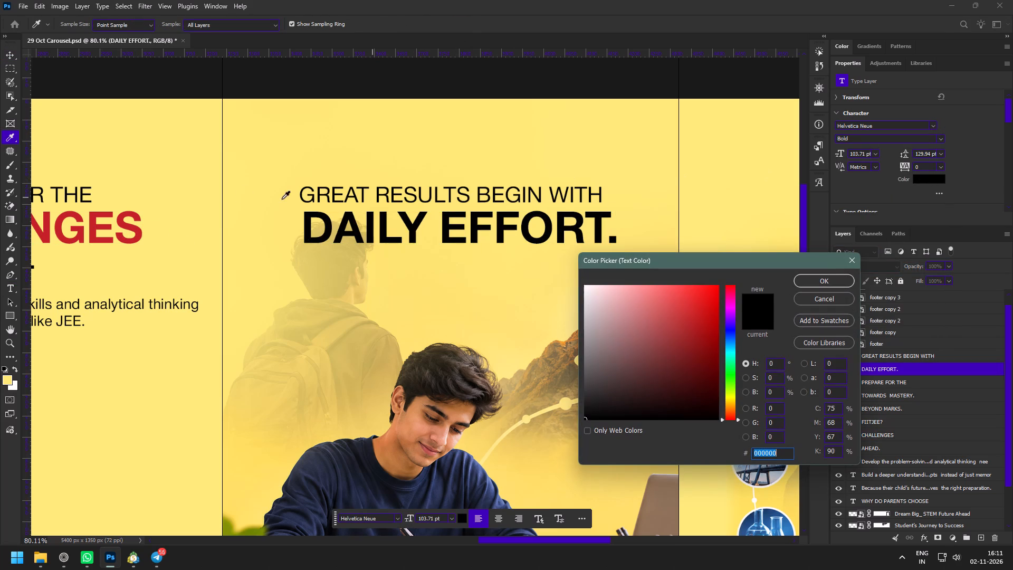
{"action": "left_click", "coordinate": [124, 224]}
{"action": "left_click", "coordinate": [828, 275]}
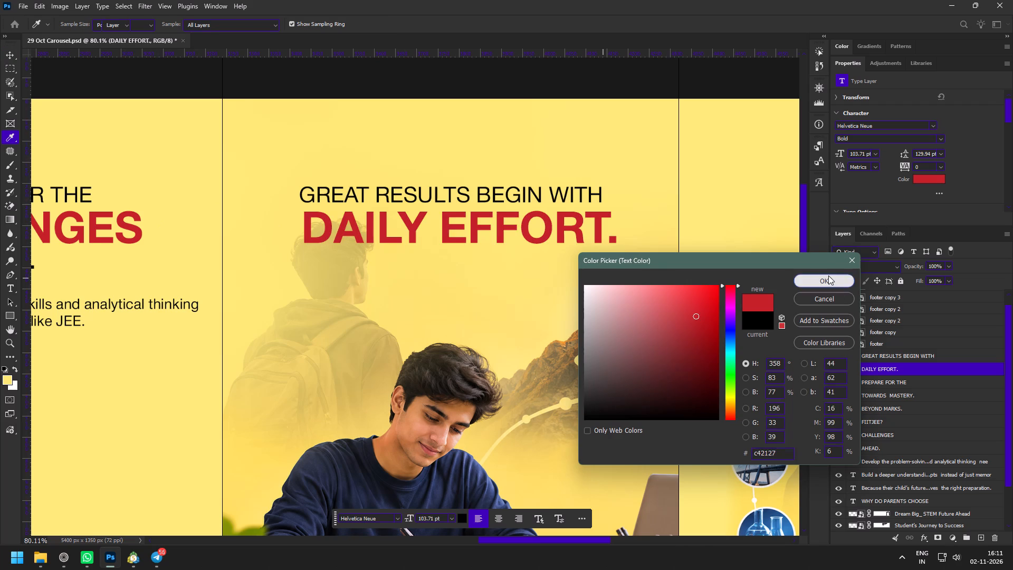
Scale GREAT RESULTS BEGIN WITH down proportionally to 82.66%, keeping it above DAILY EFFORT.
{"action": "key", "text": "z"}
{"action": "left_click_drag", "start_coordinate": [458, 141], "coordinate": [474, 158]}
{"action": "key", "text": "v"}
{"action": "left_click", "coordinate": [486, 207]}
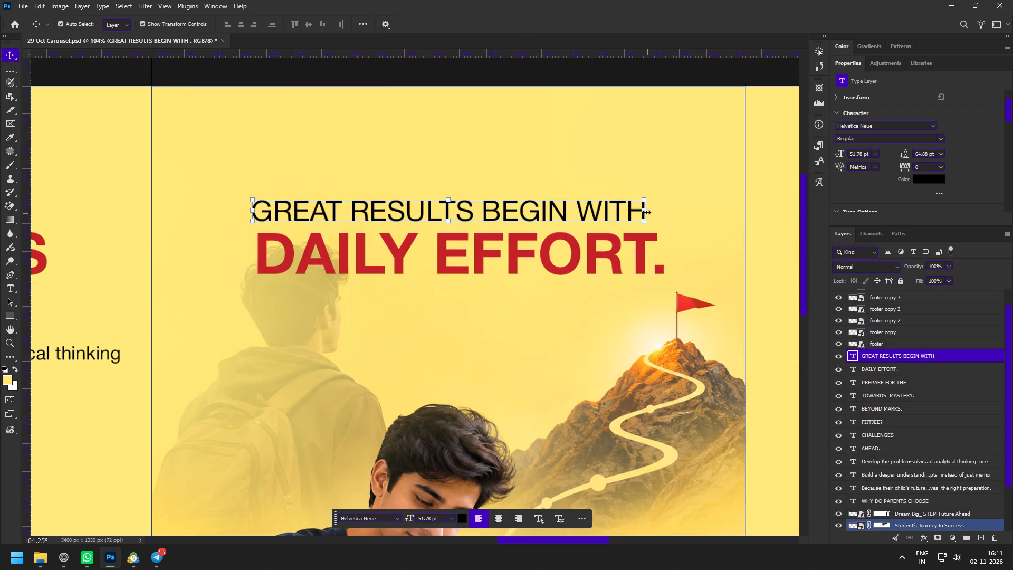
{"action": "left_click", "coordinate": [647, 211]}
{"action": "left_click_drag", "start_coordinate": [648, 213], "coordinate": [614, 212], "text": "alt"}
{"action": "left_click", "coordinate": [538, 213]}
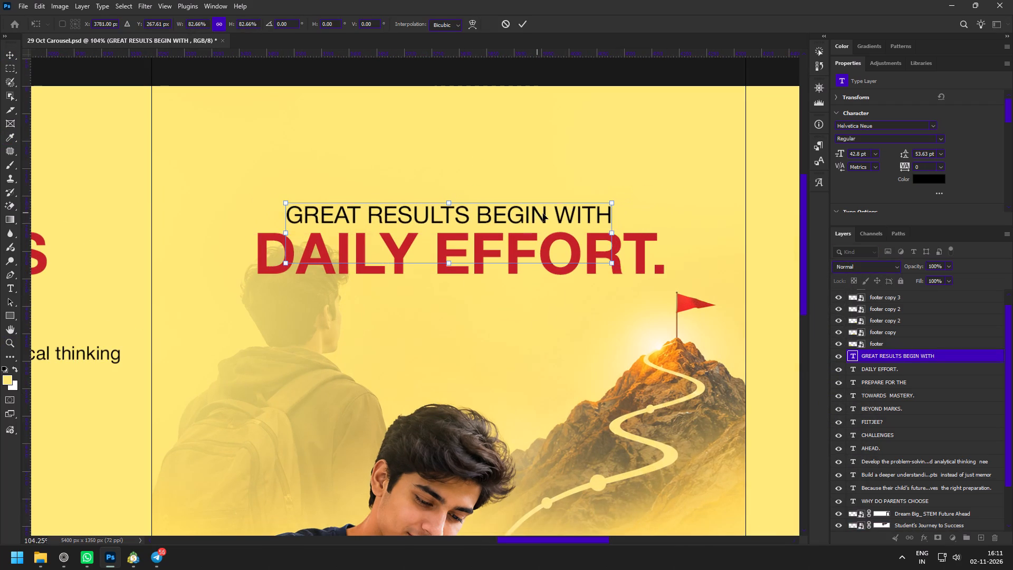
{"action": "left_click", "coordinate": [518, 25]}
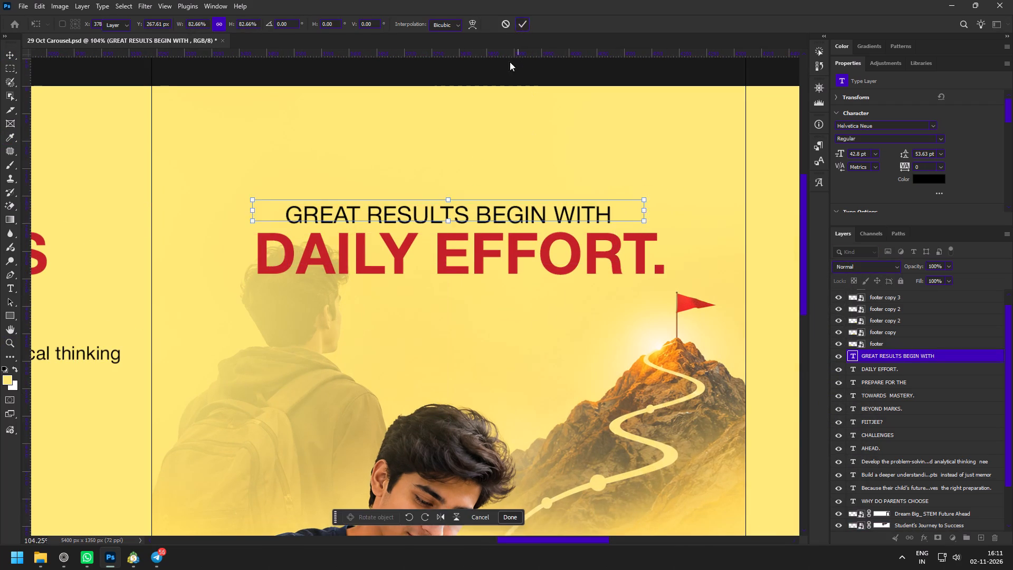
Align the horizontal centres of GREAT RESULTS BEGIN WITH and DAILY EFFORT., and move both lines slightly higher on the fourth panel.
{"action": "key", "text": "z"}
{"action": "left_click_drag", "start_coordinate": [468, 259], "coordinate": [444, 248]}
{"action": "left_click_drag", "start_coordinate": [425, 223], "coordinate": [436, 234]}
{"action": "key", "text": "v"}
{"action": "left_click", "coordinate": [451, 260], "text": "shift"}
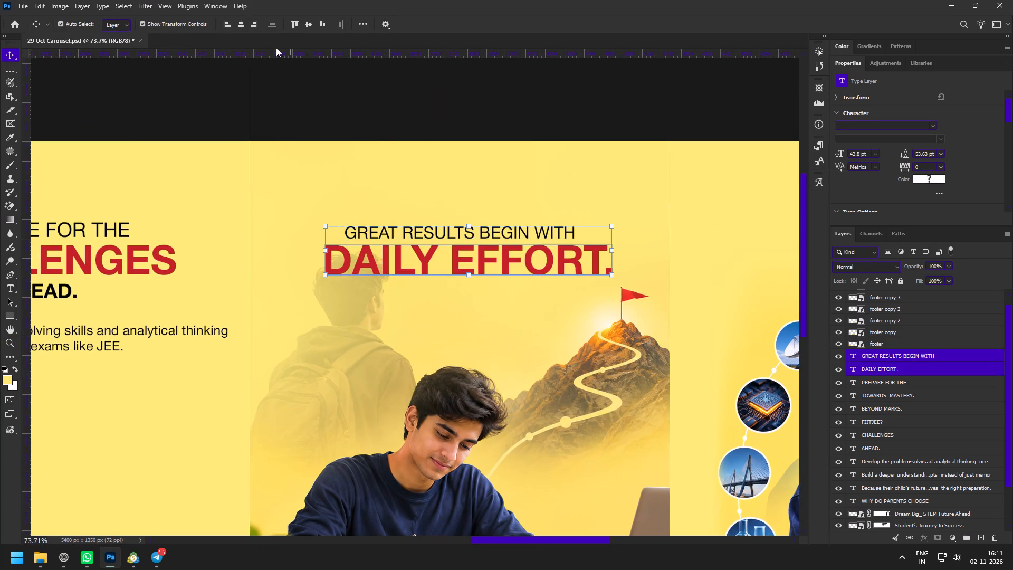
{"action": "left_click", "coordinate": [236, 27]}
{"action": "left_click_drag", "start_coordinate": [489, 258], "coordinate": [490, 250]}
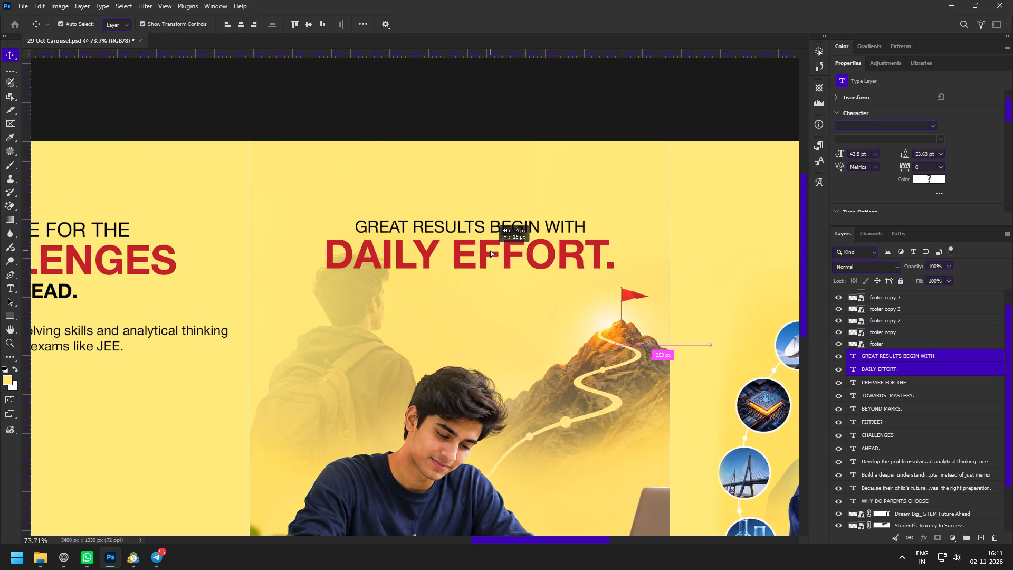
{"action": "left_click_drag", "start_coordinate": [490, 250], "coordinate": [485, 252]}
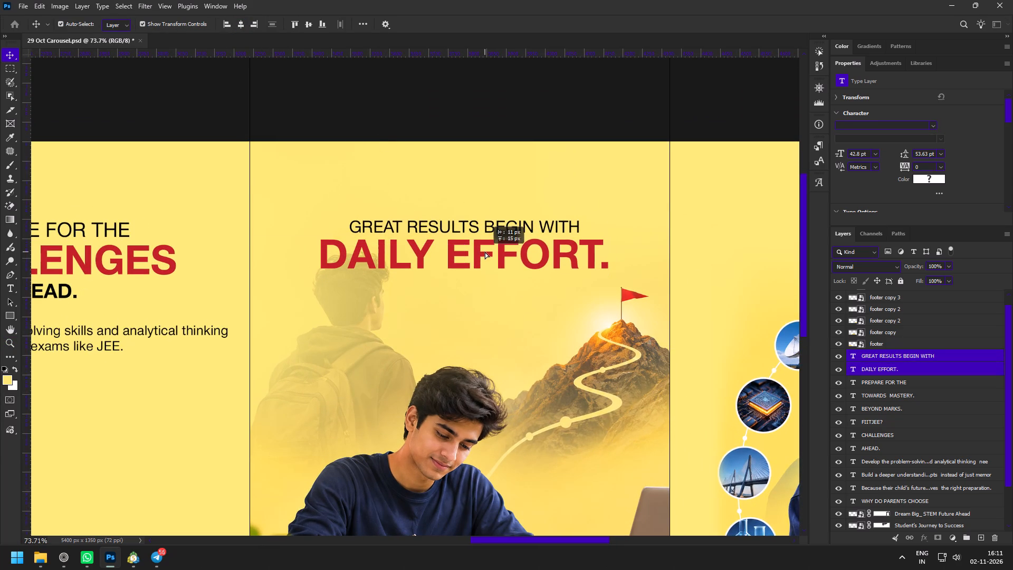
{"action": "left_click_drag", "start_coordinate": [485, 252], "coordinate": [487, 249]}
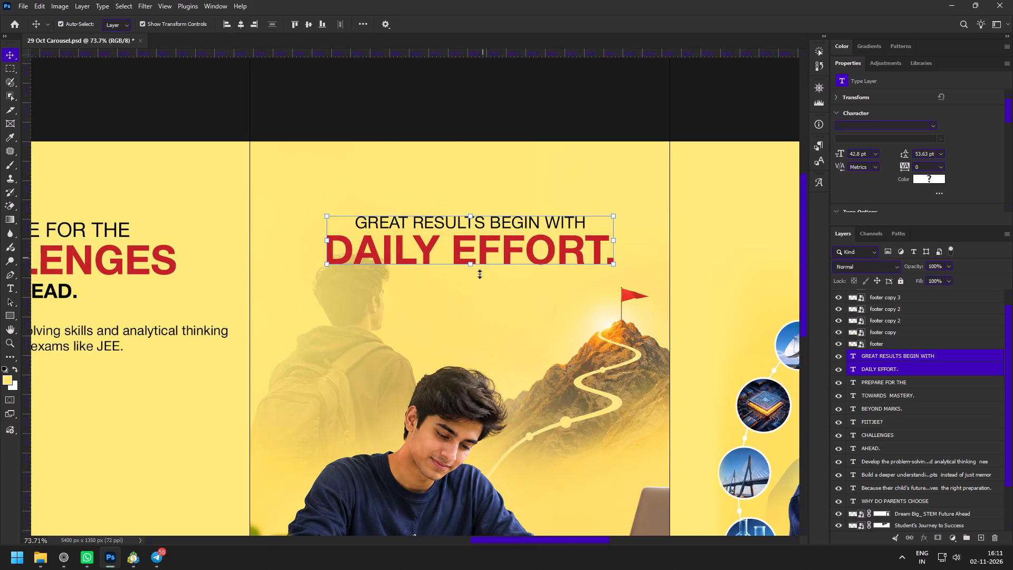
On the Student's Journey to Success layer mask, fade the backpacked figure behind the headline with a soft black brush at 30% opacity.
{"action": "left_click", "coordinate": [457, 313]}
{"action": "left_click", "coordinate": [378, 324]}
{"action": "scroll", "coordinate": [863, 472], "scroll_direction": "down", "scroll_amount": 2}
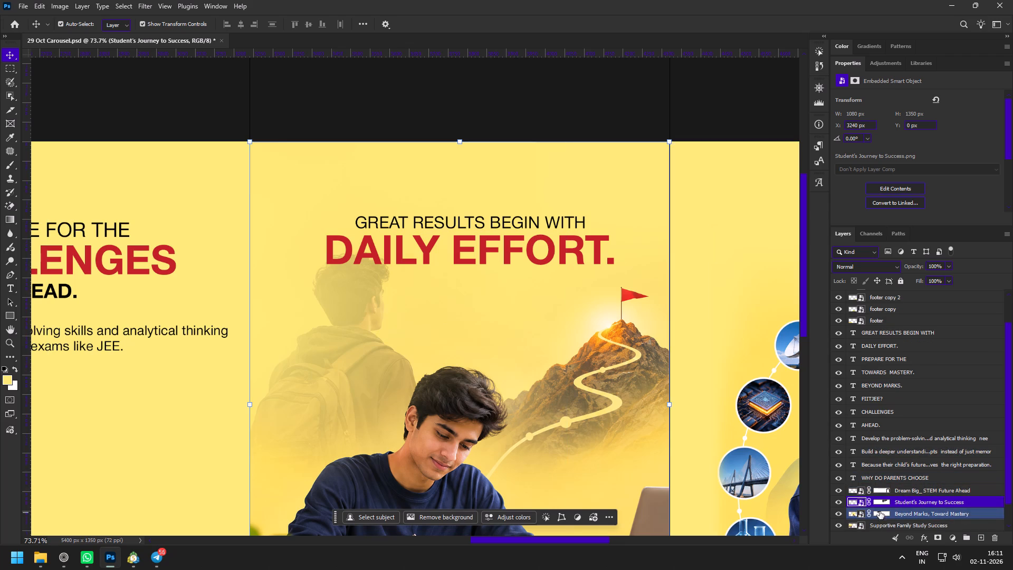
{"action": "left_click", "coordinate": [880, 505]}
{"action": "key", "text": "b"}
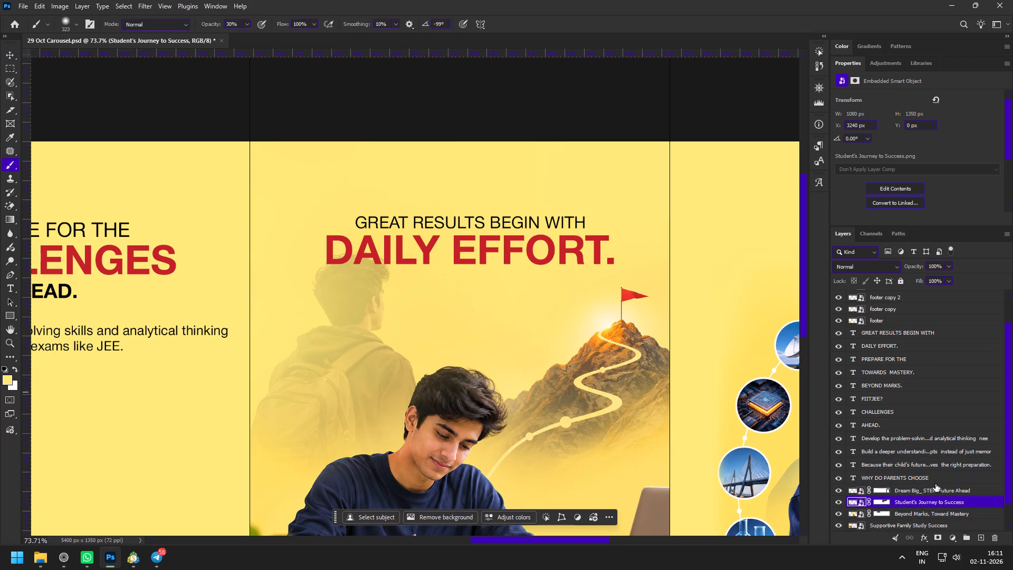
{"action": "left_click", "coordinate": [883, 499]}
{"action": "left_click_drag", "start_coordinate": [269, 306], "coordinate": [460, 239]}
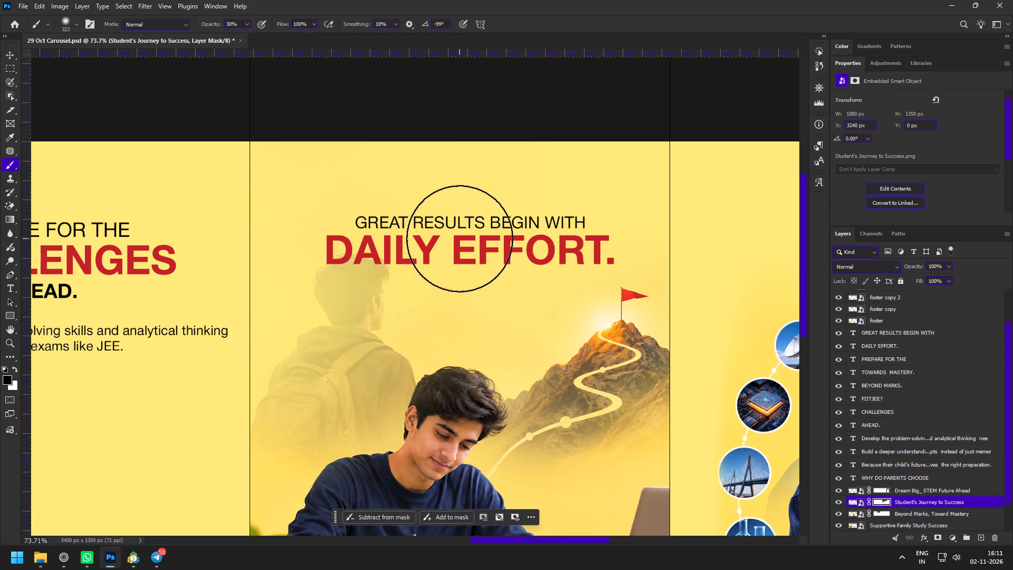
{"action": "left_click_drag", "start_coordinate": [406, 275], "coordinate": [256, 358]}
{"action": "left_click_drag", "start_coordinate": [255, 359], "coordinate": [461, 289]}
{"action": "left_click_drag", "start_coordinate": [242, 305], "coordinate": [503, 228]}
{"action": "left_click_drag", "start_coordinate": [223, 280], "coordinate": [544, 214]}
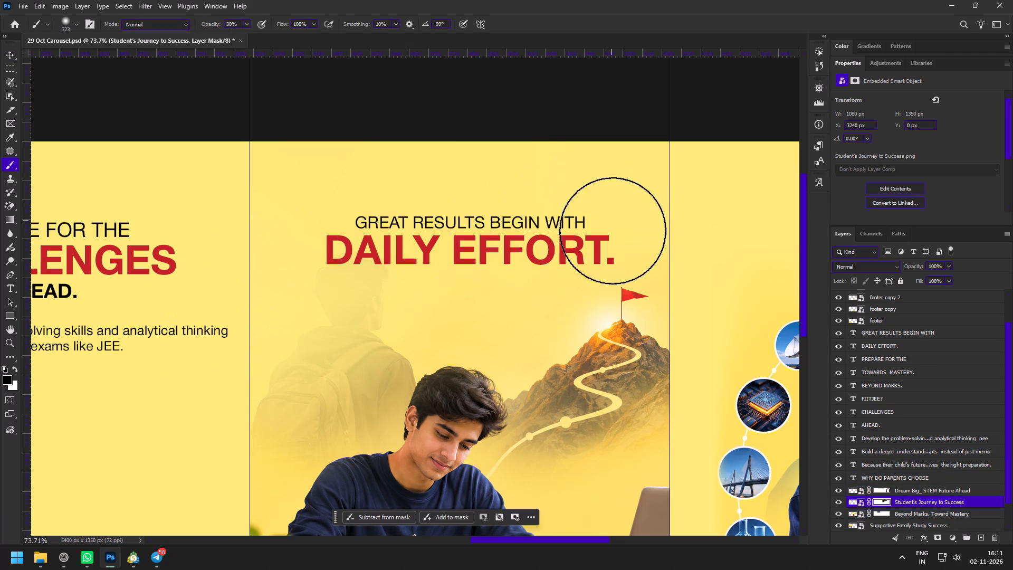
{"action": "left_click_drag", "start_coordinate": [266, 360], "coordinate": [218, 438]}
{"action": "left_click_drag", "start_coordinate": [275, 416], "coordinate": [394, 311]}
{"action": "left_click_drag", "start_coordinate": [375, 356], "coordinate": [336, 416]}
{"action": "left_click_drag", "start_coordinate": [359, 396], "coordinate": [377, 363]}
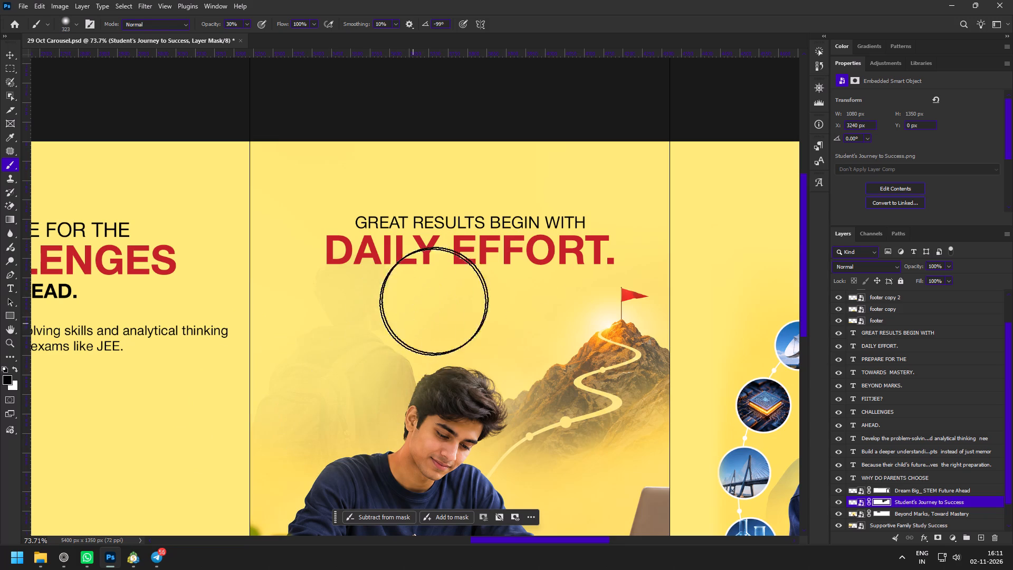
Scale GREAT RESULTS BEGIN WITH and DAILY EFFORT. together down to 88.15% and centre them horizontally on the fourth panel.
{"action": "key", "text": "z"}
{"action": "left_click_drag", "start_coordinate": [424, 279], "coordinate": [438, 297]}
{"action": "key", "text": "v"}
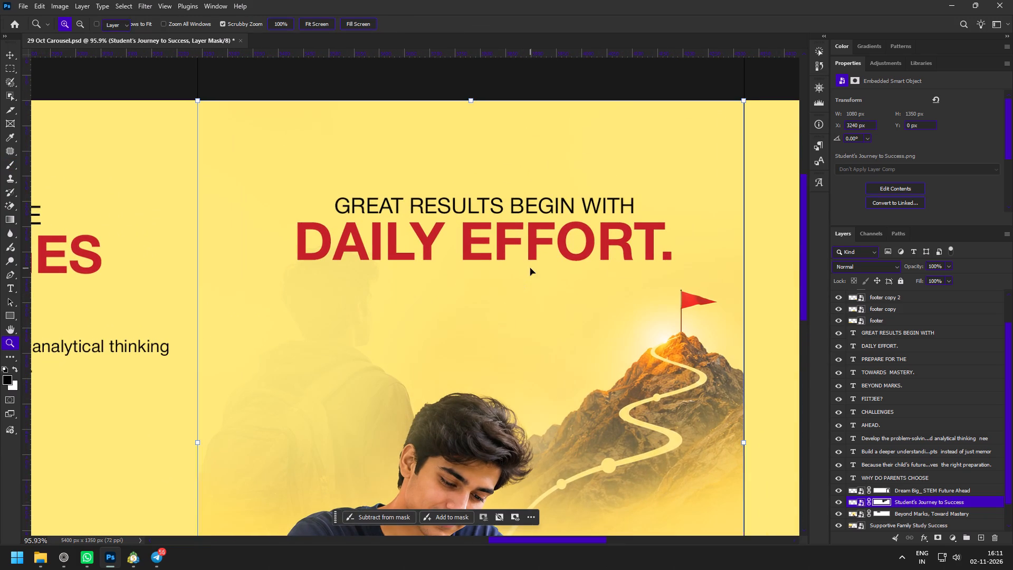
{"action": "key", "text": "space"}
{"action": "left_click_drag", "start_coordinate": [549, 325], "coordinate": [558, 267]}
{"action": "key", "text": "z"}
{"action": "left_click_drag", "start_coordinate": [557, 292], "coordinate": [511, 269]}
{"action": "left_click_drag", "start_coordinate": [553, 310], "coordinate": [579, 343]}
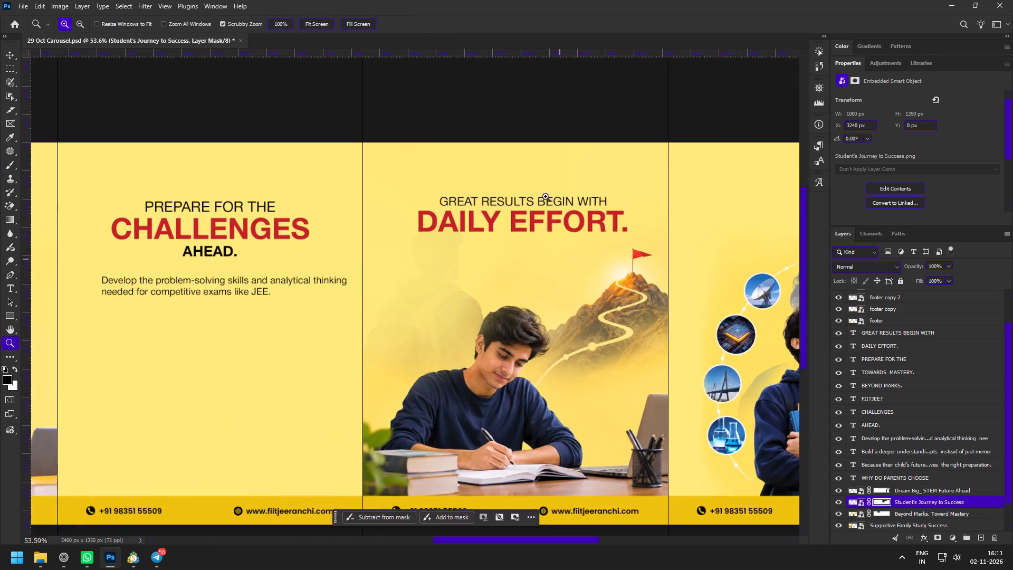
{"action": "left_click_drag", "start_coordinate": [542, 165], "coordinate": [564, 198]}
{"action": "key", "text": "v"}
{"action": "left_click", "coordinate": [519, 223]}
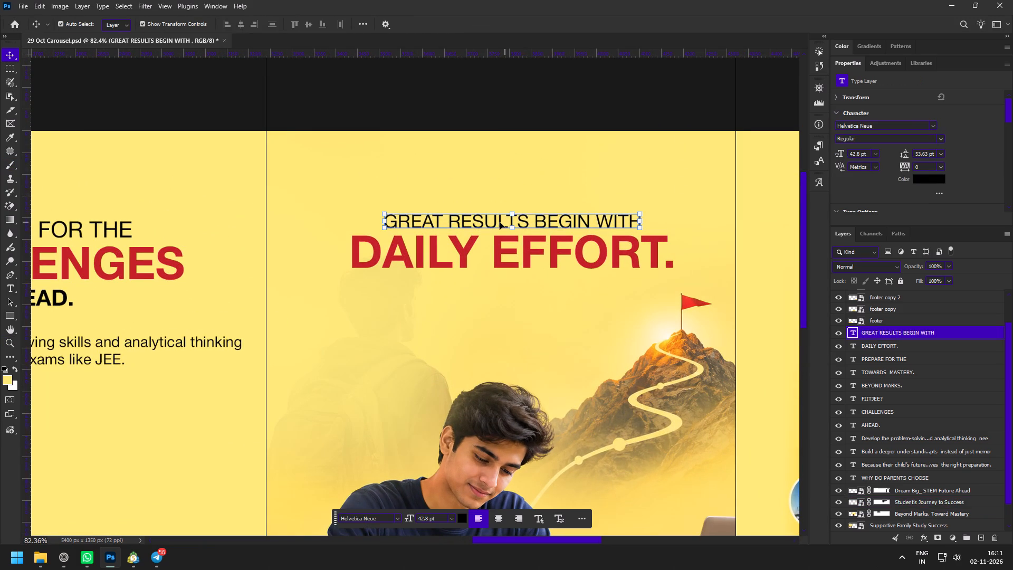
{"action": "left_click", "coordinate": [550, 256], "text": "shift"}
{"action": "left_click_drag", "start_coordinate": [674, 243], "coordinate": [657, 243]}
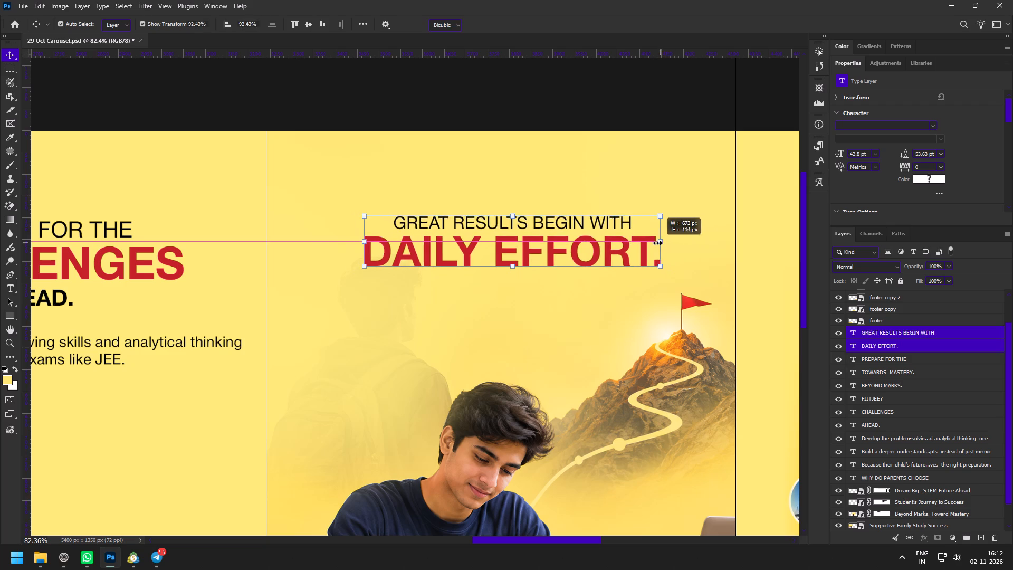
{"action": "left_click_drag", "start_coordinate": [657, 243], "coordinate": [655, 243]}
{"action": "left_click_drag", "start_coordinate": [602, 254], "coordinate": [589, 253]}
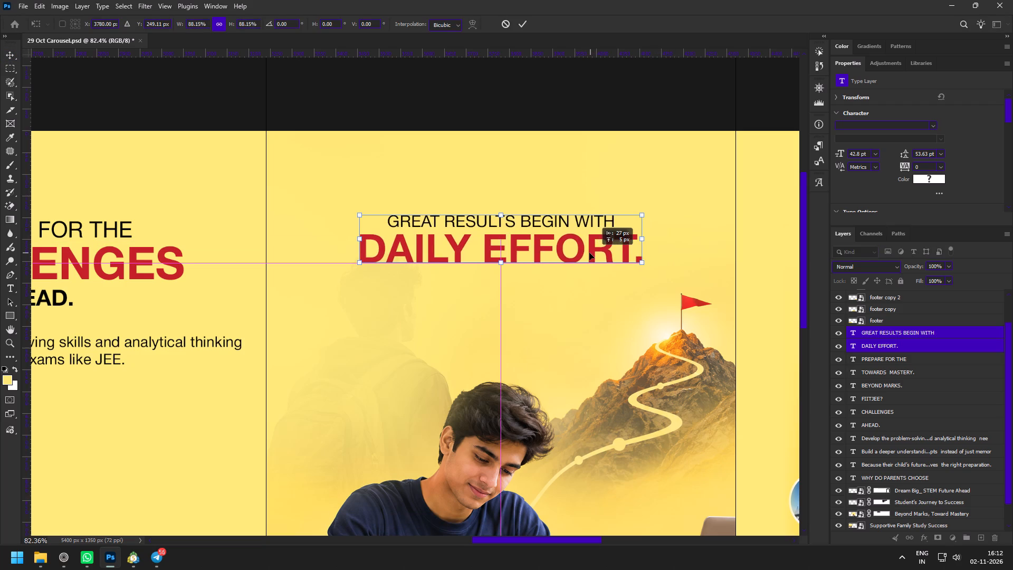
{"action": "left_click_drag", "start_coordinate": [589, 253], "coordinate": [589, 253]}
{"action": "left_click", "coordinate": [522, 22]}
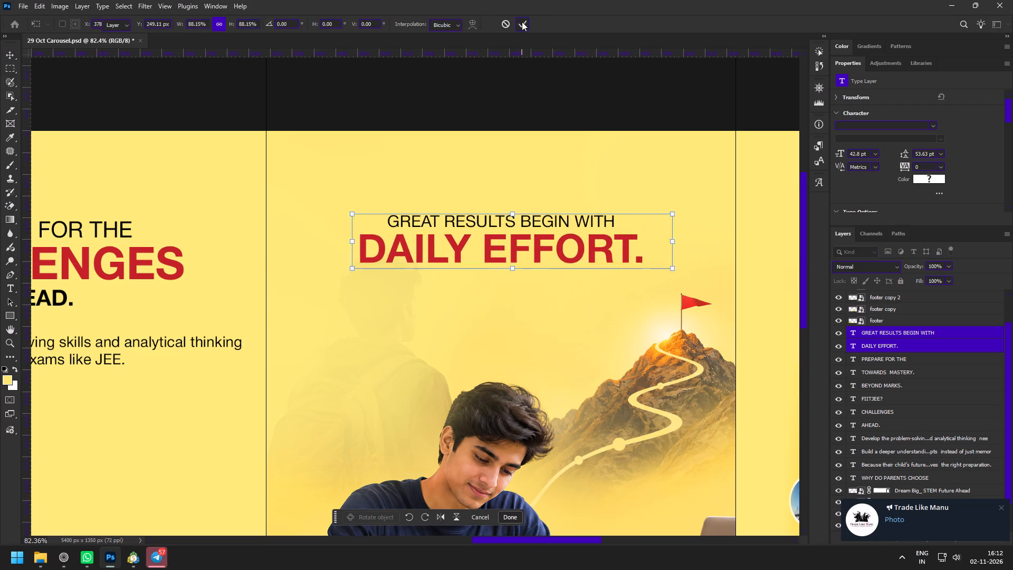
{"action": "left_click", "coordinate": [393, 149]}
Duplicate the third panel's supporting text beneath DAILY EFFORT. and replace it with the brief's slide 4 sentence, breaking the line before "help".
{"action": "left_click", "coordinate": [63, 357]}
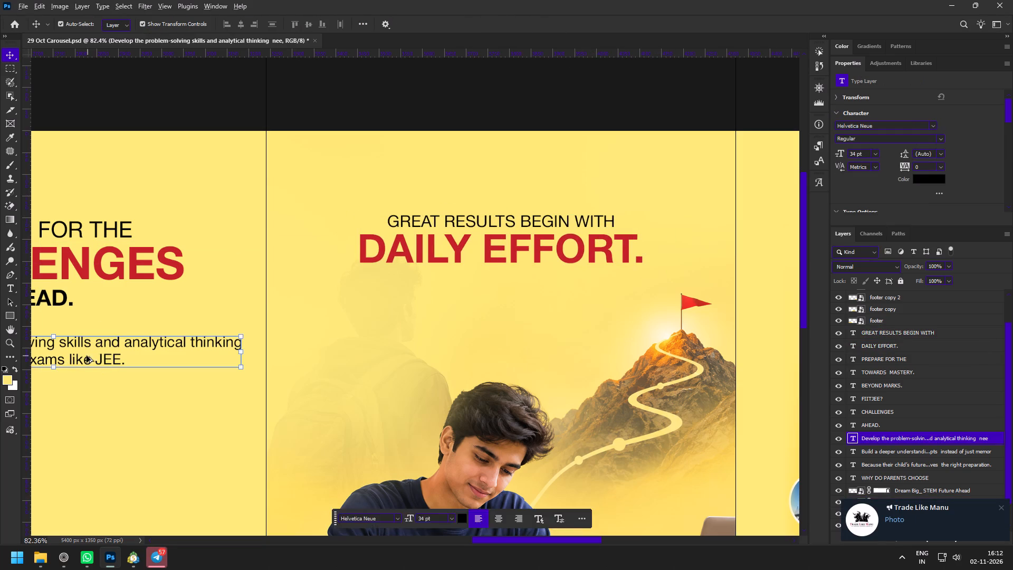
{"action": "left_click_drag", "start_coordinate": [87, 356], "coordinate": [476, 299], "text": "alt"}
{"action": "left_click", "coordinate": [66, 565]}
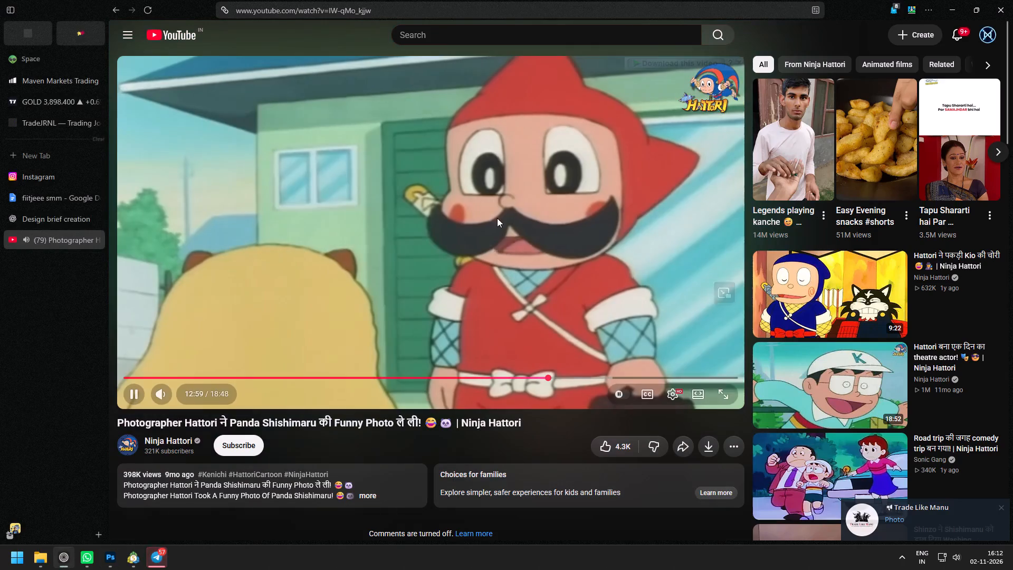
{"action": "left_click", "coordinate": [54, 199]}
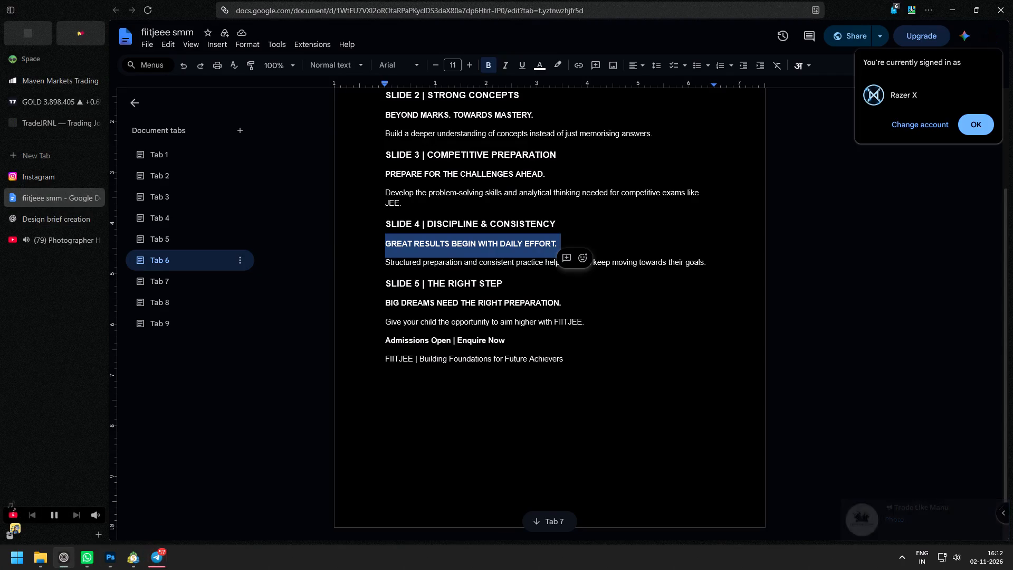
{"action": "left_click_drag", "start_coordinate": [370, 262], "coordinate": [748, 260]}
{"action": "key", "text": "ctrl+c"}
{"action": "left_click", "coordinate": [103, 569]}
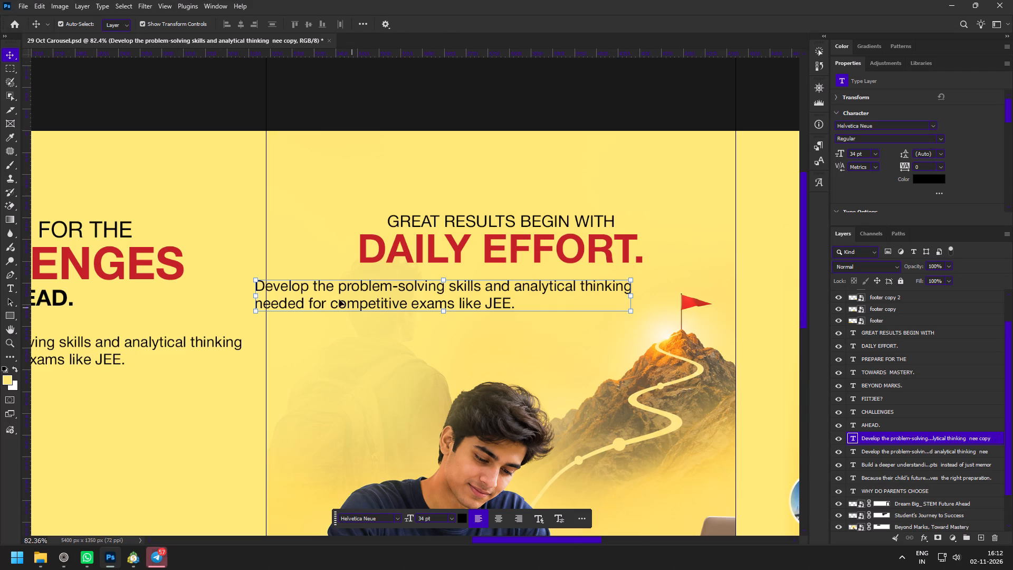
{"action": "double_click", "coordinate": [339, 300]}
{"action": "key", "text": "ctrl+v"}
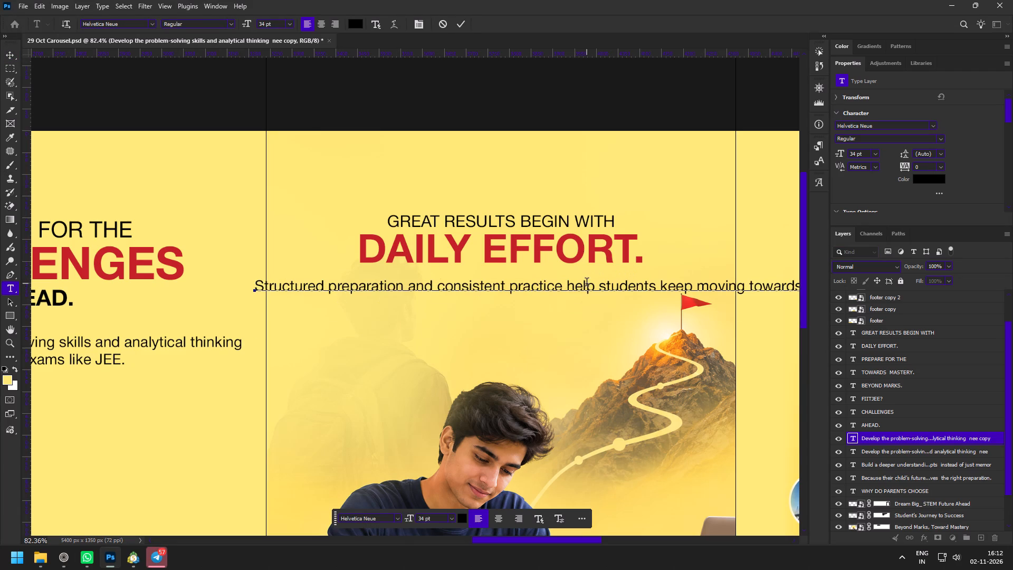
{"action": "left_click", "coordinate": [569, 286]}
{"action": "key", "text": "Return"}
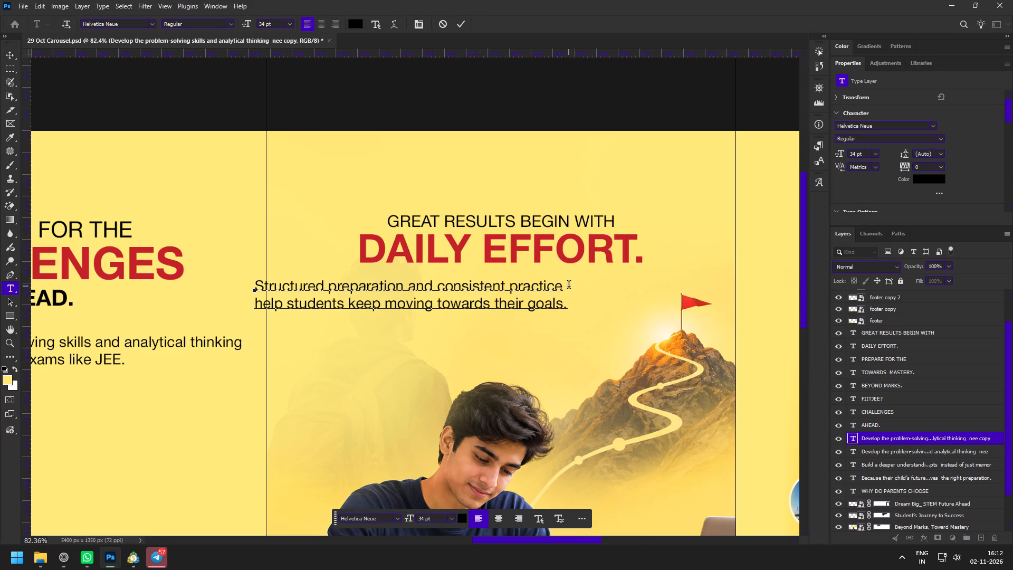
{"action": "left_click", "coordinate": [463, 26]}
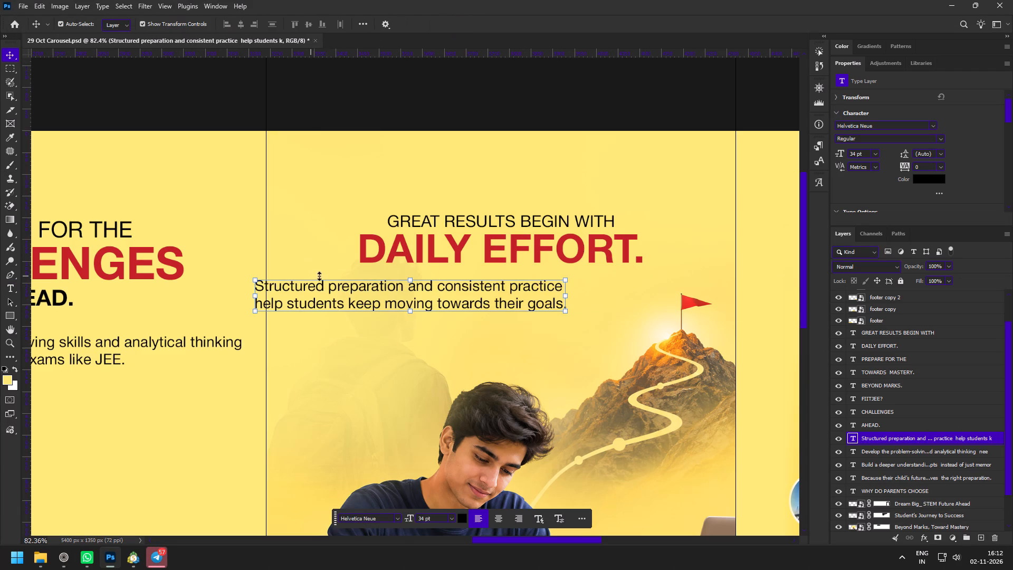
Centre-align the Structured preparation paragraph and position it centred just beneath DAILY EFFORT. on the fourth panel.
{"action": "double_click", "coordinate": [335, 291]}
{"action": "left_click", "coordinate": [322, 23]}
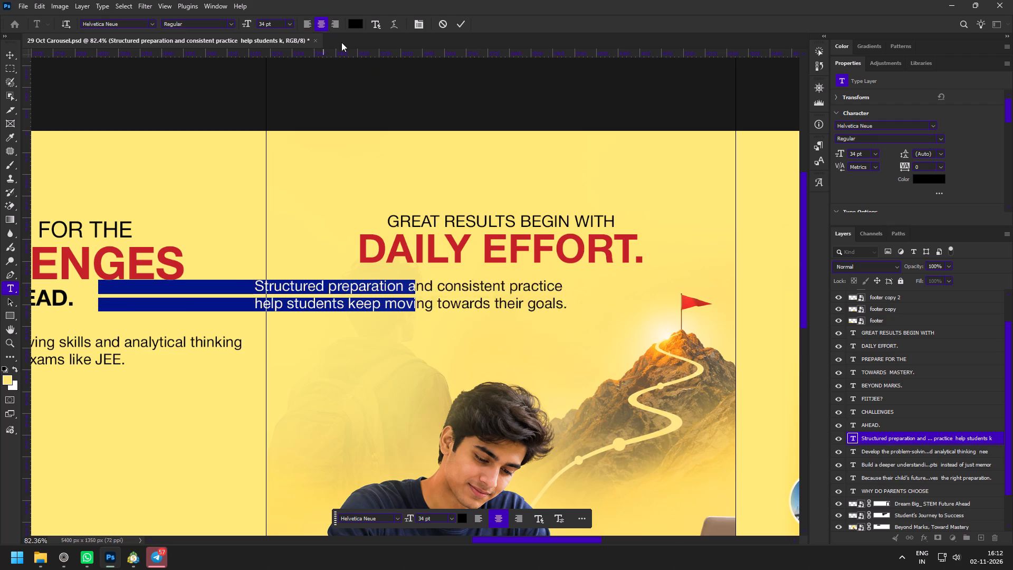
{"action": "left_click", "coordinate": [458, 23]}
{"action": "left_click_drag", "start_coordinate": [375, 302], "coordinate": [579, 301]}
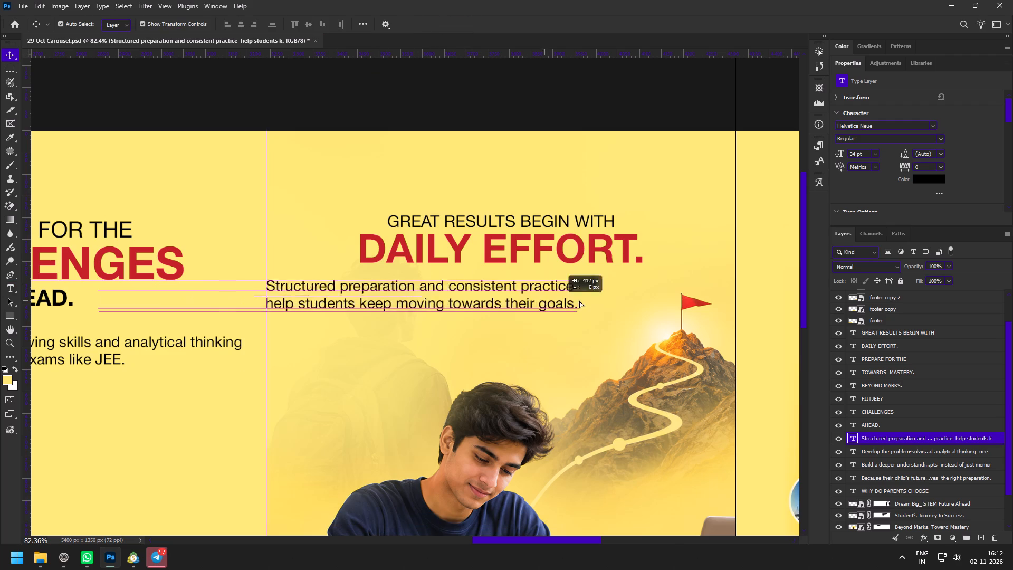
{"action": "left_click_drag", "start_coordinate": [579, 301], "coordinate": [620, 298]}
{"action": "left_click_drag", "start_coordinate": [599, 304], "coordinate": [599, 297]}
Duplicate GREAT RESULTS BEGIN WITH and DAILY EFFORT. onto the fifth panel, centred at the same height as the originals.
{"action": "key", "text": "z"}
{"action": "left_click_drag", "start_coordinate": [604, 264], "coordinate": [567, 250]}
{"action": "key", "text": "space"}
{"action": "key", "text": "space"}
{"action": "left_click_drag", "start_coordinate": [592, 268], "coordinate": [446, 237]}
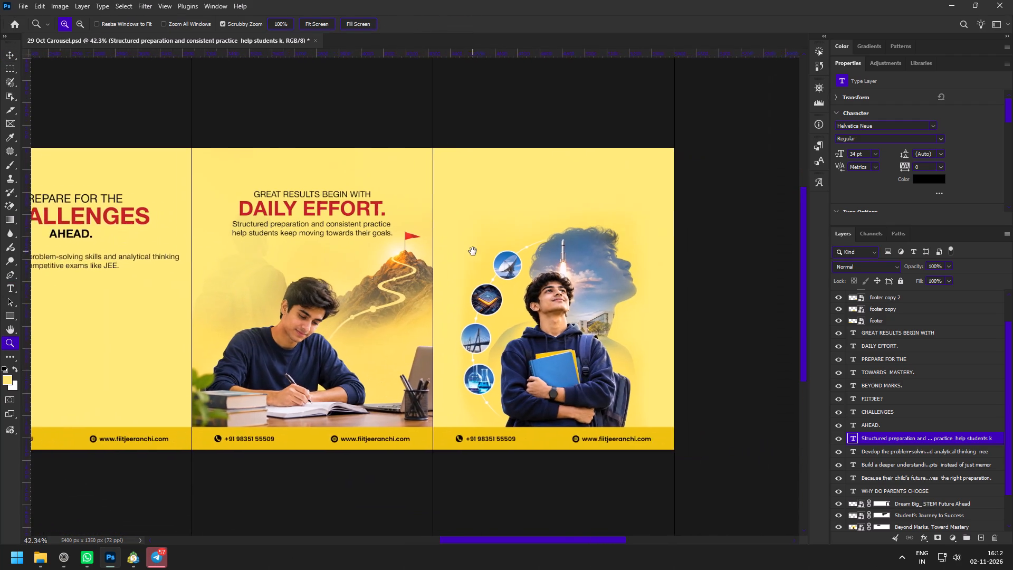
{"action": "left_click_drag", "start_coordinate": [346, 137], "coordinate": [367, 160]}
{"action": "key", "text": "v"}
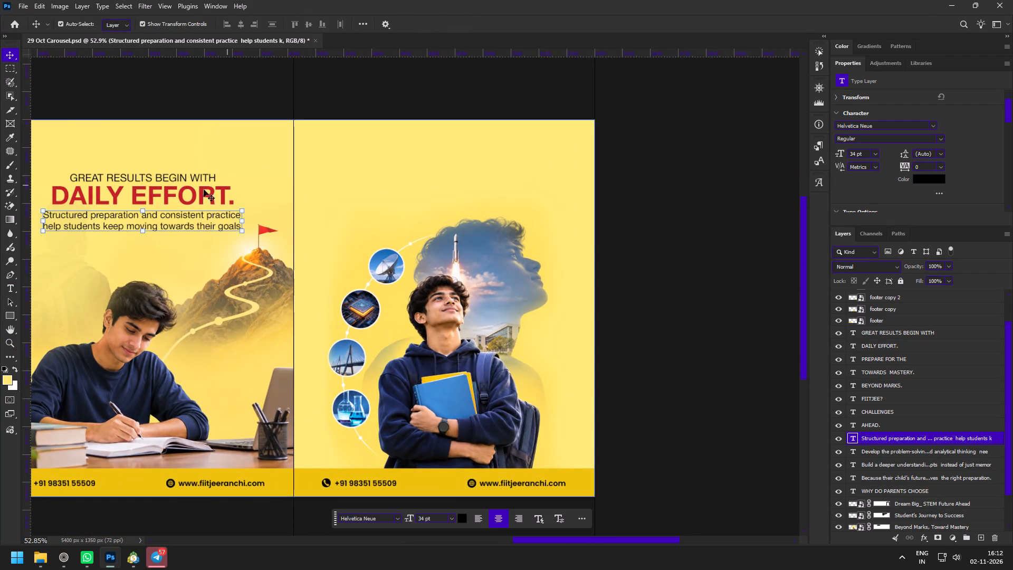
{"action": "left_click", "coordinate": [180, 193]}
{"action": "left_click", "coordinate": [184, 145]}
{"action": "left_click", "coordinate": [185, 177]}
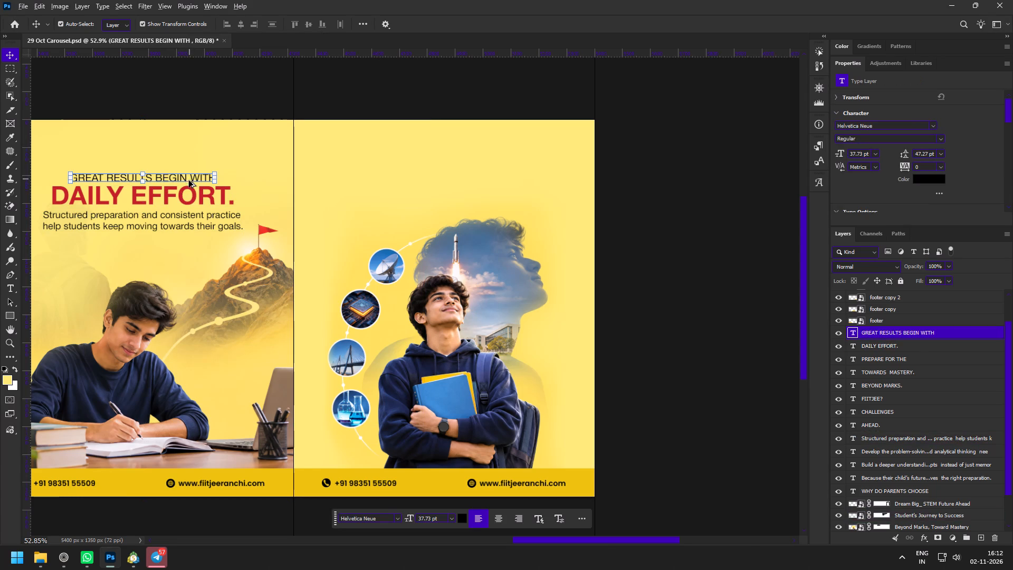
{"action": "left_click", "coordinate": [184, 200], "text": "shift"}
{"action": "left_click_drag", "start_coordinate": [189, 201], "coordinate": [498, 199], "text": "alt"}
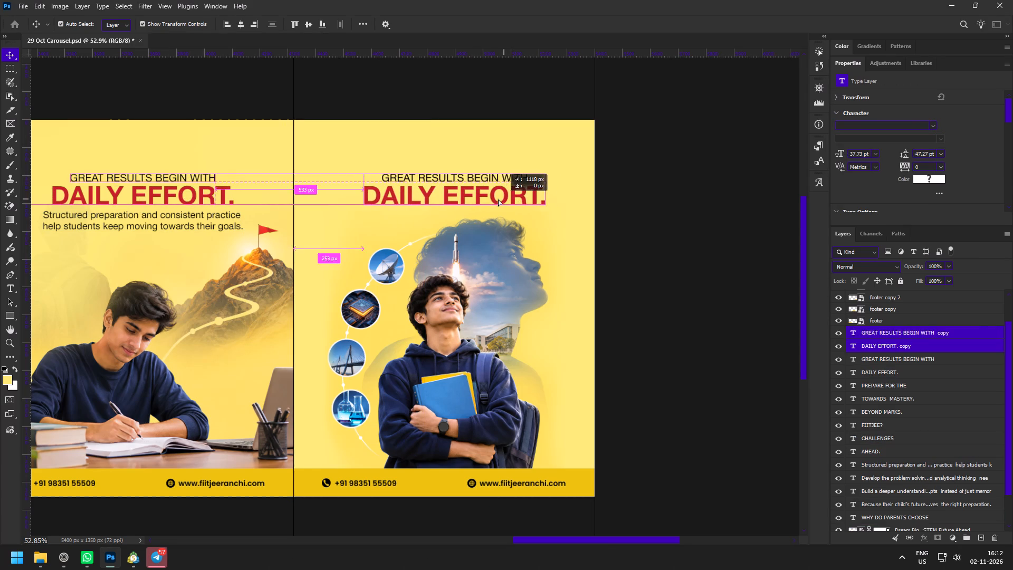
{"action": "left_click_drag", "start_coordinate": [498, 199], "coordinate": [493, 199], "text": "alt"}
Scale the Dream Big_ STEM Future Ahead artwork down proportionally to about 735 × 969 px, keeping its bottom edge on the panel's base.
{"action": "left_click", "coordinate": [452, 313]}
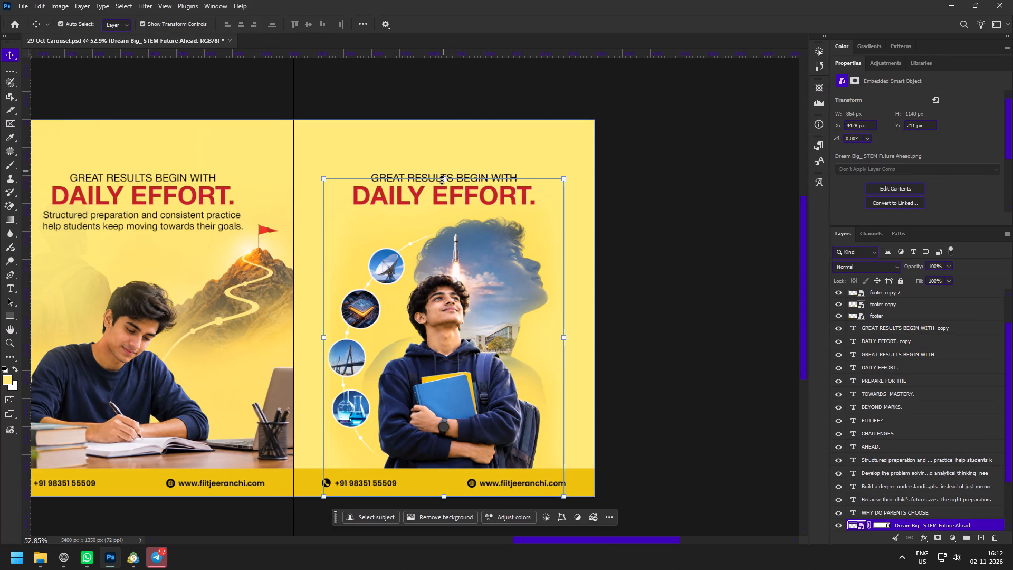
{"action": "left_click_drag", "start_coordinate": [445, 179], "coordinate": [436, 226]}
{"action": "left_click", "coordinate": [523, 21]}
{"action": "key", "text": "z"}
{"action": "left_click_drag", "start_coordinate": [447, 315], "coordinate": [463, 327]}
{"action": "key", "text": "v"}
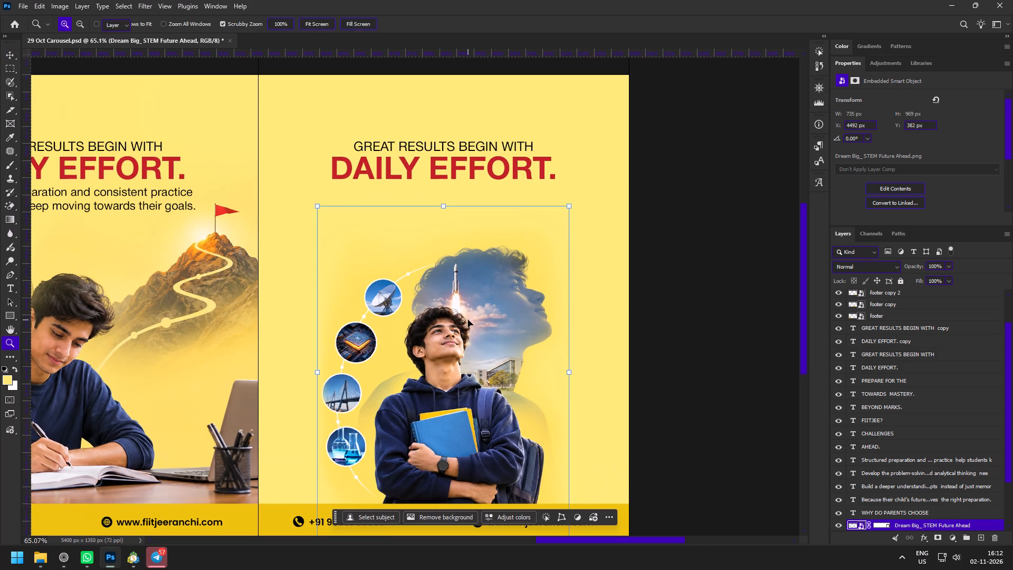
{"action": "key", "text": "z"}
{"action": "key", "text": "space"}
{"action": "key", "text": "space"}
{"action": "left_click_drag", "start_coordinate": [466, 382], "coordinate": [467, 339]}
{"action": "key", "text": "v"}
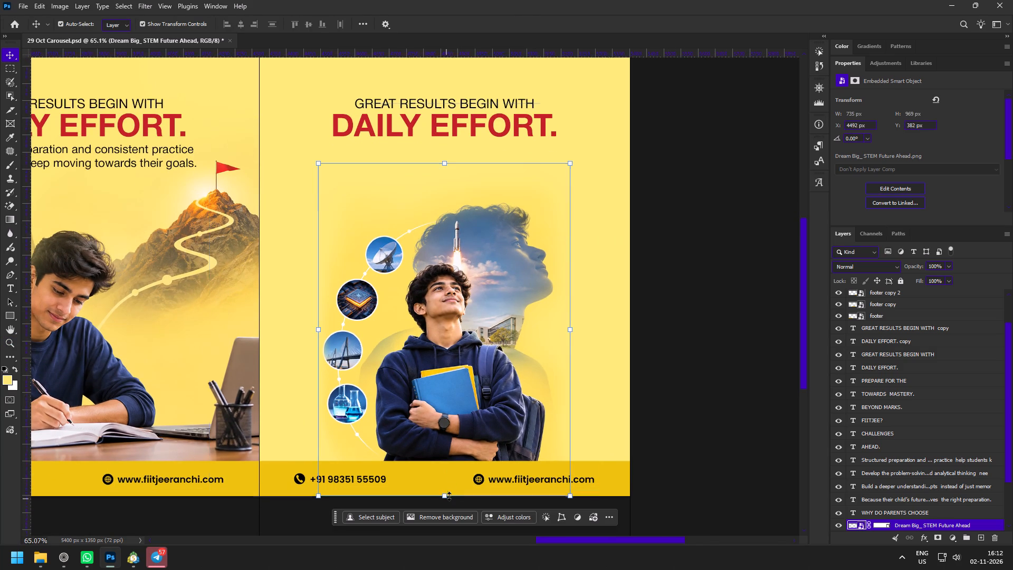
Replace the fifth panel's GREAT RESULTS BEGIN WITH with the brief's slide 5 headline, BIG DREAMS NEED THE RIGHT PREPARATION.
{"action": "key", "text": "space"}
{"action": "key", "text": "space"}
{"action": "key", "text": "space"}
{"action": "left_click_drag", "start_coordinate": [464, 212], "coordinate": [462, 325]}
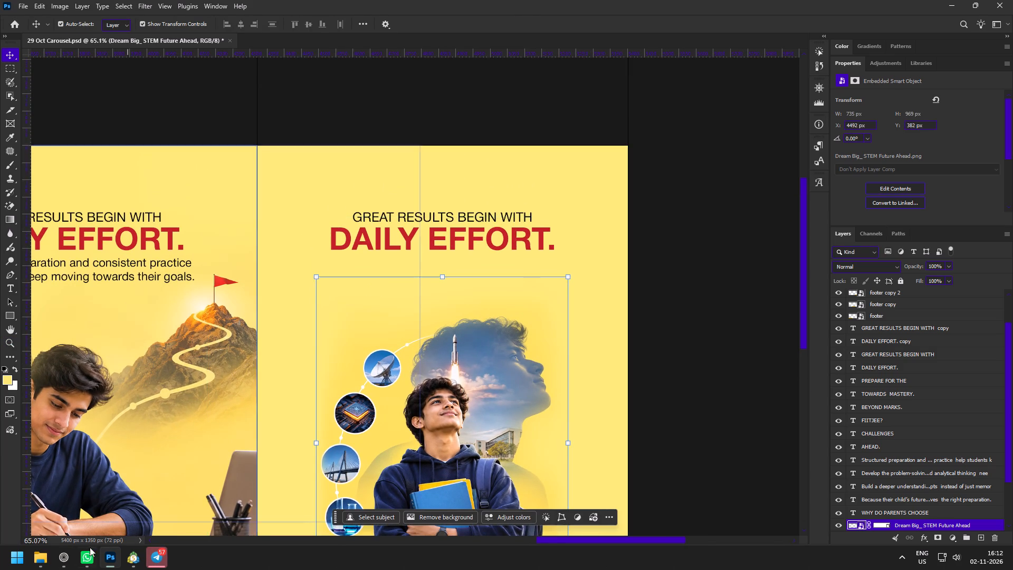
{"action": "left_click", "coordinate": [68, 555]}
{"action": "left_click_drag", "start_coordinate": [371, 302], "coordinate": [441, 302]}
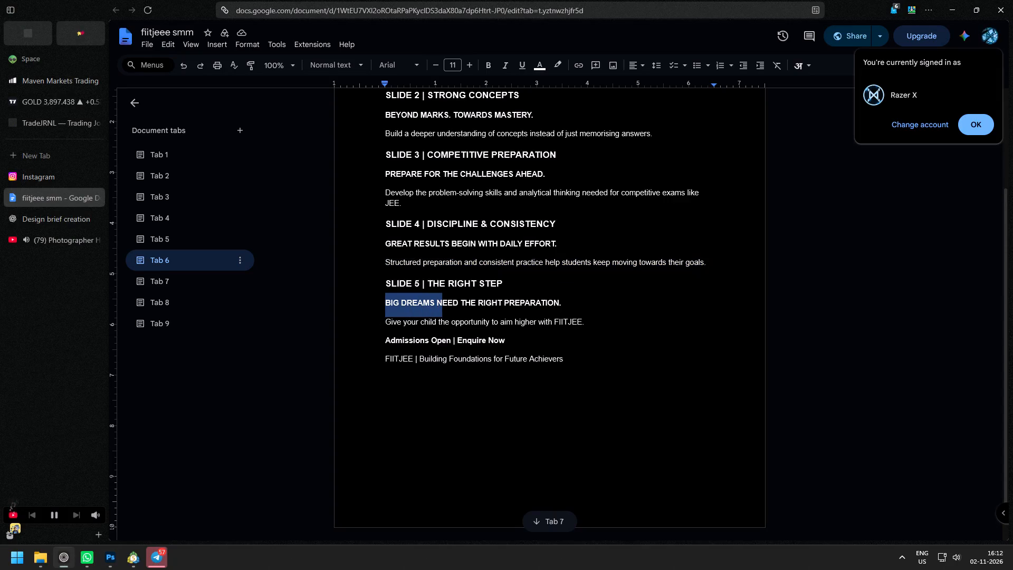
{"action": "left_click_drag", "start_coordinate": [441, 302], "coordinate": [531, 300]}
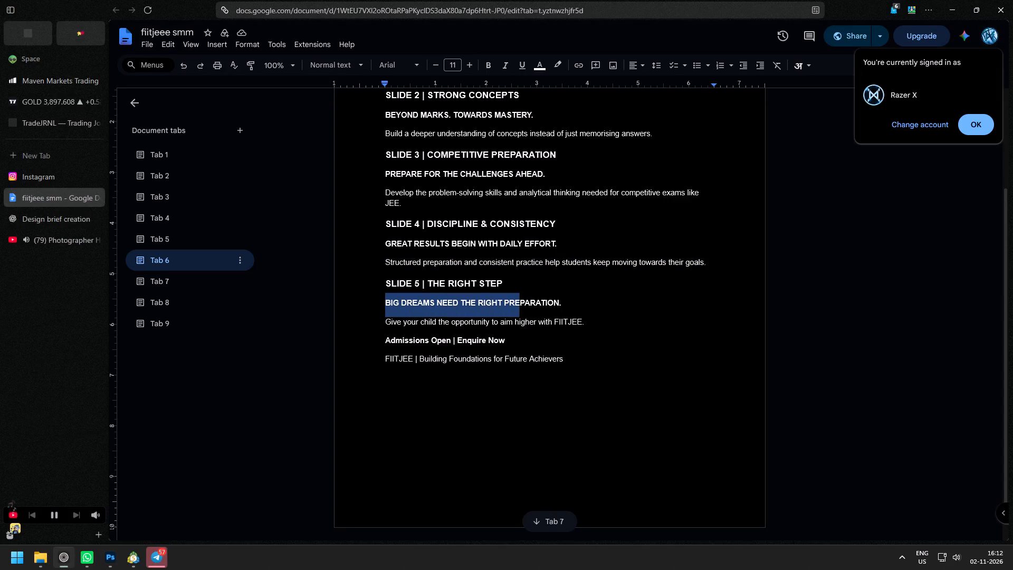
{"action": "left_click_drag", "start_coordinate": [531, 300], "coordinate": [575, 300]}
{"action": "key", "text": "ctrl+c"}
{"action": "left_click", "coordinate": [114, 561]}
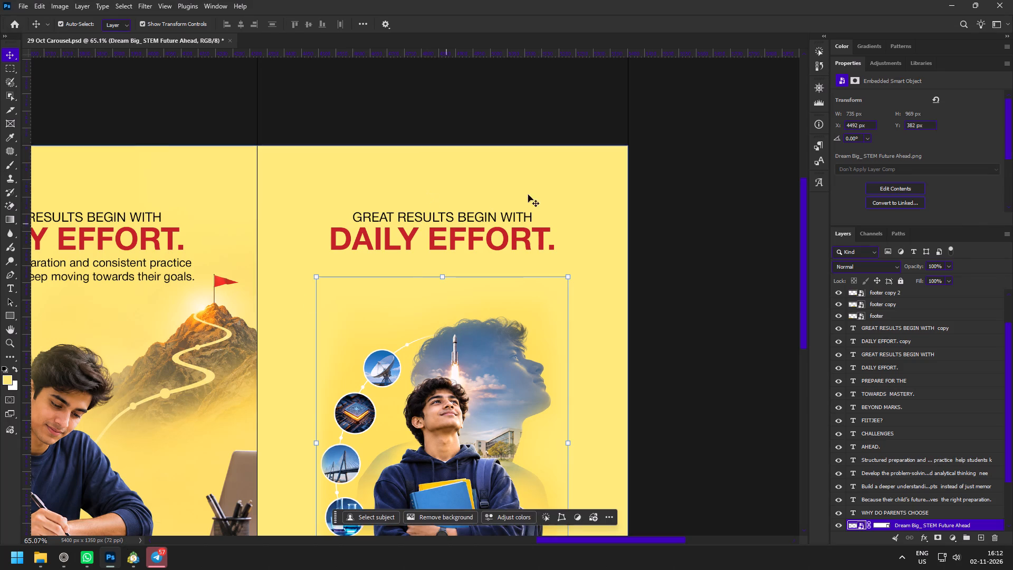
{"action": "left_click", "coordinate": [579, 180]}
{"action": "left_click", "coordinate": [458, 217]}
{"action": "double_click", "coordinate": [501, 217]}
{"action": "key", "text": "ctrl+v"}
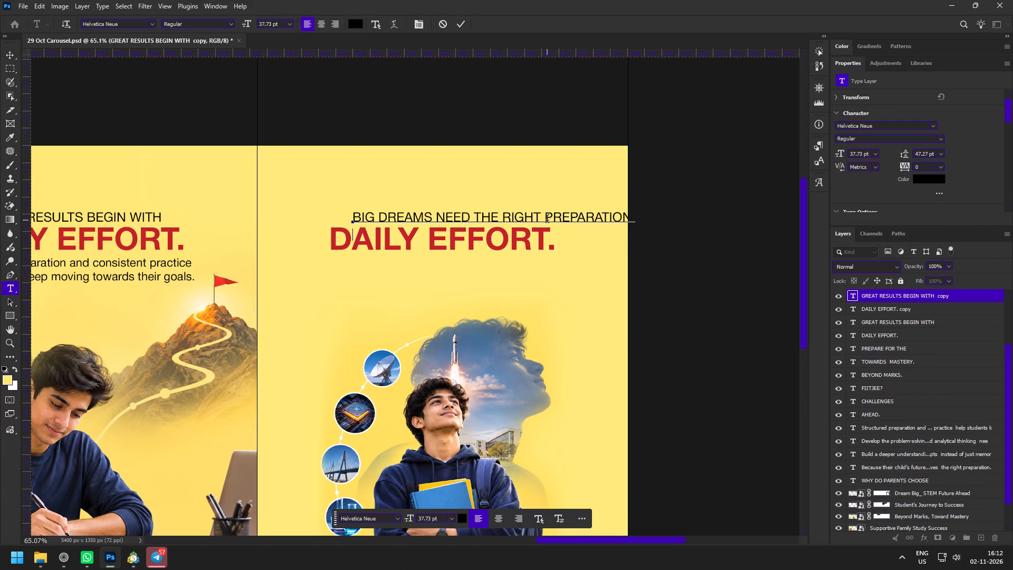
Move the word PREPARATION. out of the fifth panel's top line into the line below, replacing DAILY EFFORT.
{"action": "left_click_drag", "start_coordinate": [547, 220], "coordinate": [778, 226]}
{"action": "key", "text": "ctrl+x"}
{"action": "key", "text": "BackSpace"}
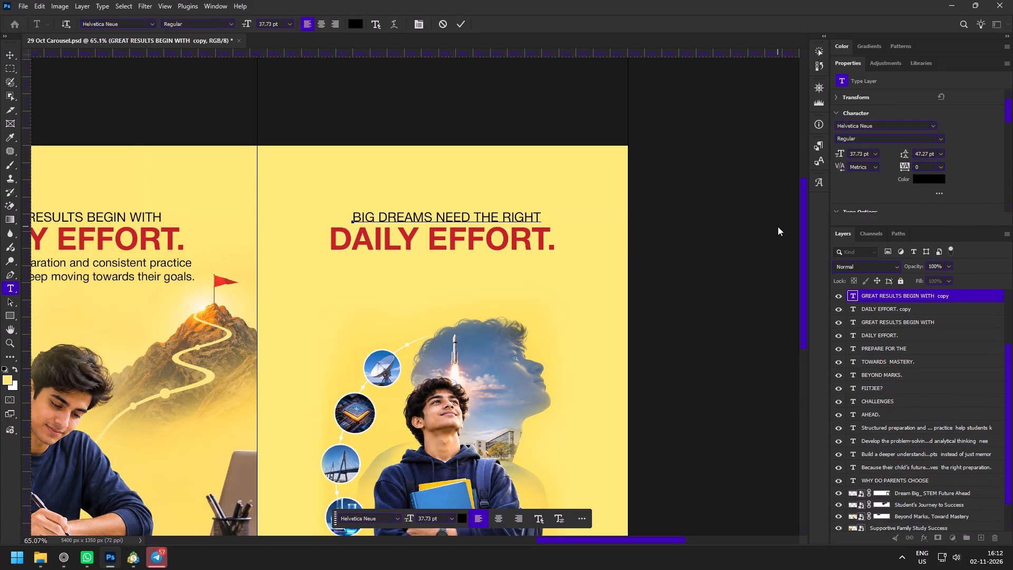
{"action": "key", "text": "ctrl+Return"}
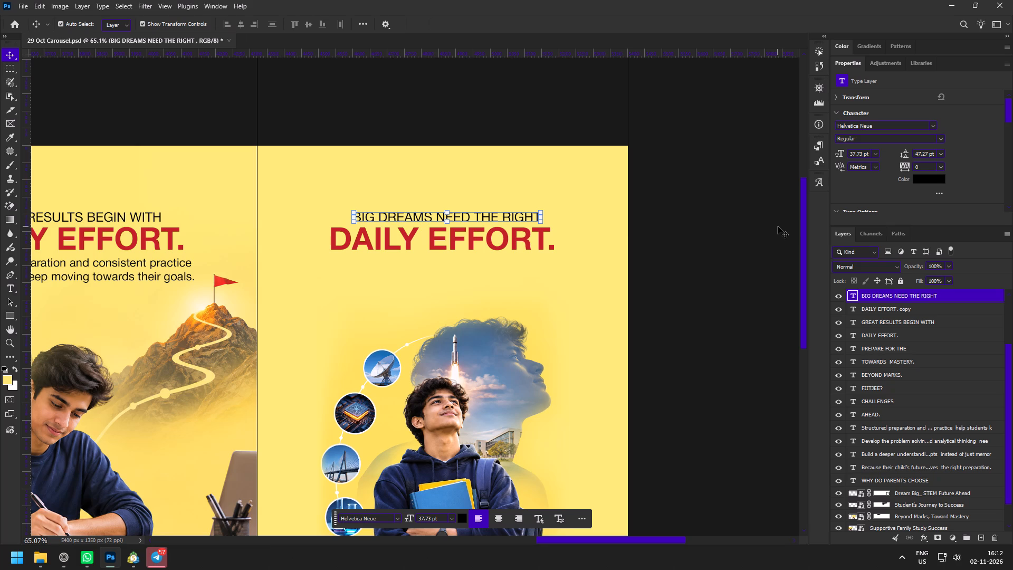
{"action": "double_click", "coordinate": [453, 245]}
{"action": "key", "text": "ctrl+v"}
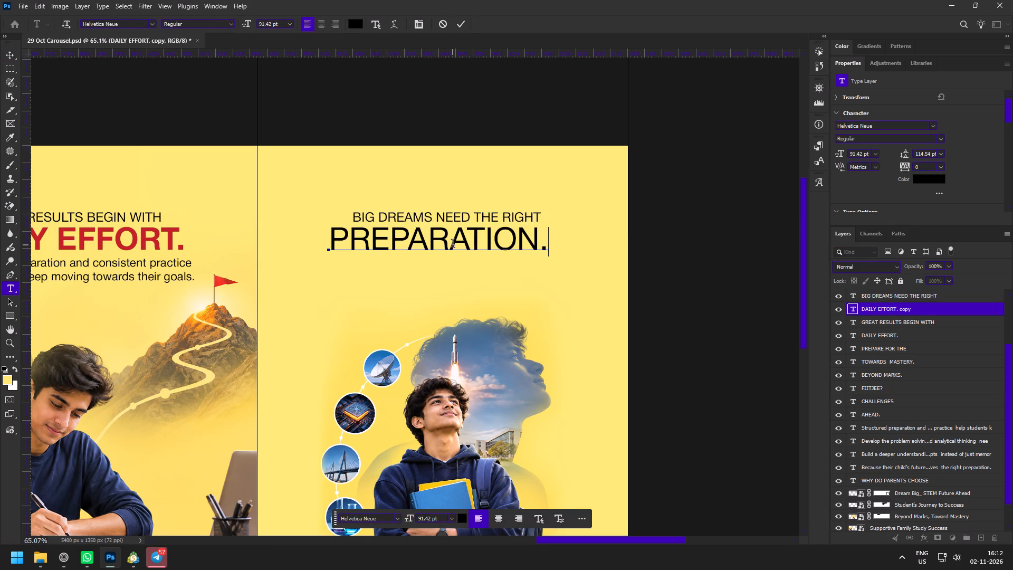
{"action": "key", "text": "ctrl+Return"}
Set PREPARATION. to Helvetica Neue Bold in red c42127, sampled from the fourth panel's DAILY EFFORT.
{"action": "left_click", "coordinate": [941, 136]}
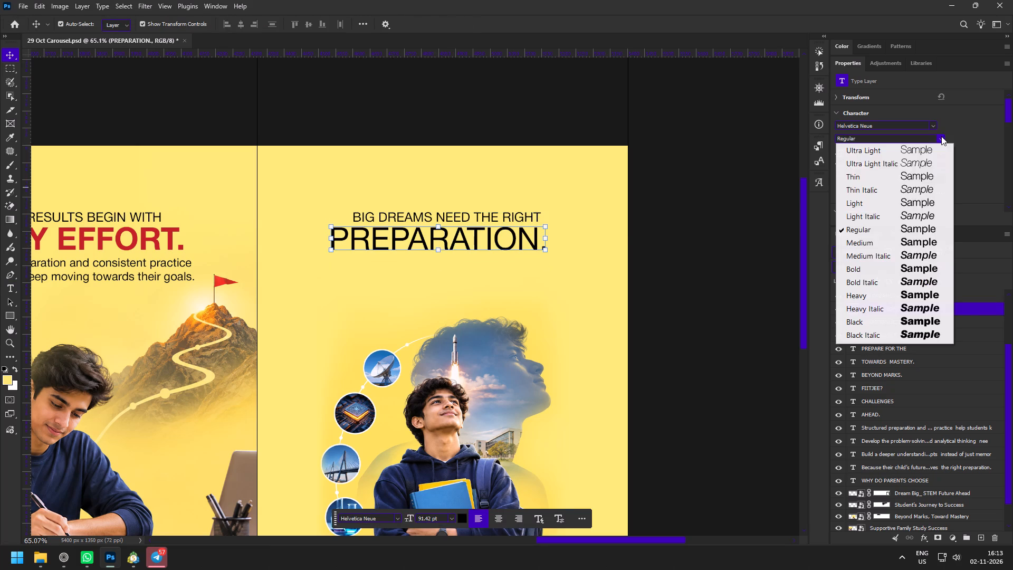
{"action": "left_click", "coordinate": [874, 265]}
{"action": "left_click", "coordinate": [936, 177]}
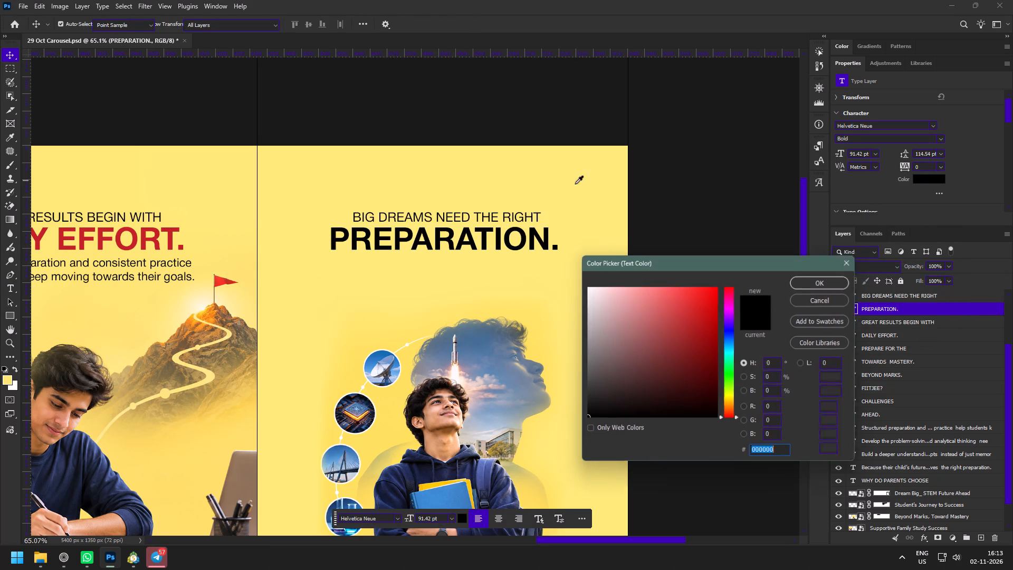
{"action": "left_click", "coordinate": [151, 240]}
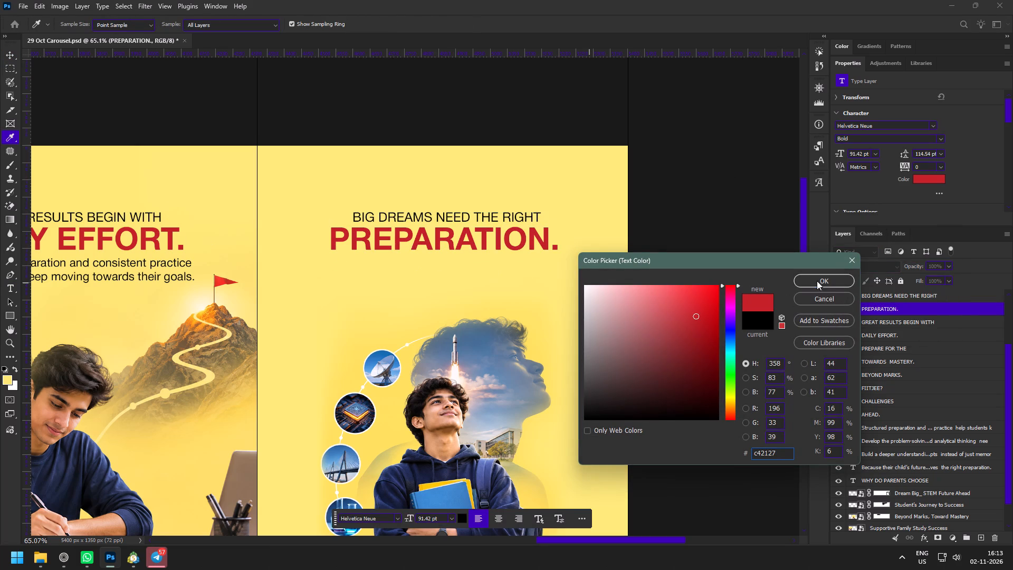
{"action": "left_click", "coordinate": [817, 281]}
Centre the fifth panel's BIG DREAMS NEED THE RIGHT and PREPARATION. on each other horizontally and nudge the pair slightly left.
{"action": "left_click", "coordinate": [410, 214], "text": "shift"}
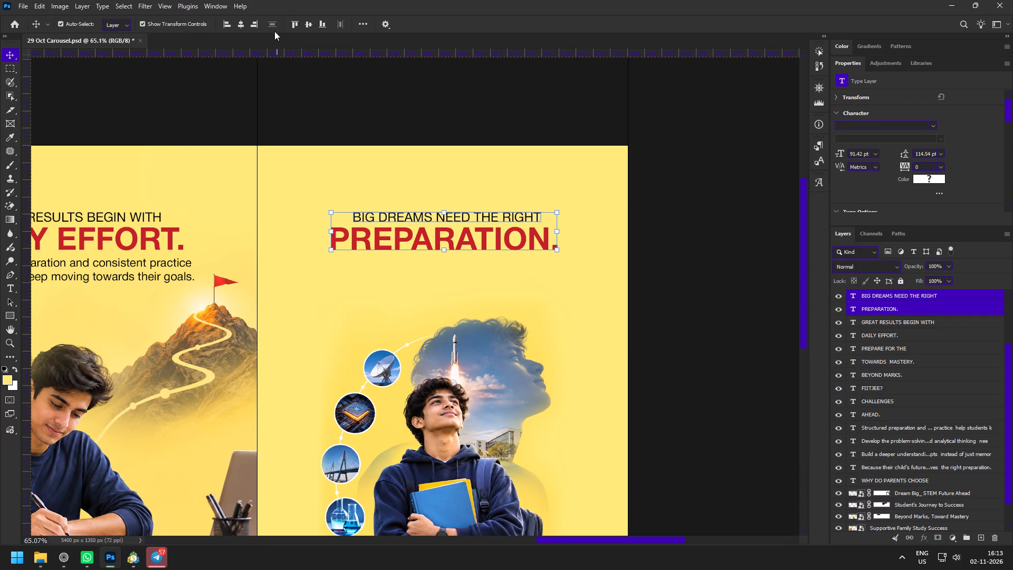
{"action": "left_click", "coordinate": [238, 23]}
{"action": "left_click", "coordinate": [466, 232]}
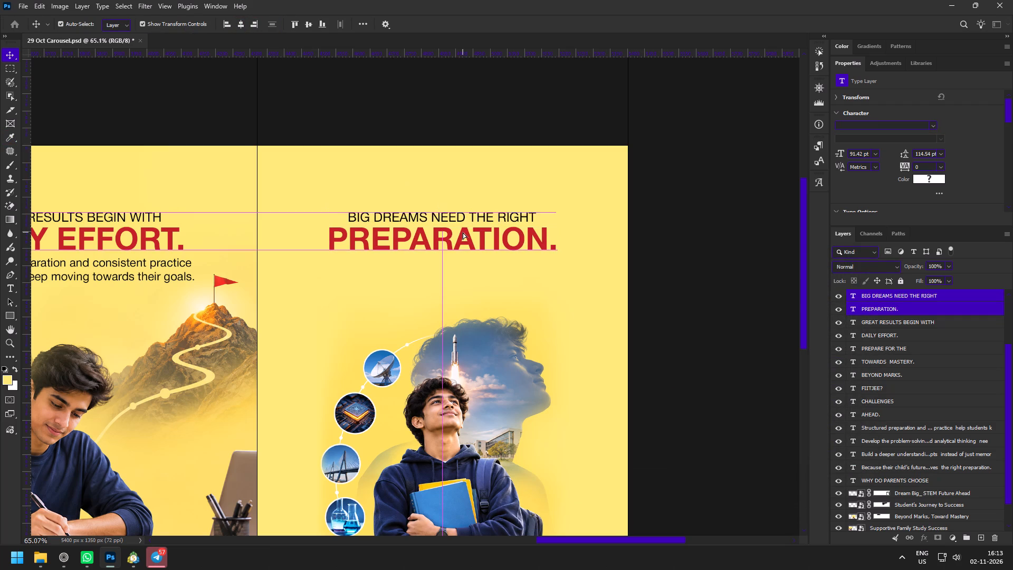
Duplicate the fourth panel's supporting text beneath PREPARATION. and replace it with the brief's "Give your child the opportunity to aim higher with FIITJEE.".
{"action": "left_click", "coordinate": [68, 564]}
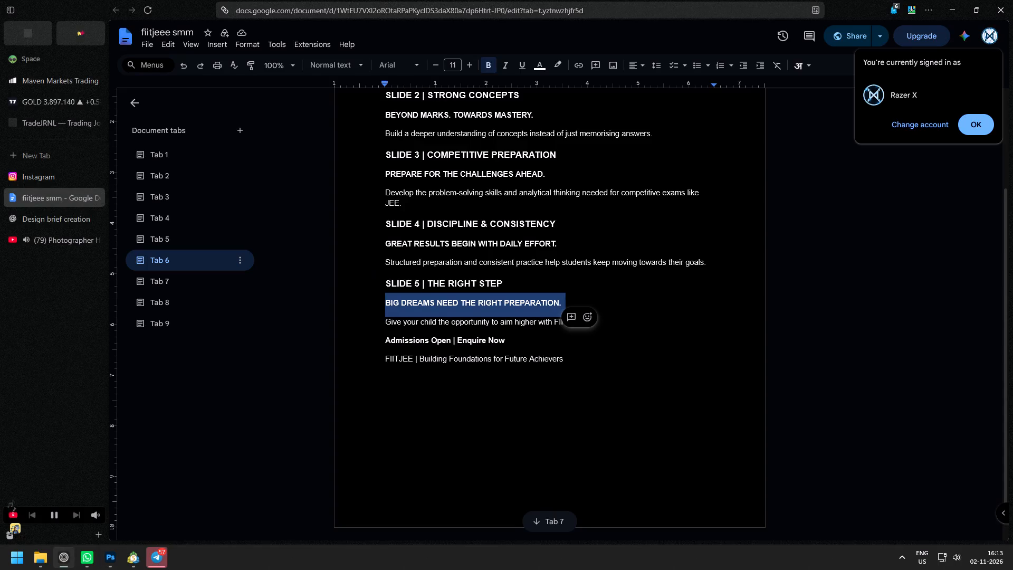
{"action": "left_click_drag", "start_coordinate": [374, 323], "coordinate": [620, 323]}
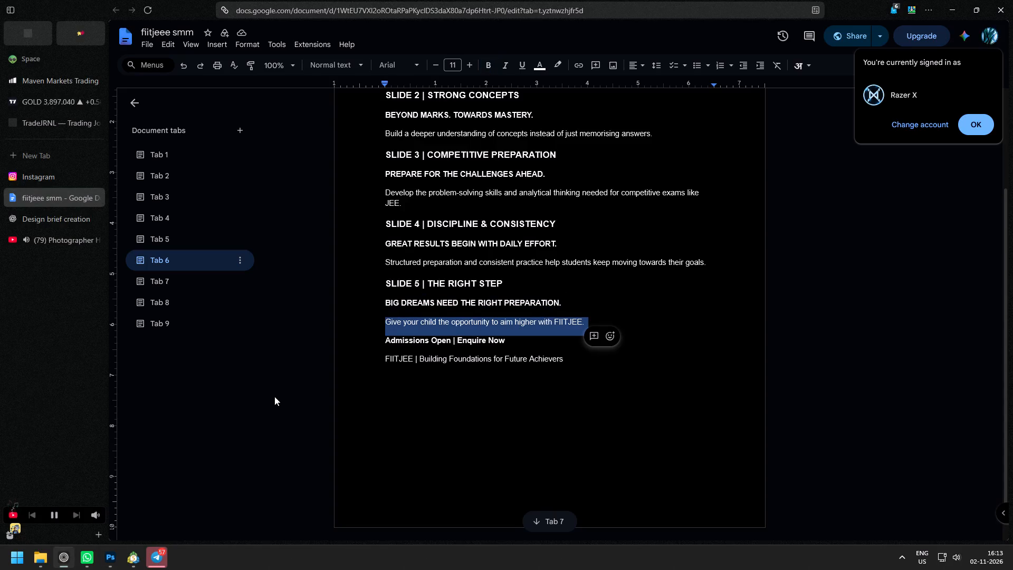
{"action": "key", "text": "ctrl+c"}
{"action": "left_click", "coordinate": [107, 557]}
{"action": "left_click", "coordinate": [122, 274]}
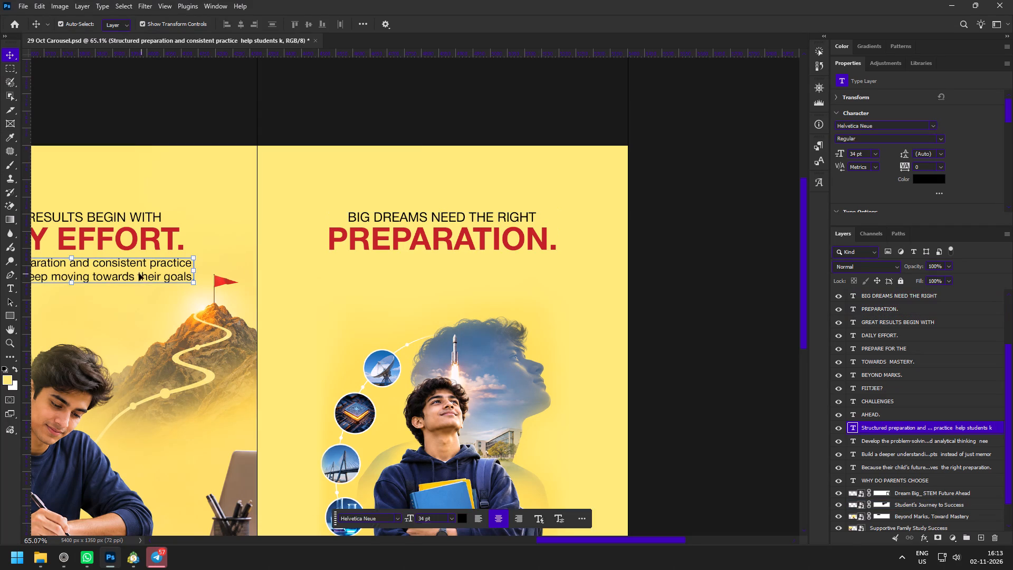
{"action": "left_click_drag", "start_coordinate": [126, 270], "coordinate": [495, 267], "text": "alt+shift"}
{"action": "double_click", "coordinate": [471, 268]}
{"action": "key", "text": "ctrl+v"}
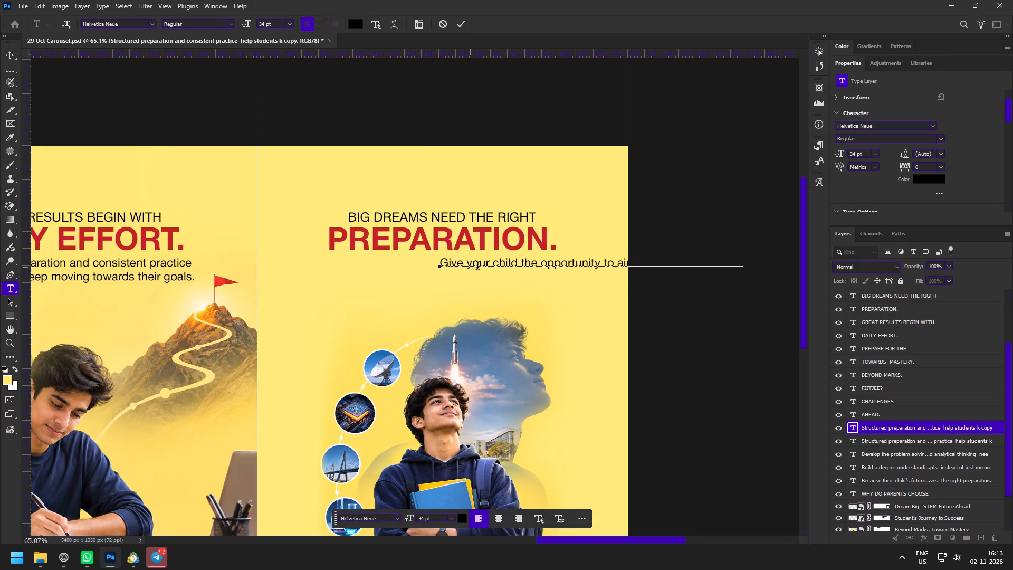
{"action": "key", "text": "BackSpace"}
{"action": "key", "text": "ctrl+a"}
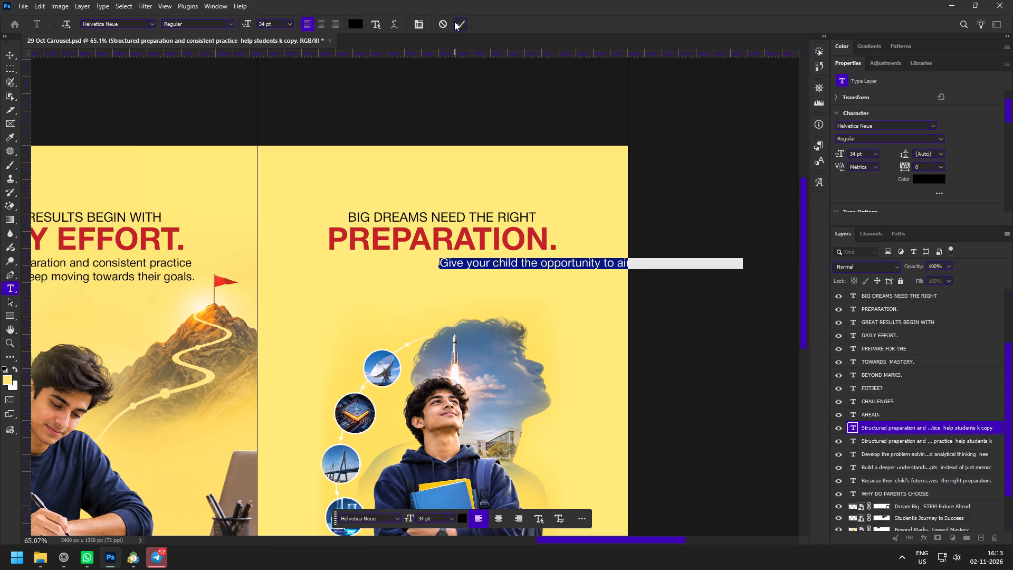
{"action": "left_click", "coordinate": [457, 25]}
{"action": "left_click_drag", "start_coordinate": [454, 264], "coordinate": [354, 268]}
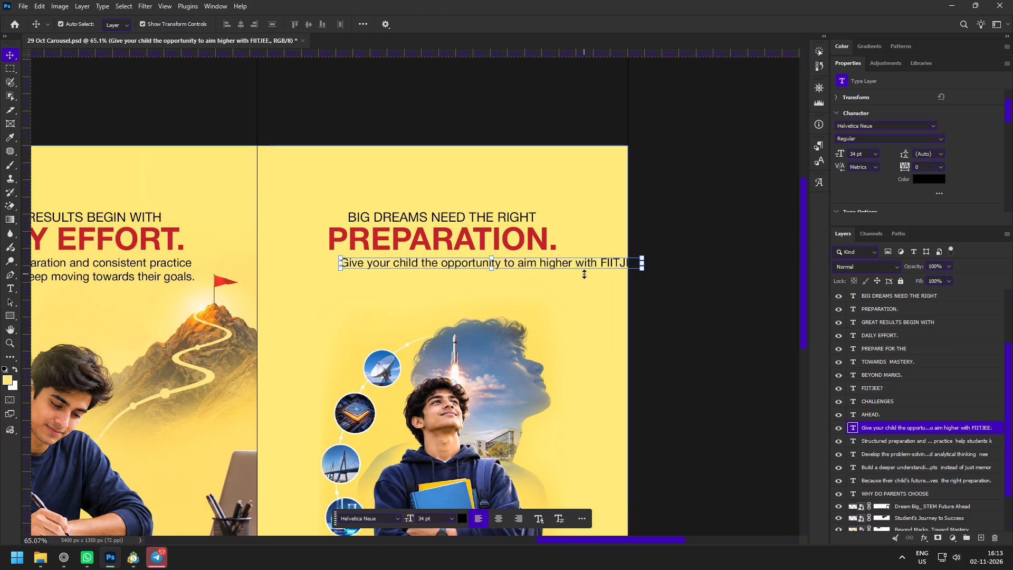
Break the fifth panel's supporting text onto a second line before "with FIITJEE." and centre its paragraph alignment.
{"action": "double_click", "coordinate": [591, 261]}
{"action": "left_click", "coordinate": [576, 267]}
{"action": "key", "text": "Return"}
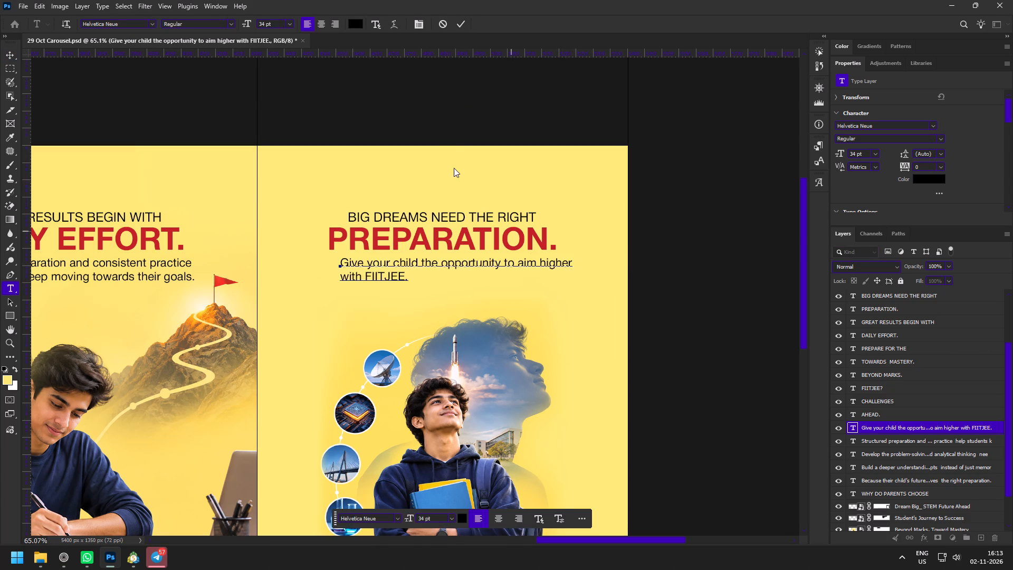
{"action": "key", "text": "ctrl+a"}
{"action": "left_click", "coordinate": [320, 26]}
{"action": "left_click", "coordinate": [462, 20]}
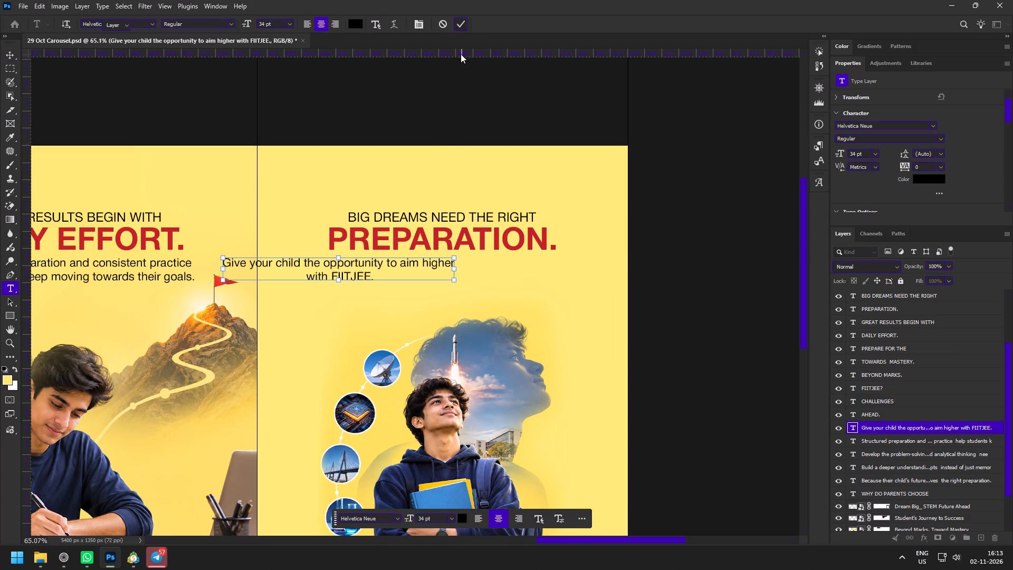
Place the two-line supporting text under PREPARATION., roughly centred on it, and raise it slightly closer to the headline.
{"action": "left_click_drag", "start_coordinate": [371, 265], "coordinate": [464, 266]}
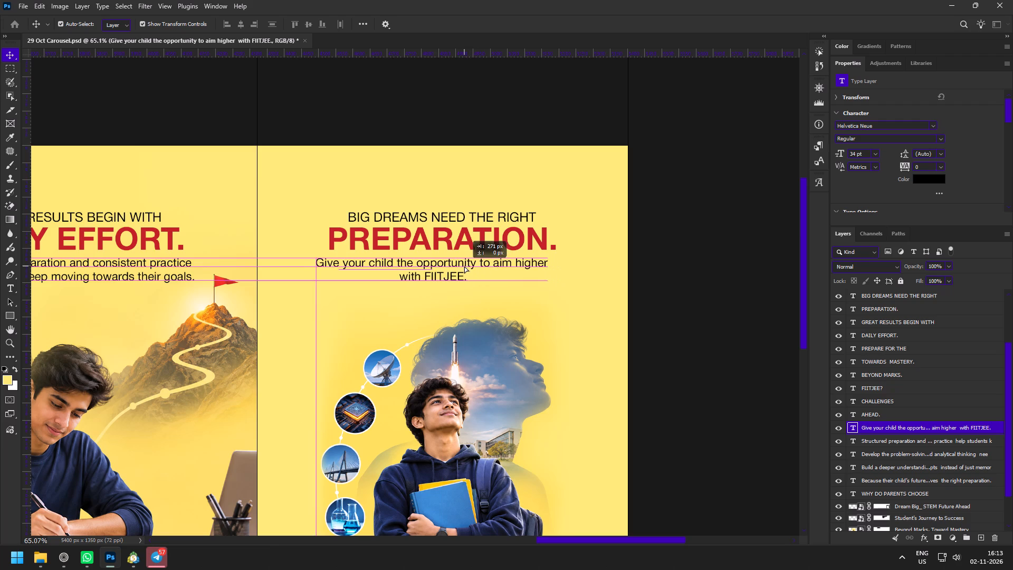
{"action": "left_click_drag", "start_coordinate": [464, 266], "coordinate": [470, 266]}
{"action": "left_click", "coordinate": [470, 266], "text": "shift"}
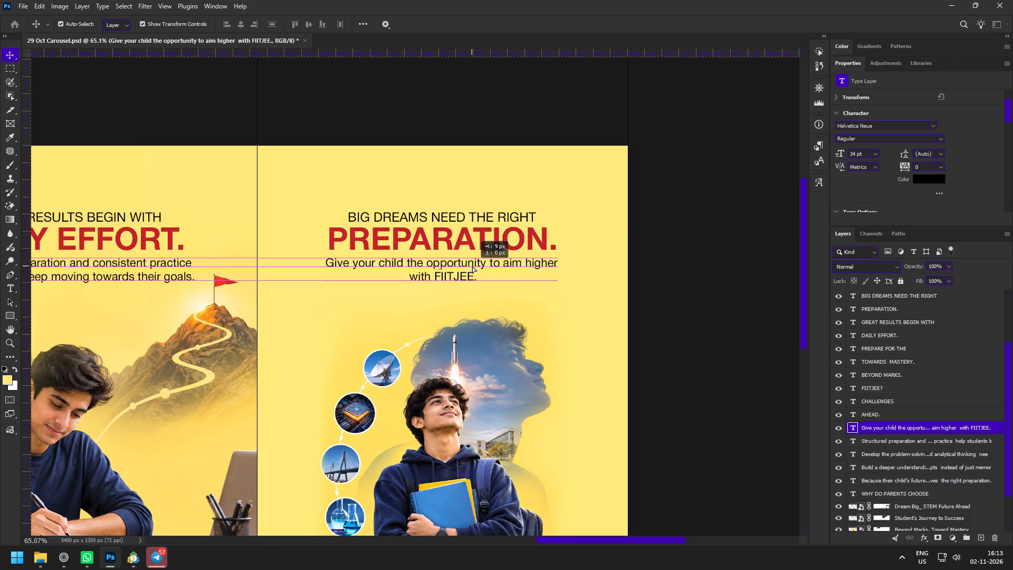
{"action": "key", "text": "z"}
{"action": "left_click_drag", "start_coordinate": [437, 268], "coordinate": [456, 282]}
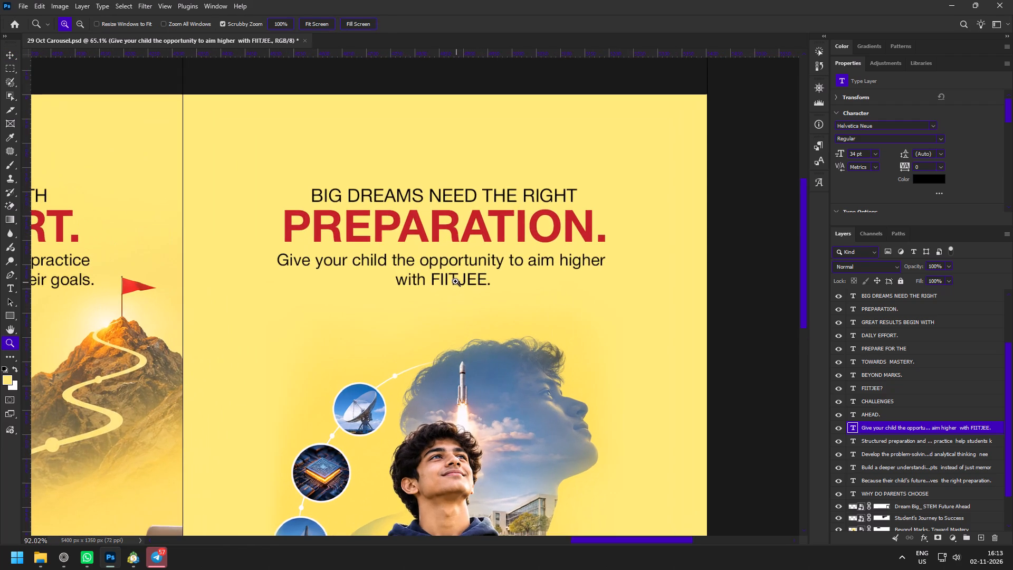
{"action": "key", "text": "v"}
{"action": "left_click_drag", "start_coordinate": [444, 274], "coordinate": [444, 269]}
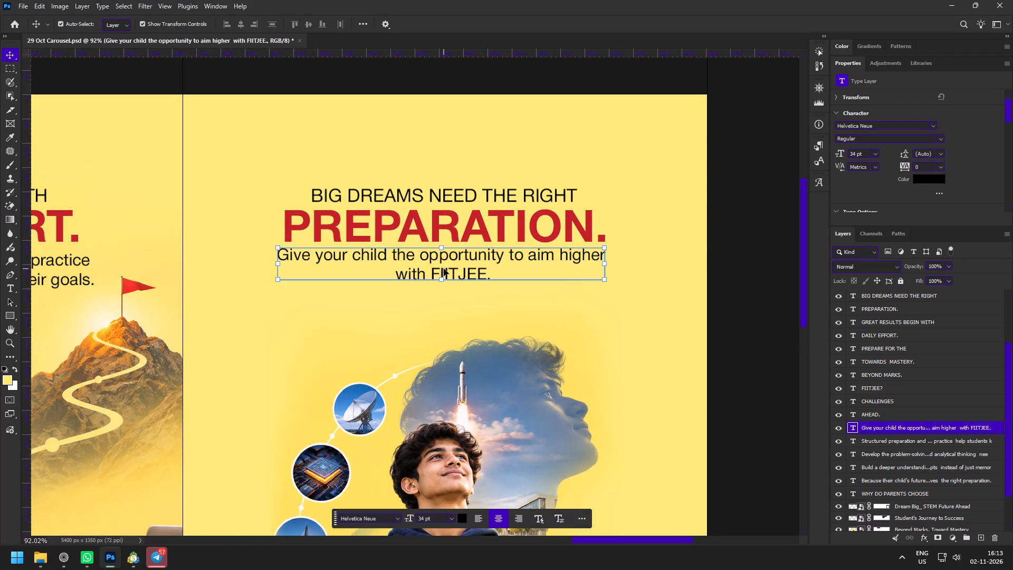
Copy the slide 5 line "Admissions Open | Enquire Now" from the Google Docs brief and return to the Photoshop carousel.
{"action": "left_click", "coordinate": [69, 556]}
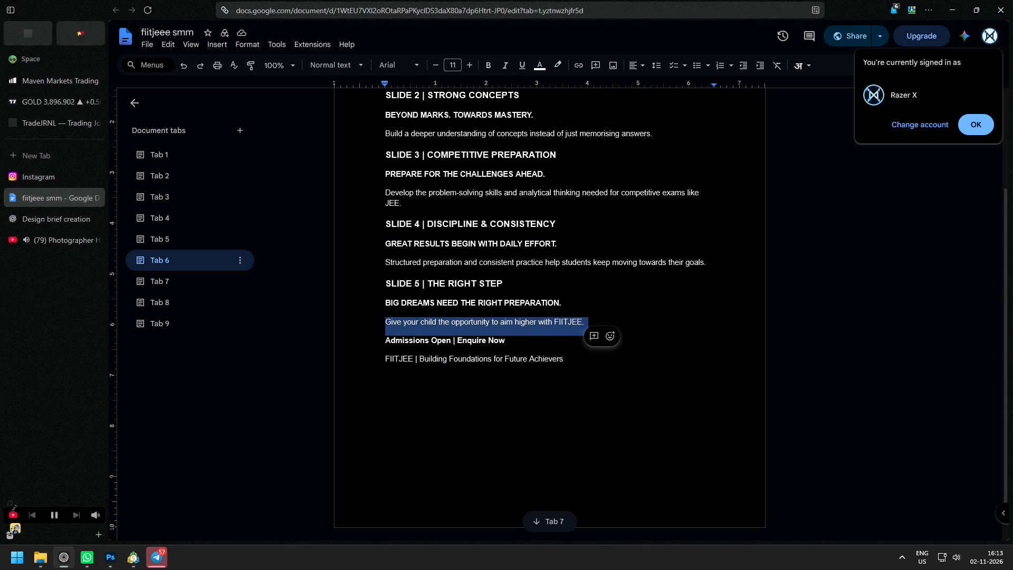
{"action": "left_click_drag", "start_coordinate": [378, 343], "coordinate": [551, 352]}
{"action": "key", "text": "ctrl+c"}
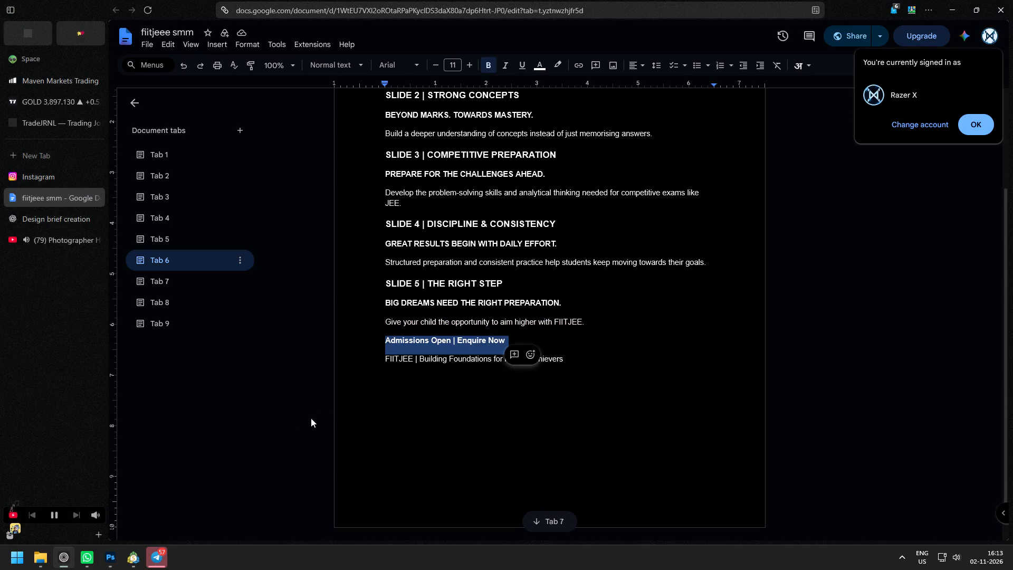
{"action": "left_click", "coordinate": [107, 559]}
Shift the Dream Big_ STEM Future Ahead artwork right to about X 4675 px, near the fifth panel's right edge.
{"action": "key", "text": "z"}
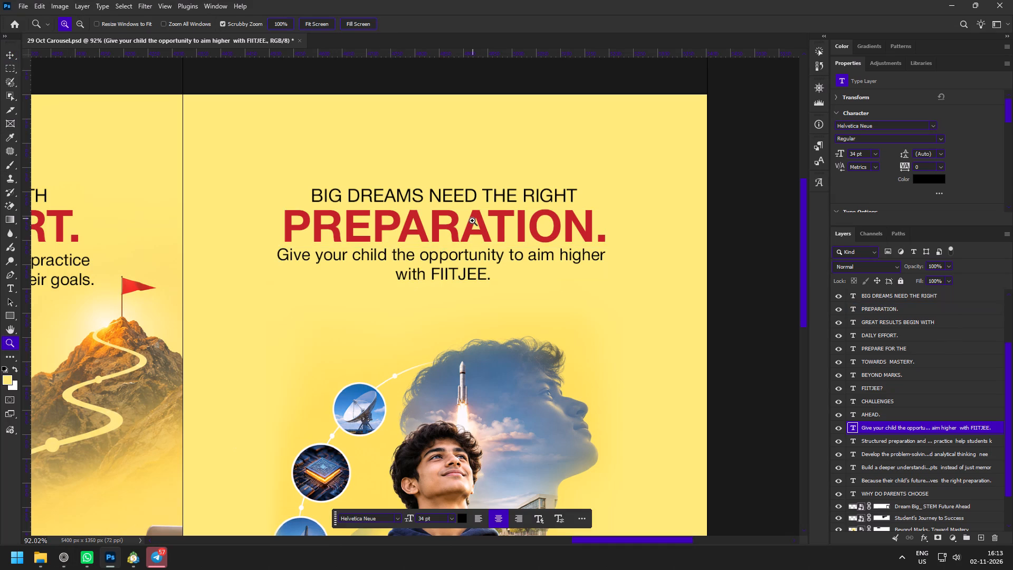
{"action": "key", "text": "space"}
{"action": "key", "text": "space"}
{"action": "left_click_drag", "start_coordinate": [483, 353], "coordinate": [529, 240]}
{"action": "left_click_drag", "start_coordinate": [549, 312], "coordinate": [508, 292]}
{"action": "key", "text": "v"}
{"action": "left_click", "coordinate": [533, 354]}
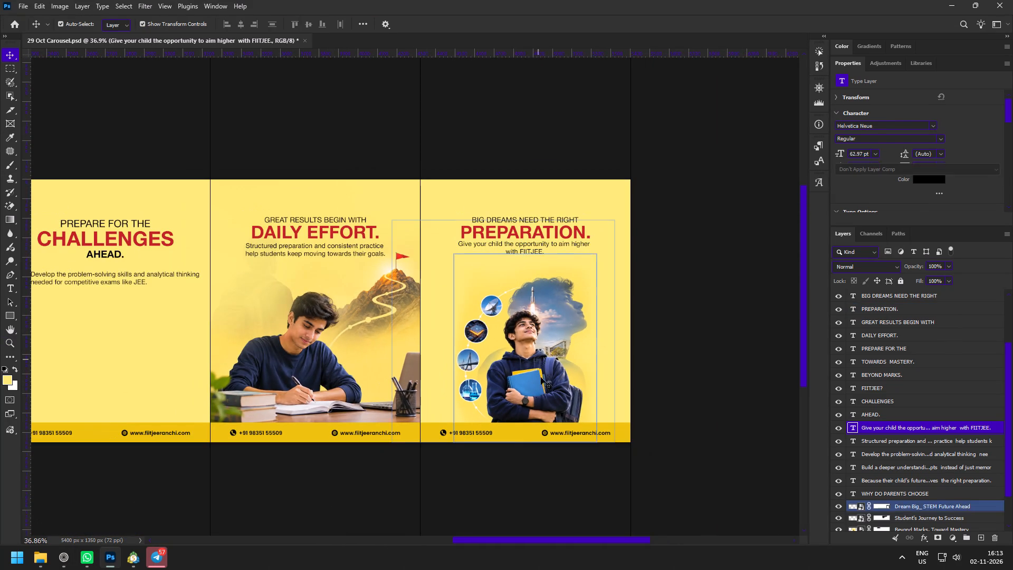
{"action": "left_click_drag", "start_coordinate": [523, 379], "coordinate": [560, 378], "text": "shift"}
Align the left edges of the fifth panel's three text layers and move them together about 150 px left and 26 px up.
{"action": "key", "text": "z"}
{"action": "left_click_drag", "start_coordinate": [450, 234], "coordinate": [451, 234]}
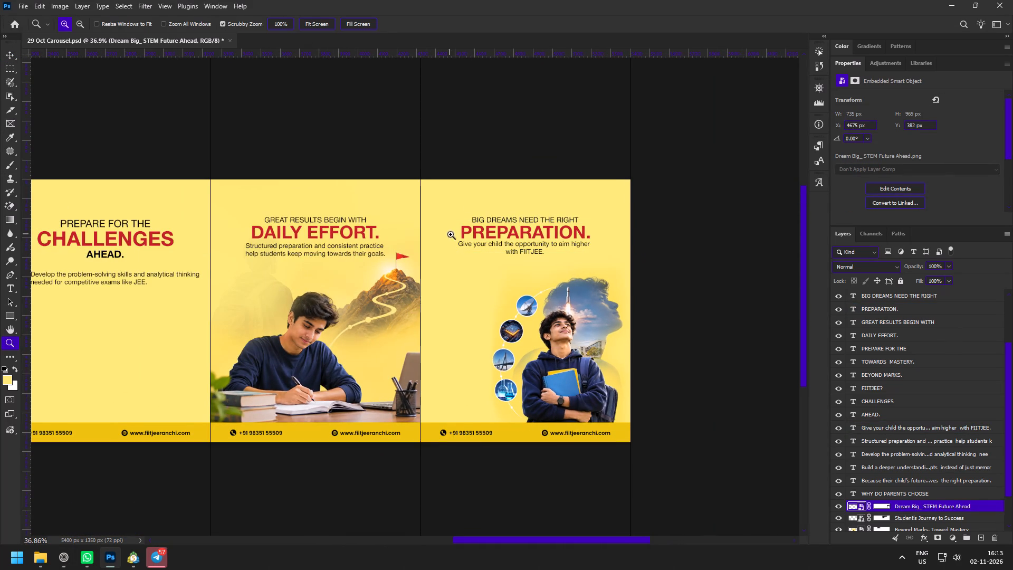
{"action": "left_click_drag", "start_coordinate": [451, 234], "coordinate": [475, 254]}
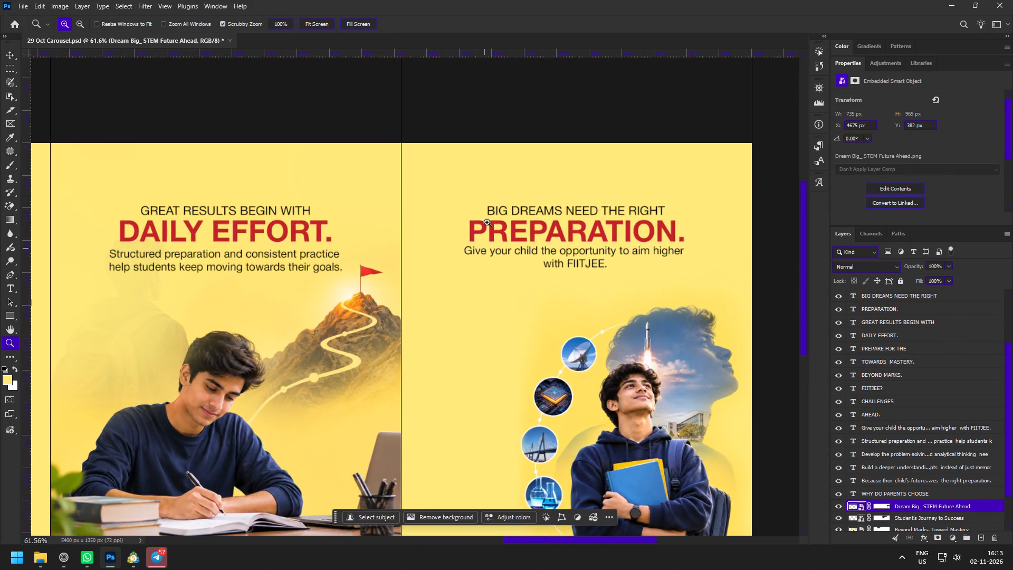
{"action": "left_click_drag", "start_coordinate": [477, 154], "coordinate": [499, 186]}
{"action": "key", "text": "v"}
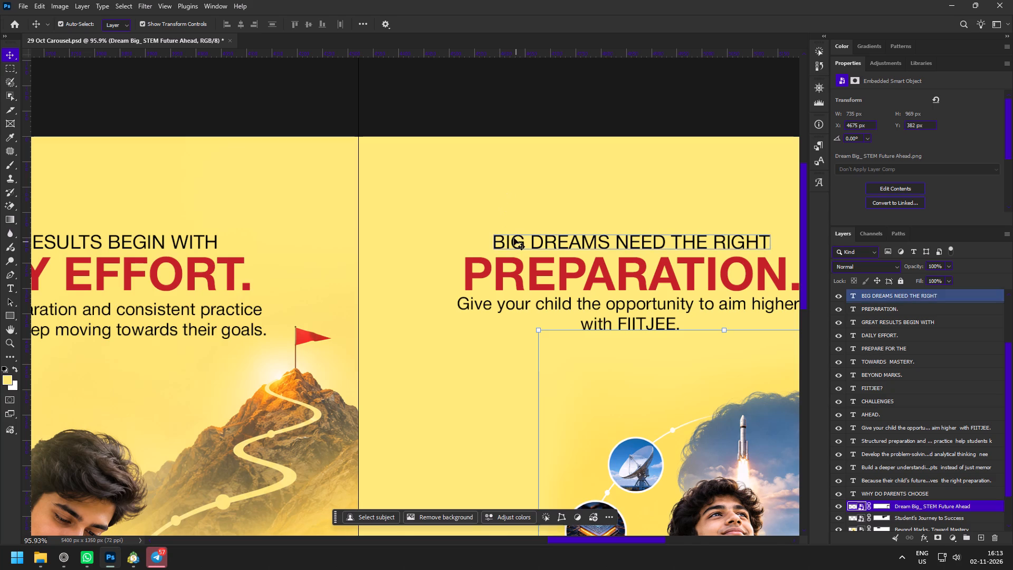
{"action": "left_click", "coordinate": [514, 238]}
{"action": "left_click", "coordinate": [509, 279], "text": "shift"}
{"action": "left_click", "coordinate": [507, 313], "text": "shift"}
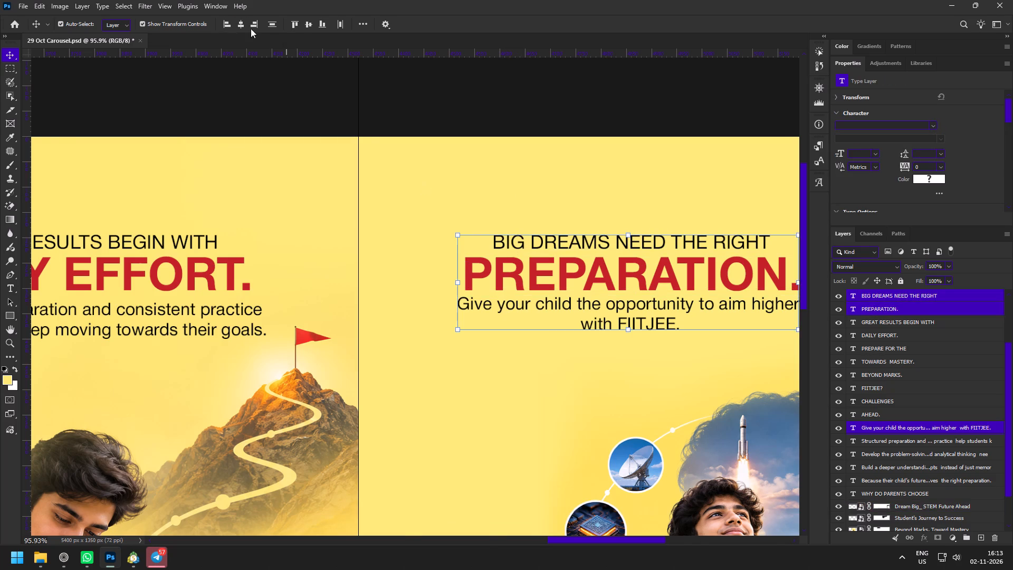
{"action": "left_click", "coordinate": [226, 27]}
{"action": "left_click_drag", "start_coordinate": [506, 273], "coordinate": [434, 259]}
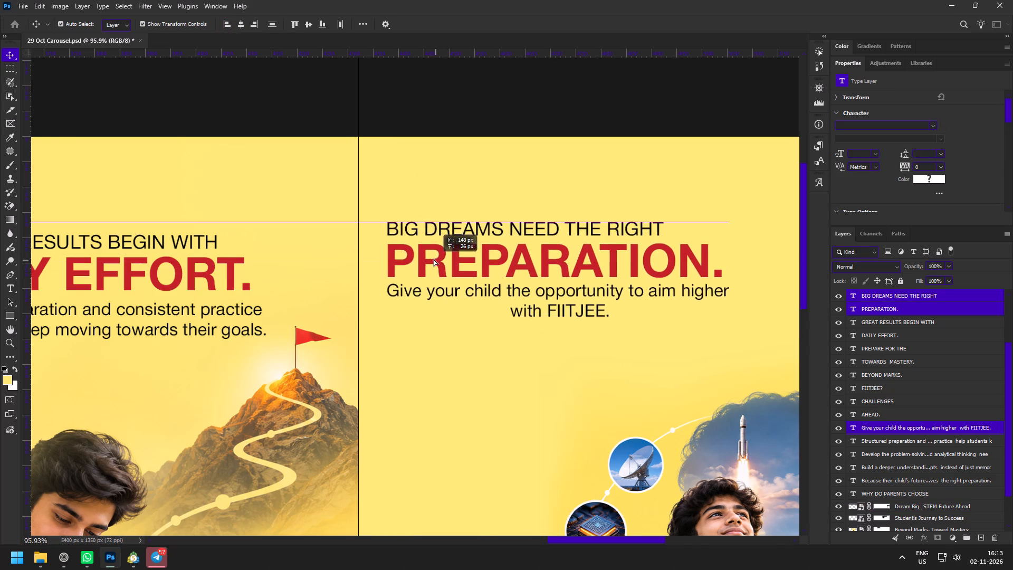
{"action": "left_click_drag", "start_coordinate": [434, 259], "coordinate": [432, 259]}
Left-align the fifth panel's supporting paragraph and reposition it flush with the left edge of PREPARATION.
{"action": "left_click", "coordinate": [418, 360]}
{"action": "double_click", "coordinate": [537, 303]}
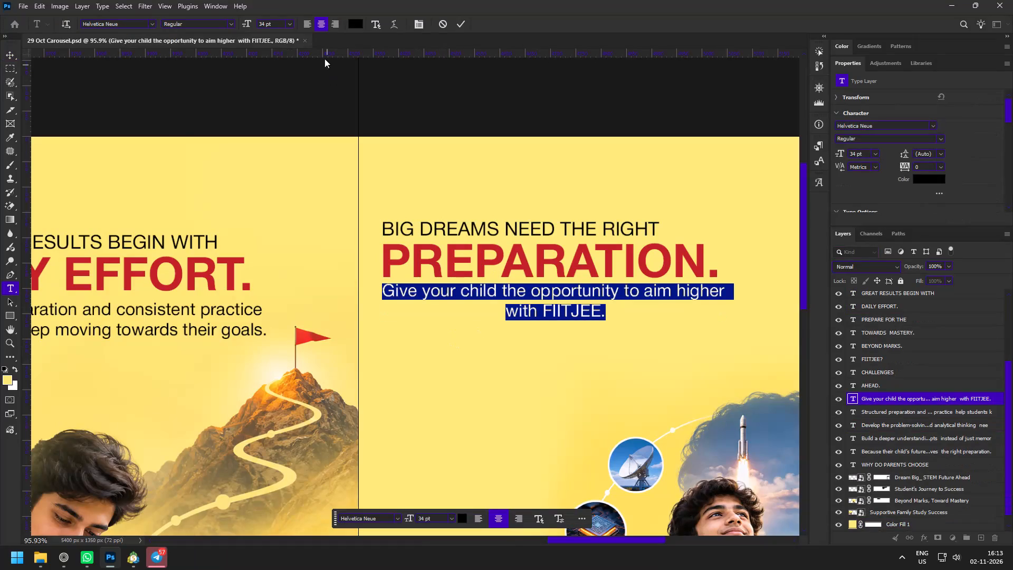
{"action": "left_click", "coordinate": [308, 24]}
{"action": "left_click", "coordinate": [460, 24]}
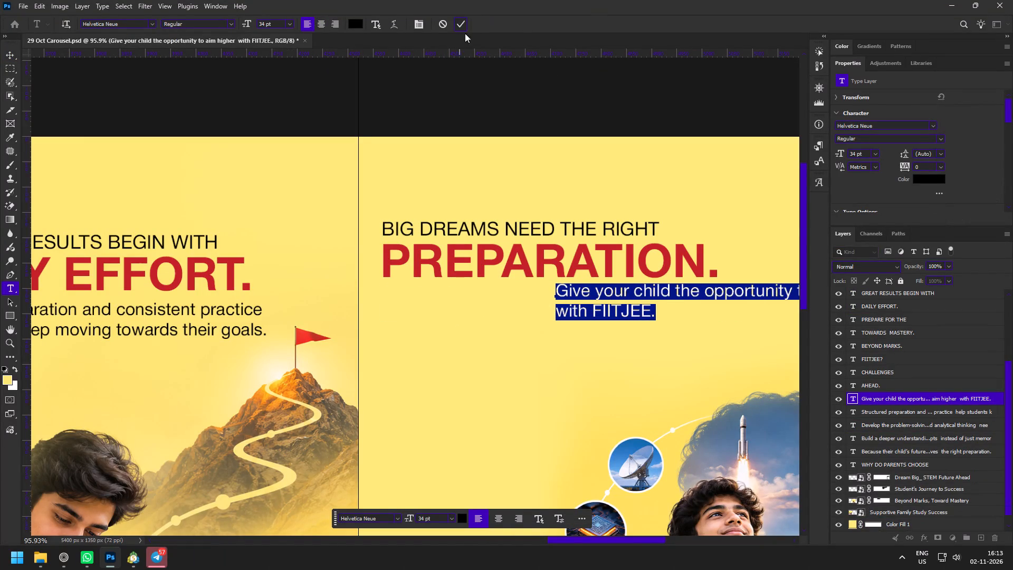
{"action": "left_click_drag", "start_coordinate": [593, 303], "coordinate": [419, 301]}
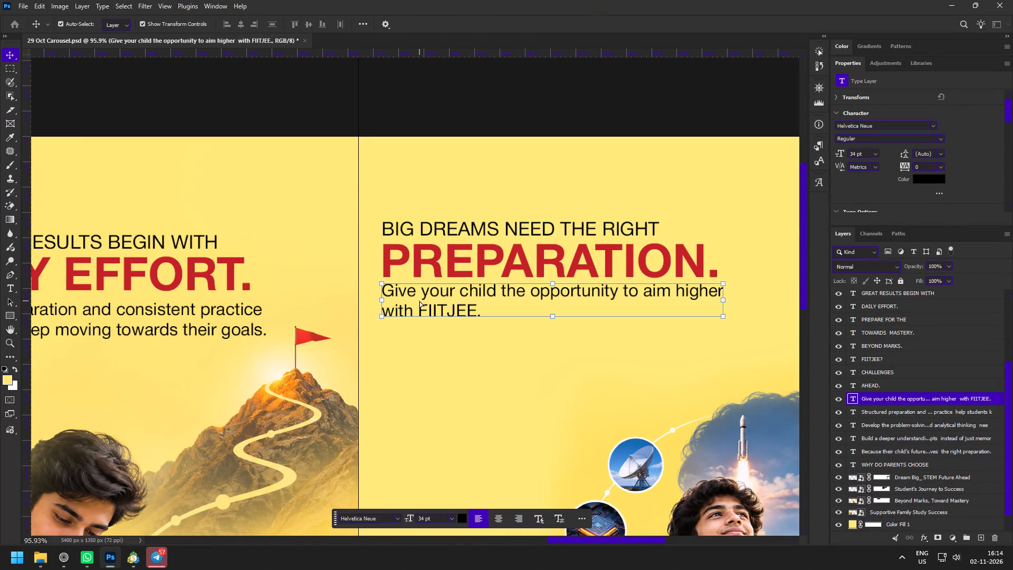
Duplicate the fifth panel's supporting text just below itself and replace the copy with "Admissions Open | Enquire Now".
{"action": "key", "text": "z"}
{"action": "key", "text": "space"}
{"action": "key", "text": "space"}
{"action": "key", "text": "space"}
{"action": "left_click_drag", "start_coordinate": [439, 328], "coordinate": [405, 253]}
{"action": "key", "text": "v"}
{"action": "left_click", "coordinate": [396, 330]}
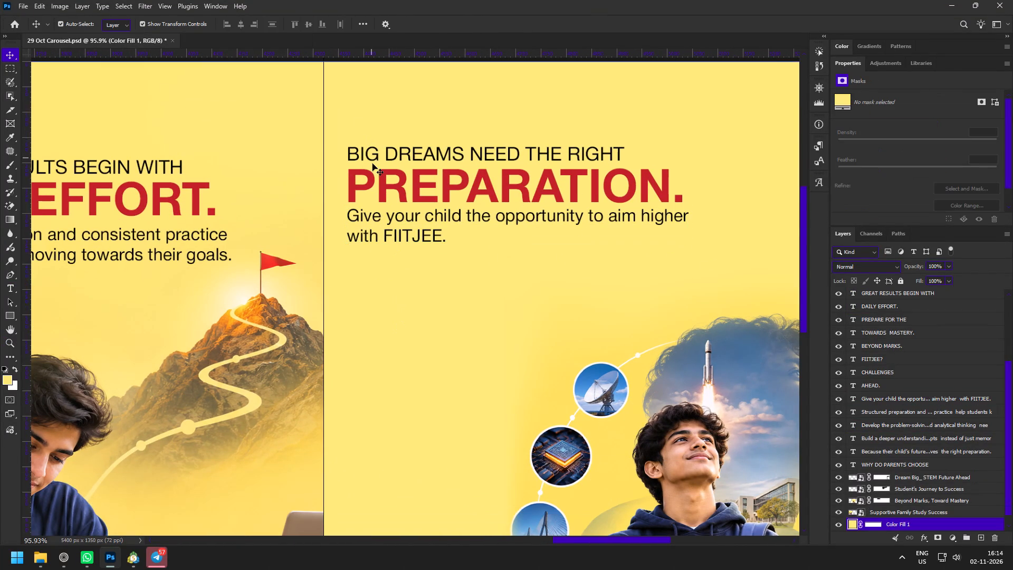
{"action": "left_click", "coordinate": [369, 230]}
{"action": "left_click_drag", "start_coordinate": [395, 231], "coordinate": [387, 282], "text": "alt+shift"}
{"action": "double_click", "coordinate": [387, 282]}
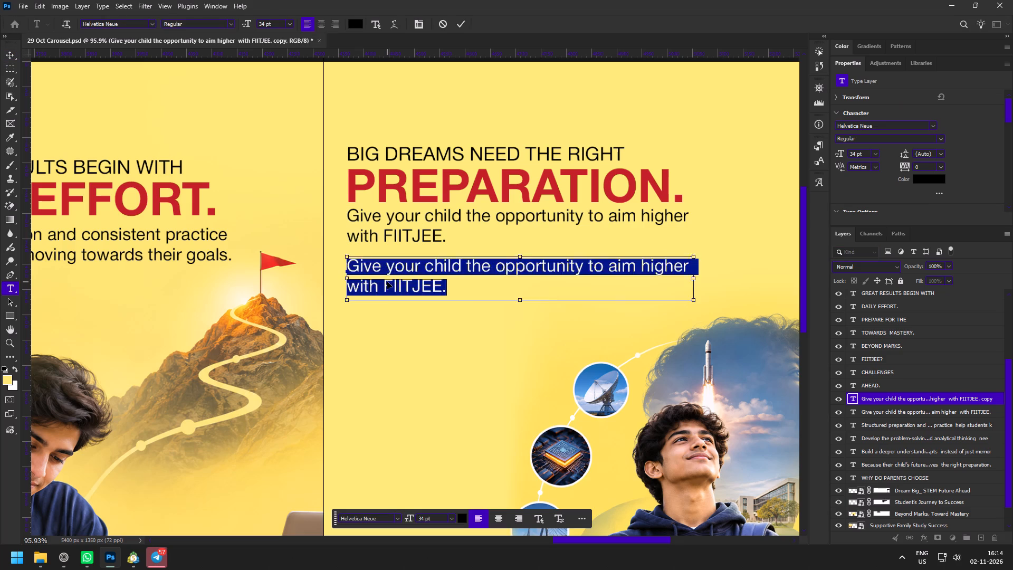
{"action": "key", "text": "ctrl+v"}
{"action": "left_click", "coordinate": [460, 24]}
Draw a rectangle of about 508 × 69 px around "Admissions Open | Enquire Now" and fill it with the headline's red.
{"action": "key", "text": "z"}
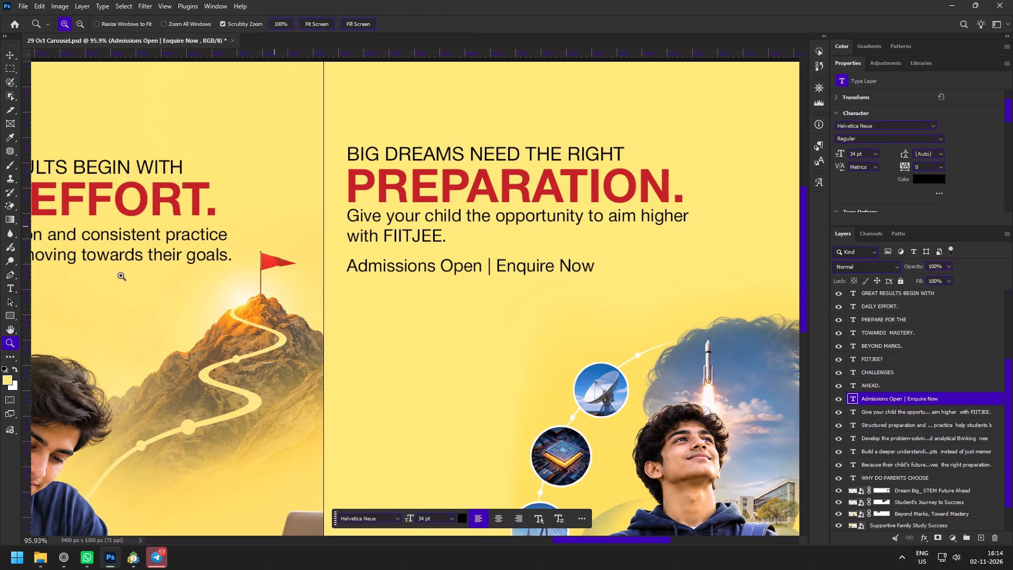
{"action": "left_click", "coordinate": [9, 312]}
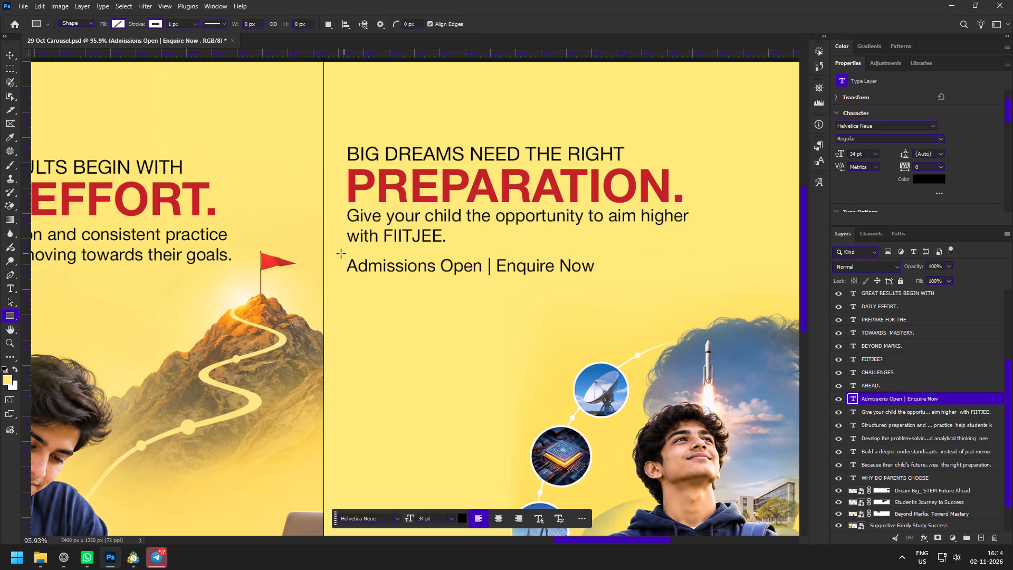
{"action": "left_click_drag", "start_coordinate": [345, 248], "coordinate": [599, 282]}
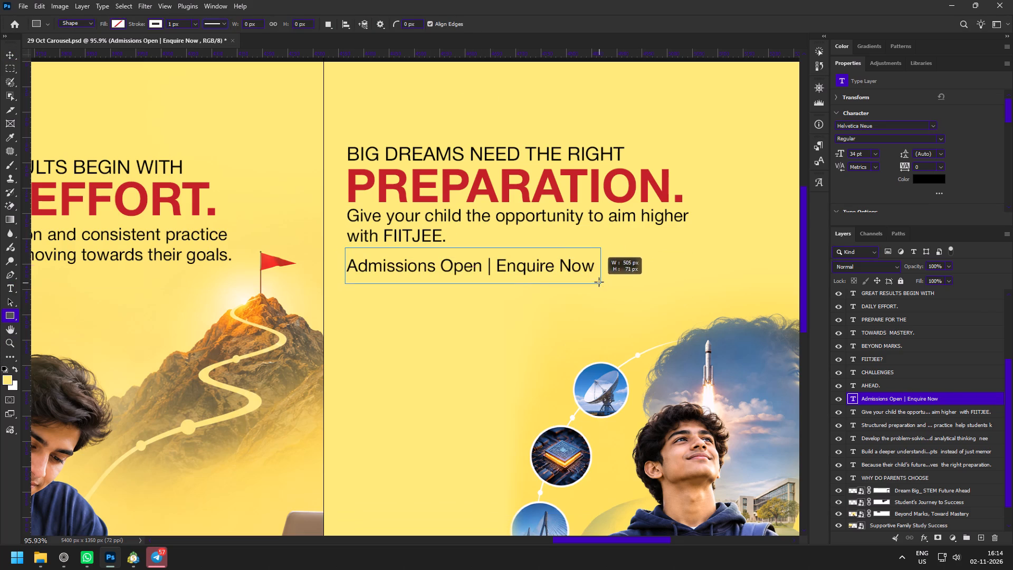
{"action": "left_click_drag", "start_coordinate": [599, 282], "coordinate": [601, 282]}
{"action": "key", "text": "z"}
{"action": "left_click_drag", "start_coordinate": [551, 205], "coordinate": [575, 230]}
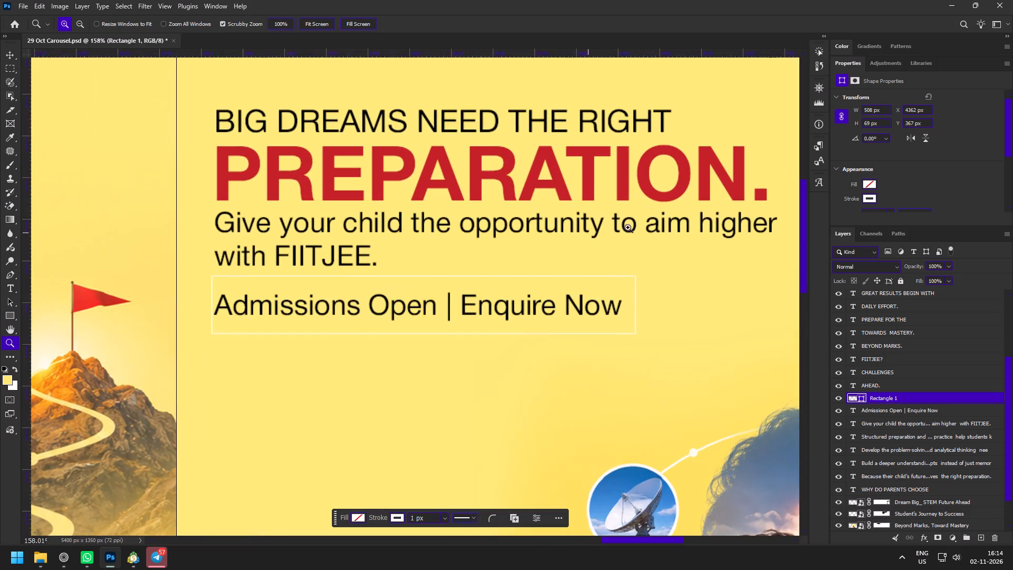
{"action": "key", "text": "v"}
{"action": "left_click", "coordinate": [867, 186]}
{"action": "left_click", "coordinate": [844, 236]}
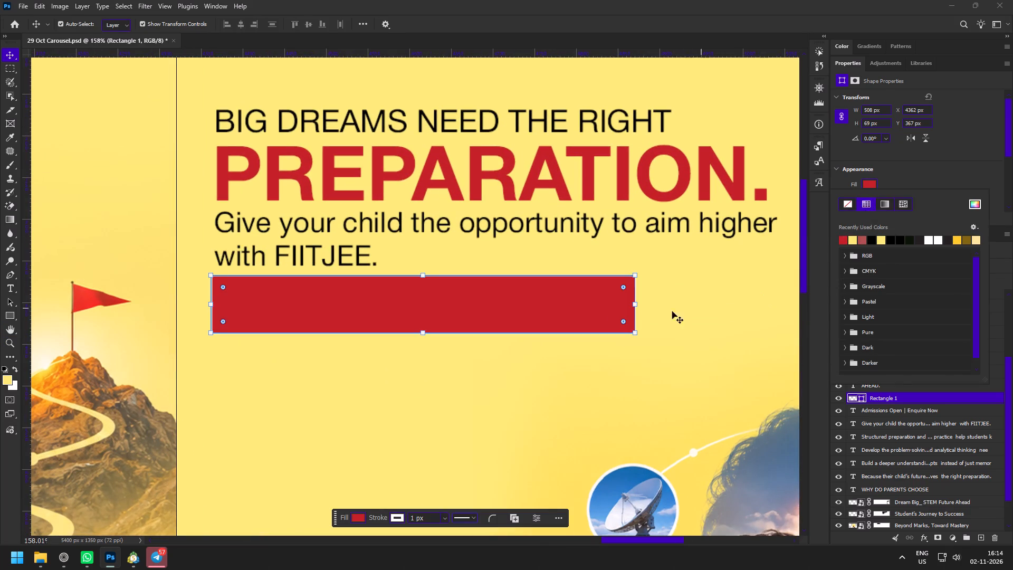
Move the red rectangle's layer directly beneath the "Admissions Open | Enquire Now" text layer.
{"action": "key", "text": "z"}
{"action": "left_click_drag", "start_coordinate": [874, 398], "coordinate": [873, 417]}
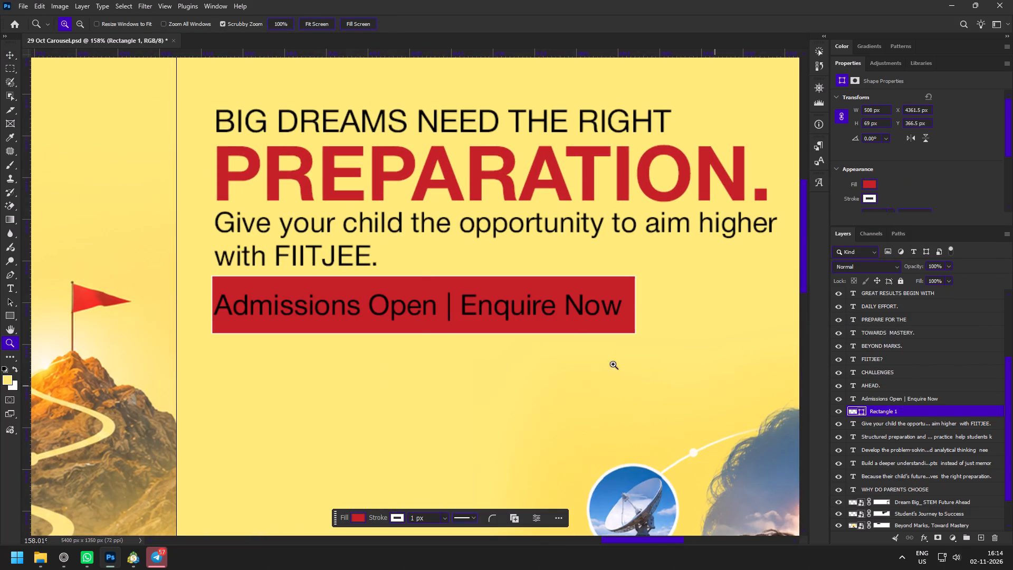
Recolour the "Admissions Open | Enquire Now" text with the carousel's background yellow and set its weight to Bold.
{"action": "key", "text": "v"}
{"action": "key", "text": "z"}
{"action": "key", "text": "v"}
{"action": "left_click", "coordinate": [269, 310]}
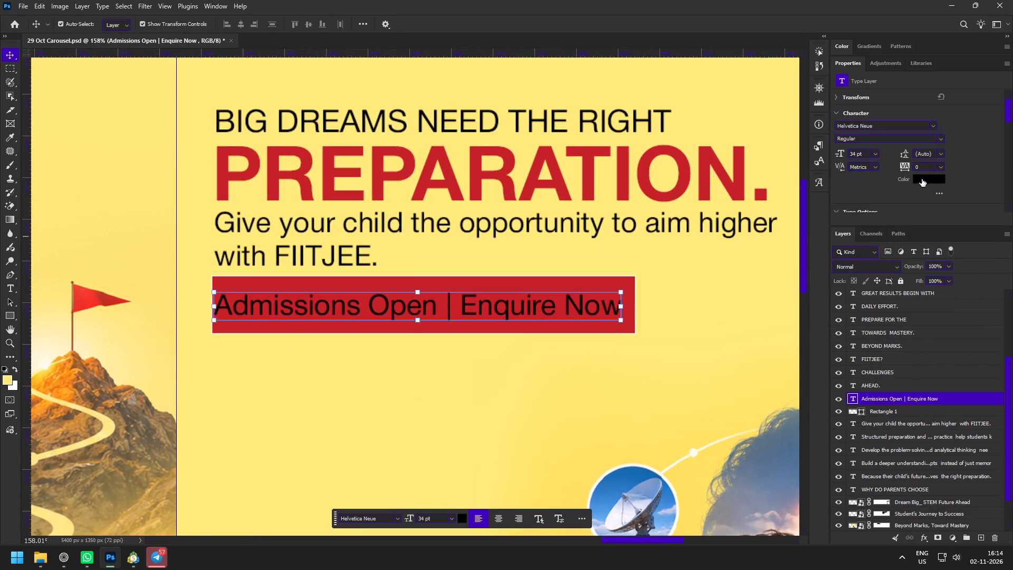
{"action": "left_click", "coordinate": [924, 181]}
{"action": "left_click", "coordinate": [456, 434]}
{"action": "left_click", "coordinate": [827, 279]}
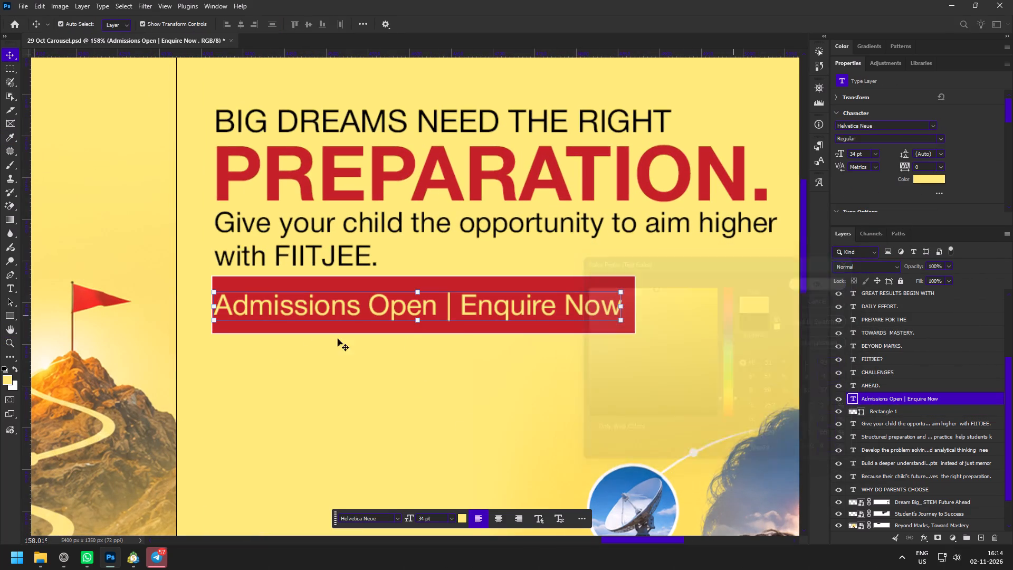
{"action": "key", "text": "z"}
{"action": "key", "text": "v"}
{"action": "left_click", "coordinate": [944, 138]}
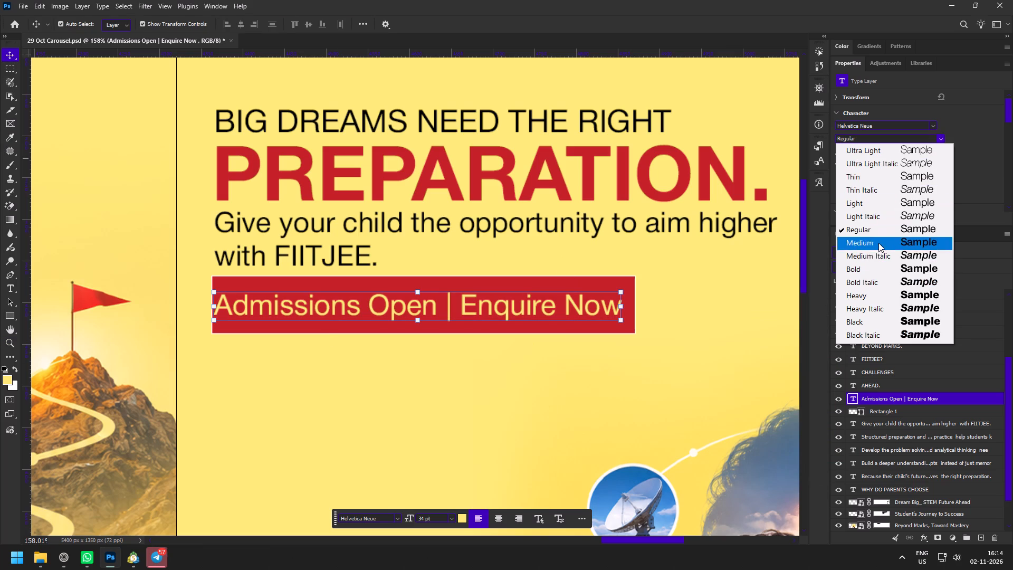
{"action": "left_click", "coordinate": [868, 266]}
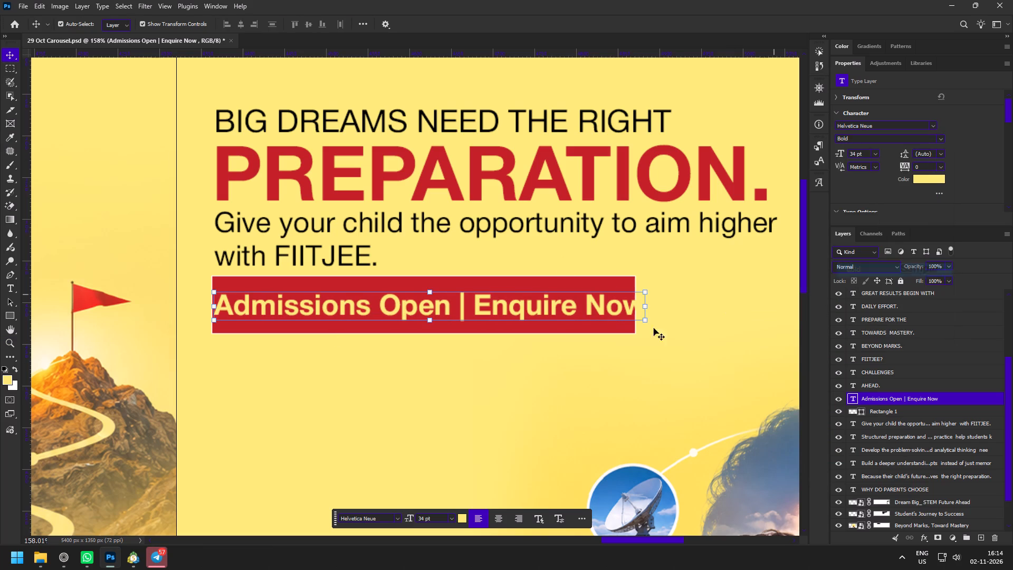
Nudge the "Admissions Open | Enquire Now" text about 2 px inside the red rectangle.
{"action": "key", "text": "z"}
{"action": "left_click_drag", "start_coordinate": [205, 275], "coordinate": [224, 301]}
{"action": "key", "text": "v"}
{"action": "left_click_drag", "start_coordinate": [246, 327], "coordinate": [251, 327]}
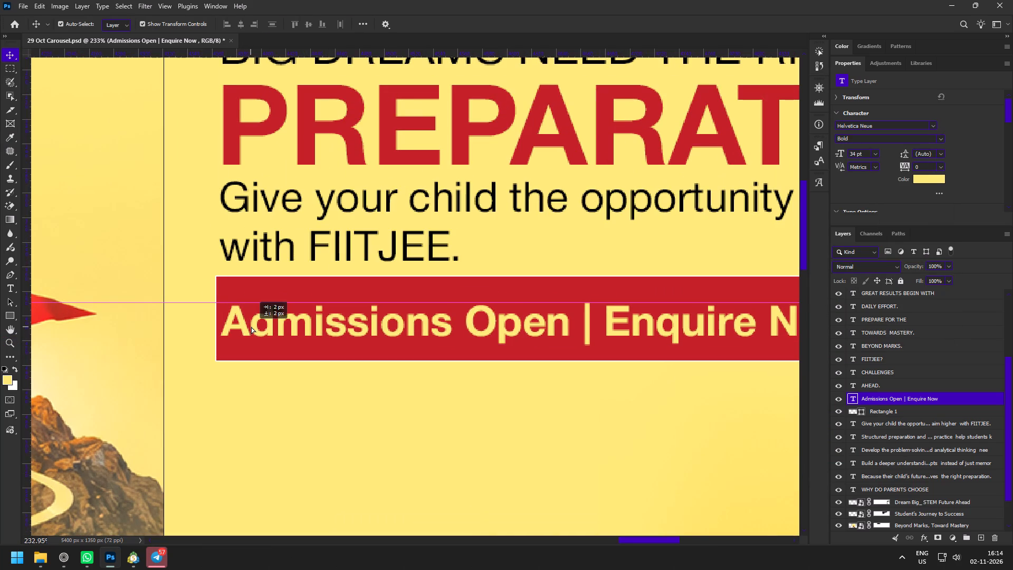
{"action": "left_click_drag", "start_coordinate": [251, 327], "coordinate": [252, 327]}
Reduce the red rectangle's height to about 54 px and centre the admissions text vertically, with a small left inset.
{"action": "left_click", "coordinate": [241, 279]}
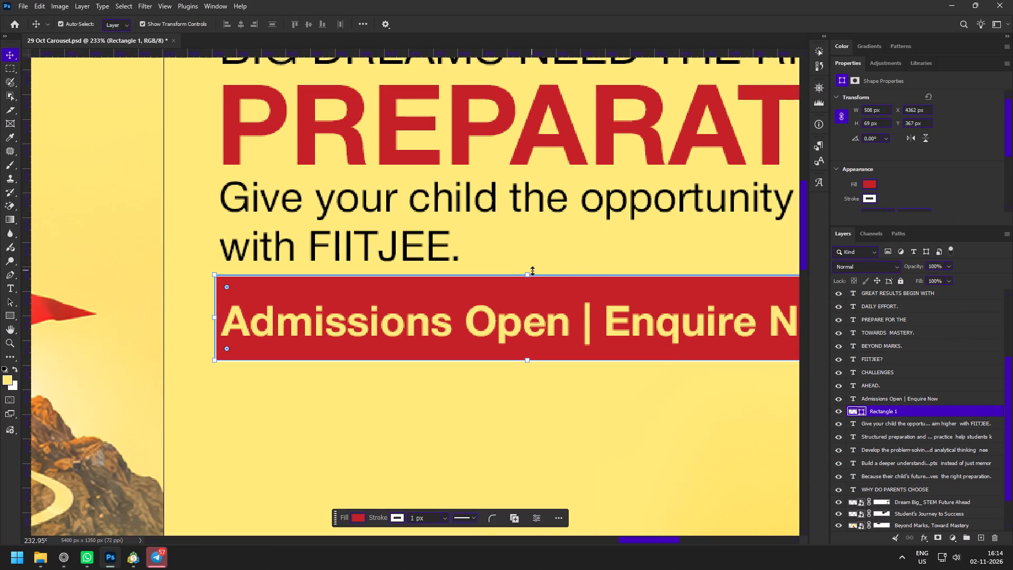
{"action": "left_click_drag", "start_coordinate": [528, 273], "coordinate": [525, 282], "text": "alt+shift"}
{"action": "left_click", "coordinate": [524, 19]}
{"action": "left_click", "coordinate": [241, 326]}
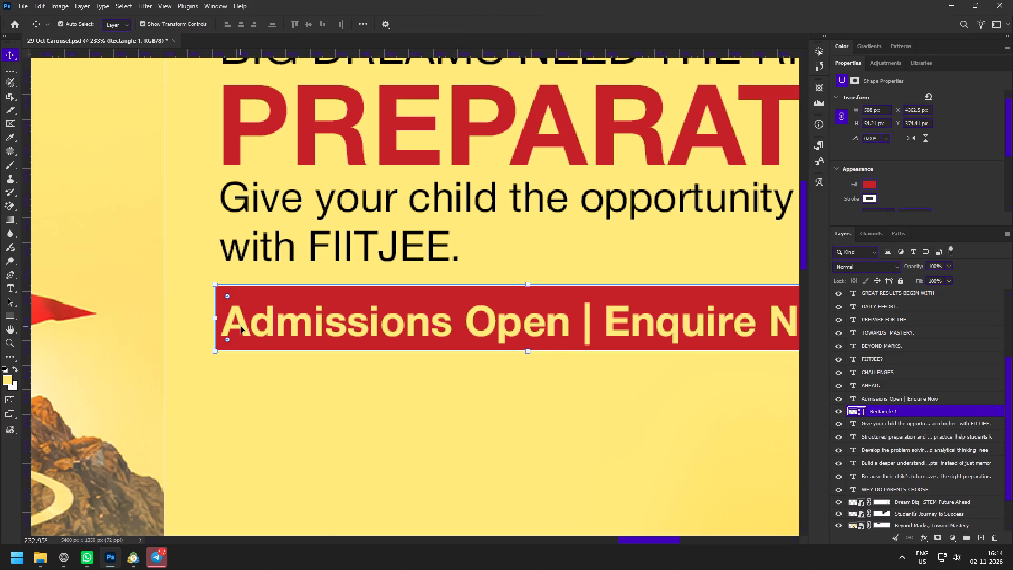
{"action": "left_click_drag", "start_coordinate": [261, 329], "coordinate": [269, 325]}
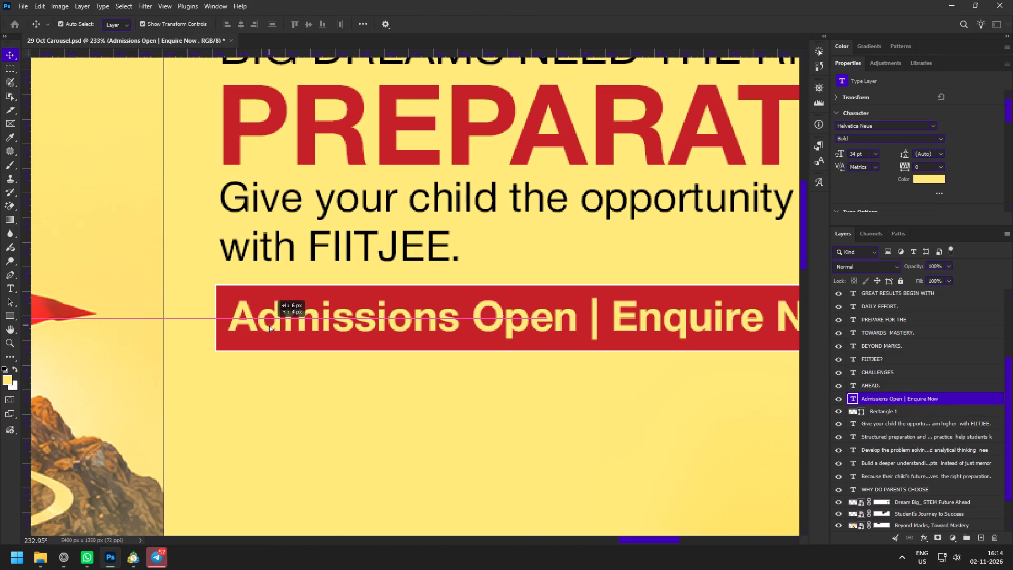
{"action": "left_click_drag", "start_coordinate": [269, 325], "coordinate": [269, 325]}
Extend the red rectangle's right edge past "Now", making it about 538 px wide.
{"action": "key", "text": "space"}
{"action": "key", "text": "space"}
{"action": "key", "text": "space"}
{"action": "key", "text": "space"}
{"action": "key", "text": "space"}
{"action": "key", "text": "space"}
{"action": "key", "text": "space"}
{"action": "key", "text": "space"}
{"action": "key", "text": "space"}
{"action": "key", "text": "space"}
{"action": "key", "text": "space"}
{"action": "left_click_drag", "start_coordinate": [560, 350], "coordinate": [360, 346]}
{"action": "left_click", "coordinate": [422, 346]}
{"action": "left_click", "coordinate": [408, 280]}
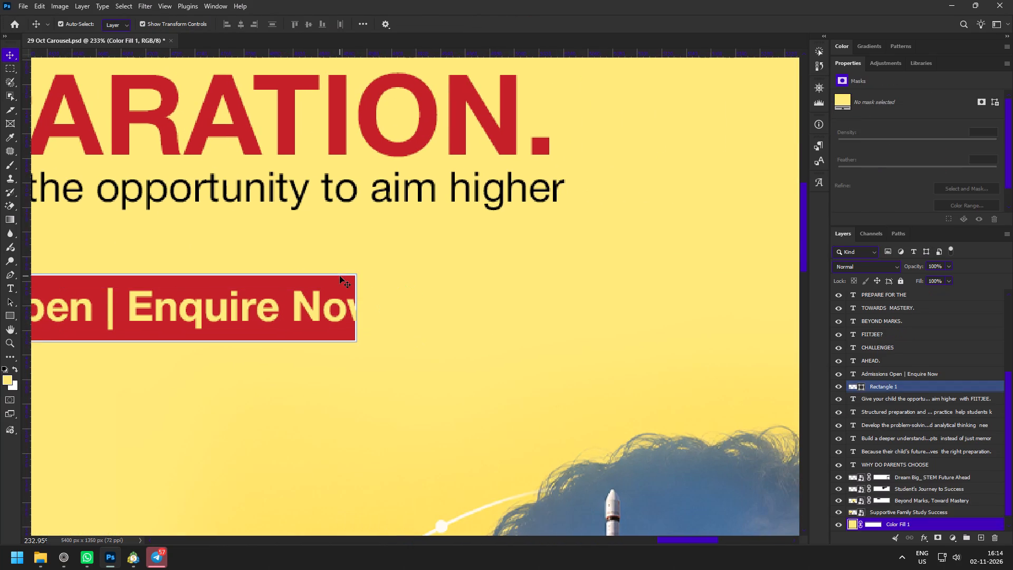
{"action": "left_click", "coordinate": [340, 276]}
{"action": "left_click_drag", "start_coordinate": [357, 307], "coordinate": [394, 311]}
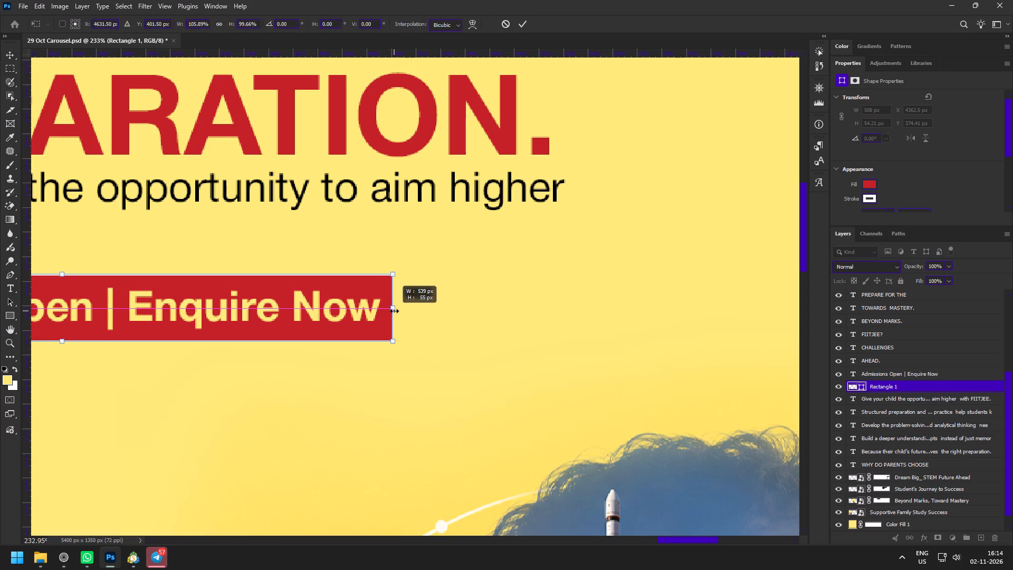
{"action": "left_click_drag", "start_coordinate": [394, 311], "coordinate": [394, 311]}
{"action": "left_click", "coordinate": [525, 24]}
Switch to the Google Docs brief and copy slide 5's closing line, "FIITJEE | Building Foundations for Future Achievers".
{"action": "key", "text": "z"}
{"action": "left_click_drag", "start_coordinate": [490, 295], "coordinate": [451, 279]}
{"action": "key", "text": "space"}
{"action": "key", "text": "space"}
{"action": "key", "text": "space"}
{"action": "key", "text": "space"}
{"action": "key", "text": "space"}
{"action": "key", "text": "space"}
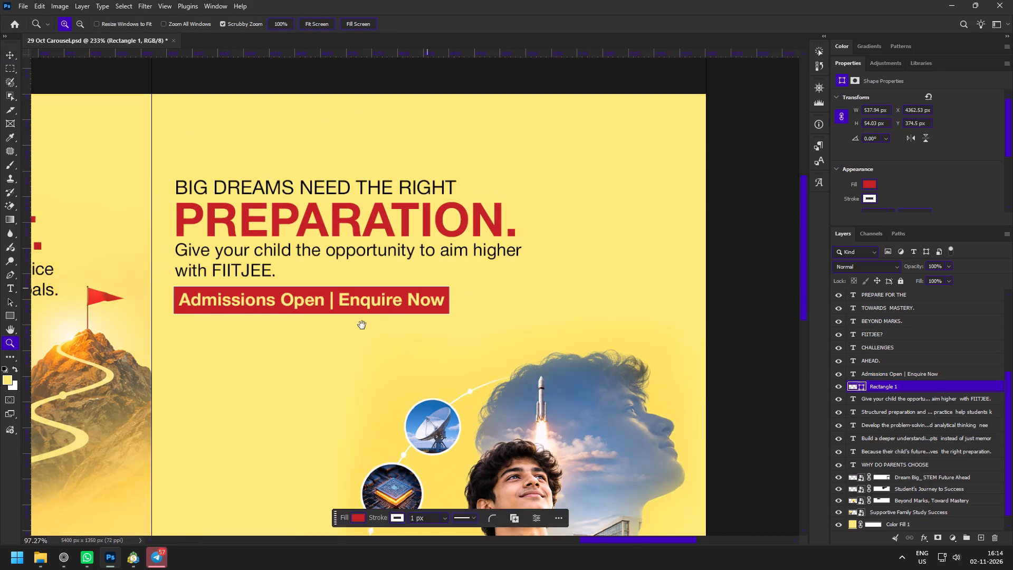
{"action": "left_click_drag", "start_coordinate": [335, 352], "coordinate": [490, 318]}
{"action": "left_click", "coordinate": [61, 561]}
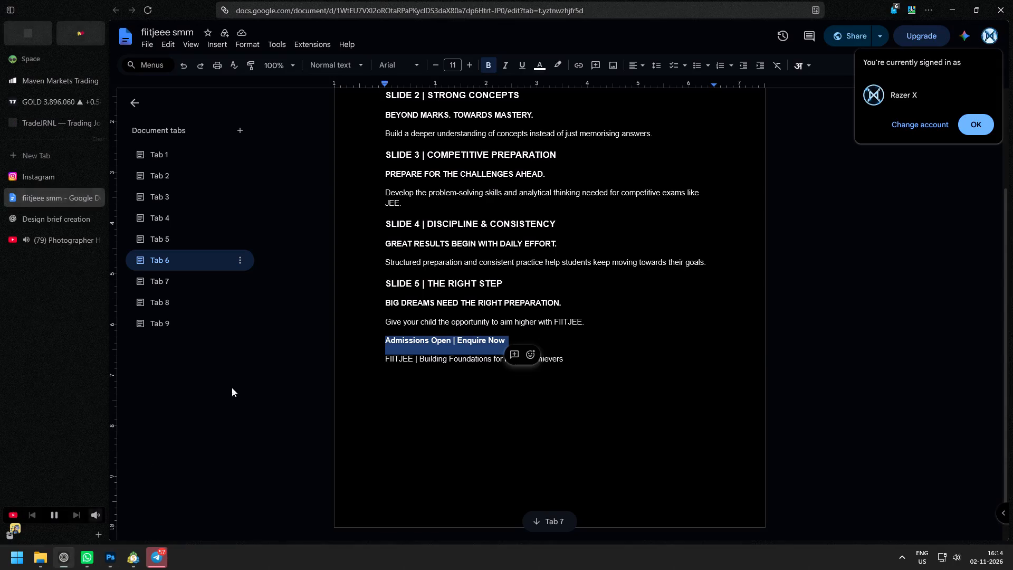
{"action": "left_click_drag", "start_coordinate": [379, 363], "coordinate": [605, 358]}
{"action": "key", "text": "ctrl+c"}
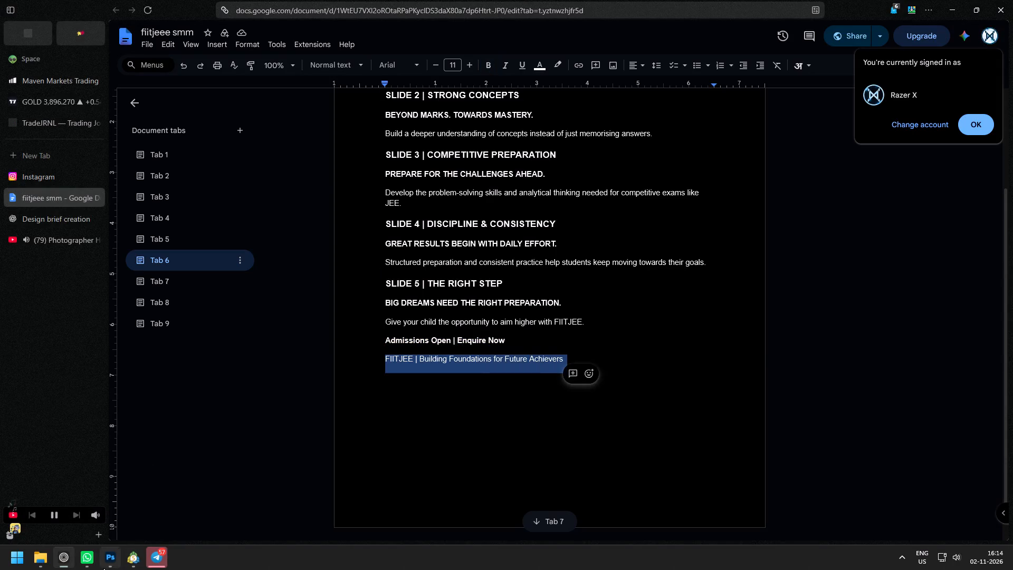
Back in Photoshop, duplicate the fifth panel's paragraph below the red rectangle, replace it with the copied tagline and break the line before "Future".
{"action": "left_click", "coordinate": [110, 565]}
{"action": "key", "text": "z"}
{"action": "left_click_drag", "start_coordinate": [415, 198], "coordinate": [429, 229]}
{"action": "key", "text": "v"}
{"action": "left_click", "coordinate": [326, 239]}
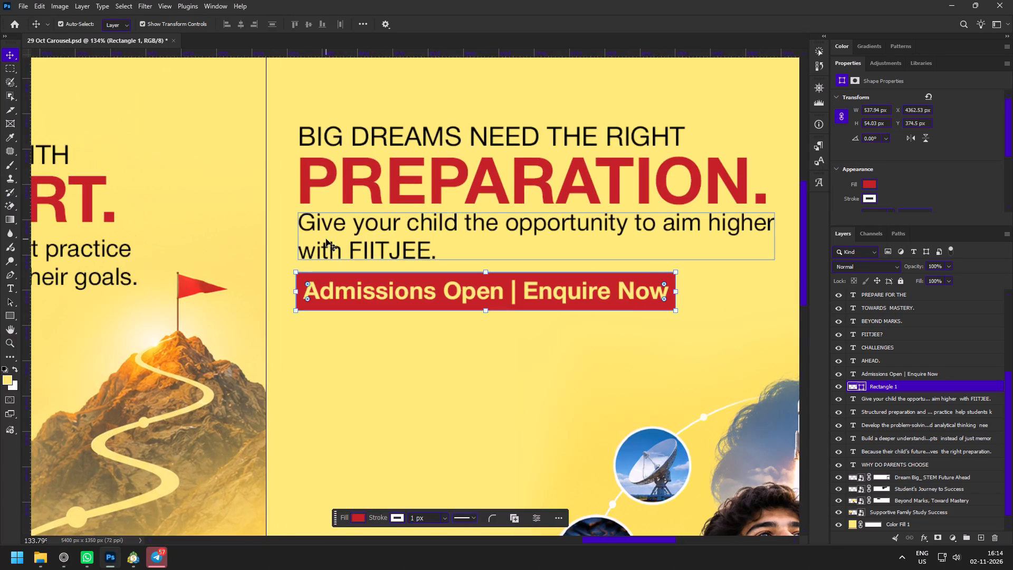
{"action": "left_click_drag", "start_coordinate": [340, 230], "coordinate": [337, 338], "text": "alt+shift"}
{"action": "double_click", "coordinate": [337, 338]}
{"action": "key", "text": "ctrl+v"}
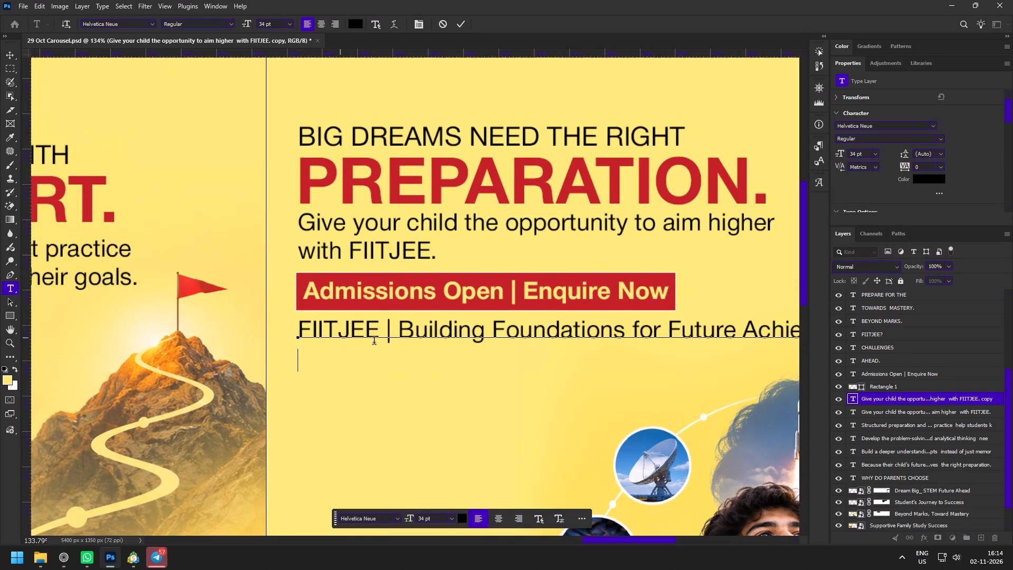
{"action": "left_click", "coordinate": [670, 334]}
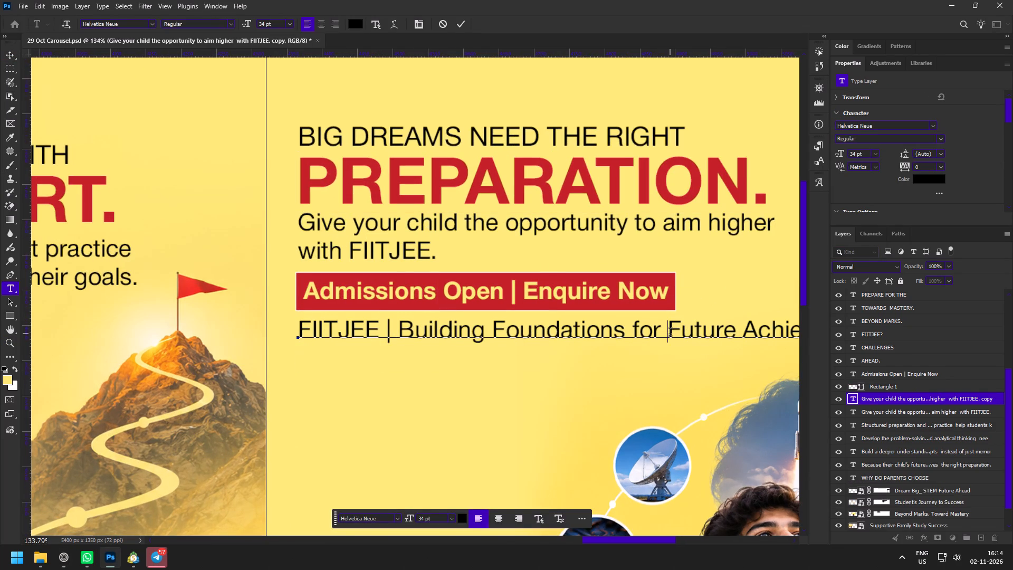
{"action": "key", "text": "Return"}
{"action": "left_click", "coordinate": [457, 22]}
Scale the fifth panel's tagline down to about 28 pt, keeping it left-aligned beneath the red rectangle.
{"action": "key", "text": "z"}
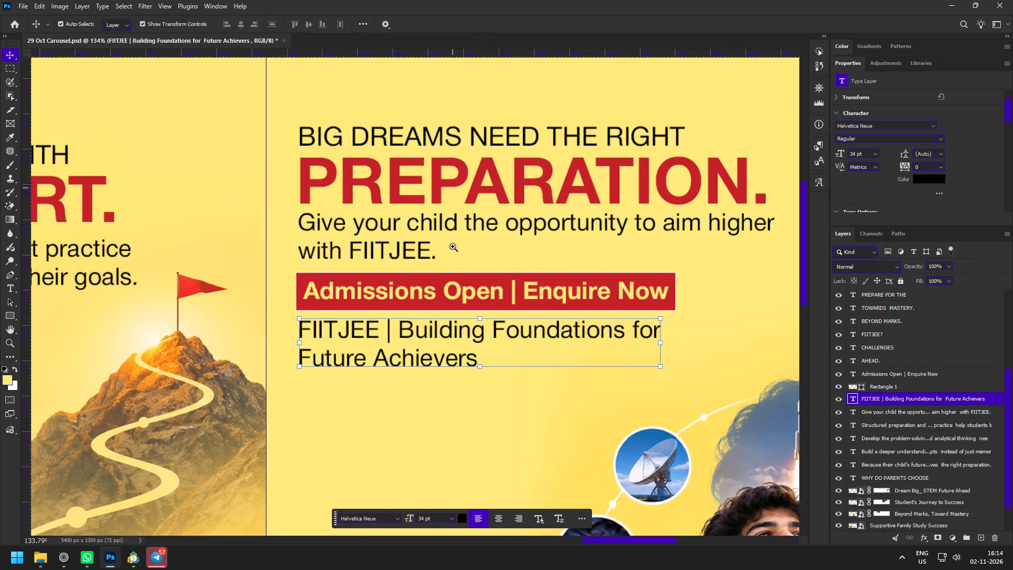
{"action": "left_click_drag", "start_coordinate": [473, 299], "coordinate": [439, 281]}
{"action": "left_click_drag", "start_coordinate": [446, 285], "coordinate": [466, 306]}
{"action": "key", "text": "v"}
{"action": "left_click", "coordinate": [616, 336]}
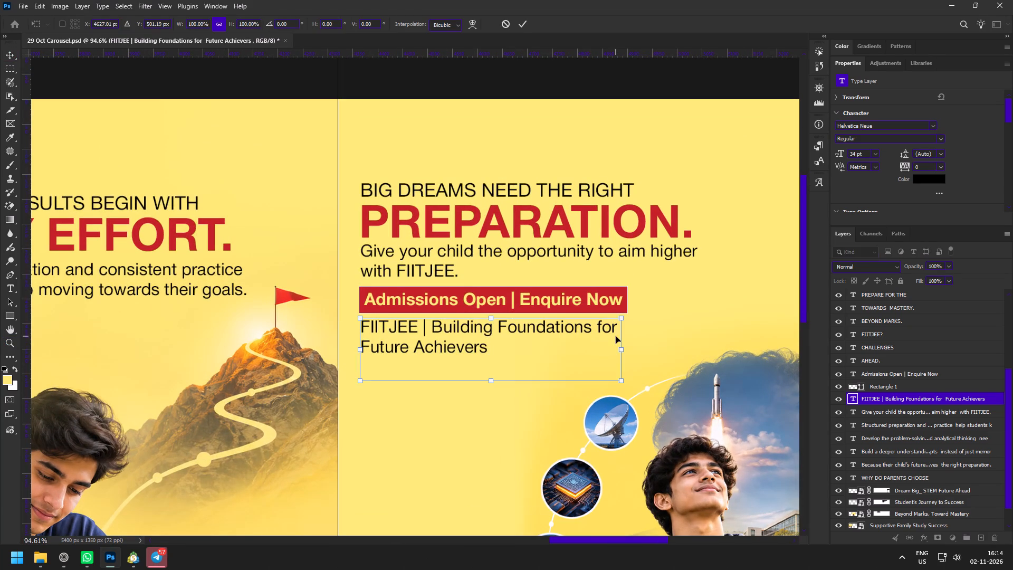
{"action": "left_click_drag", "start_coordinate": [625, 349], "coordinate": [579, 353]}
{"action": "left_click", "coordinate": [410, 347]}
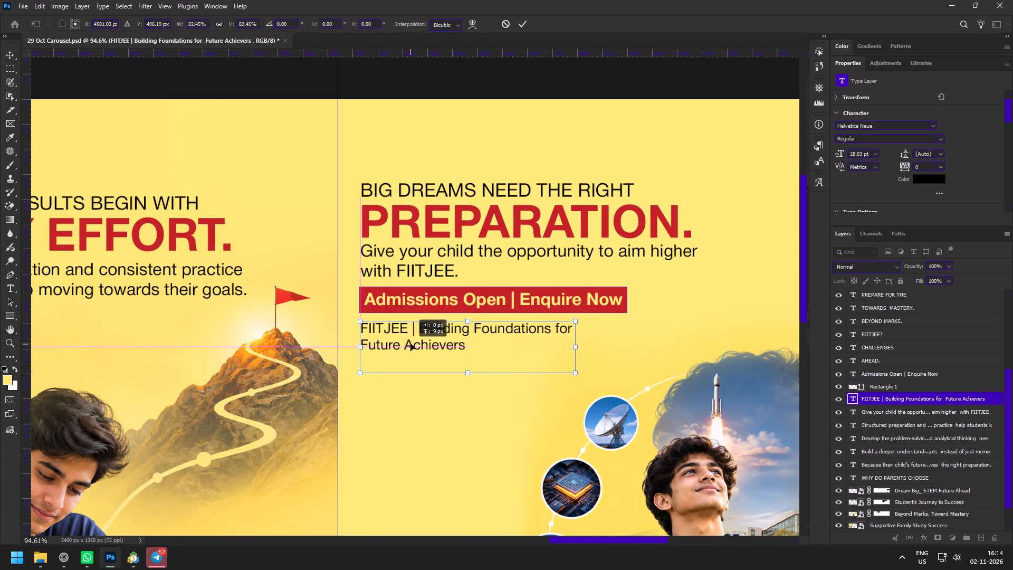
{"action": "left_click", "coordinate": [520, 22]}
Colour the word "FIITJEE" in the fifth panel's tagline with the headline red, c42127.
{"action": "key", "text": "z"}
{"action": "left_click_drag", "start_coordinate": [532, 284], "coordinate": [517, 283]}
{"action": "left_click_drag", "start_coordinate": [407, 334], "coordinate": [417, 344]}
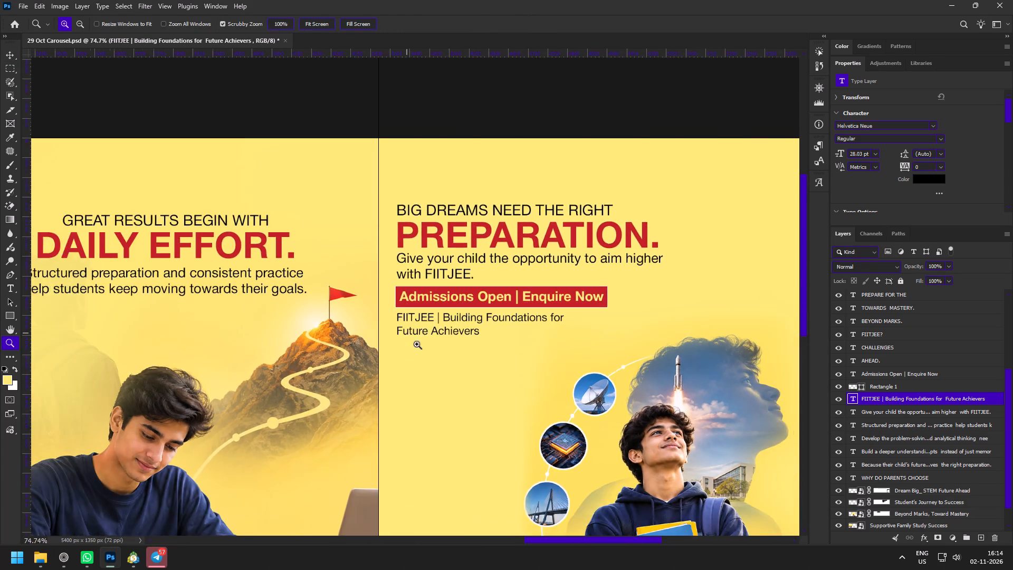
{"action": "left_click_drag", "start_coordinate": [417, 344], "coordinate": [451, 372]}
{"action": "key", "text": "v"}
{"action": "key", "text": "space"}
{"action": "key", "text": "space"}
{"action": "key", "text": "space"}
{"action": "left_click_drag", "start_coordinate": [587, 271], "coordinate": [400, 315]}
{"action": "key", "text": "v"}
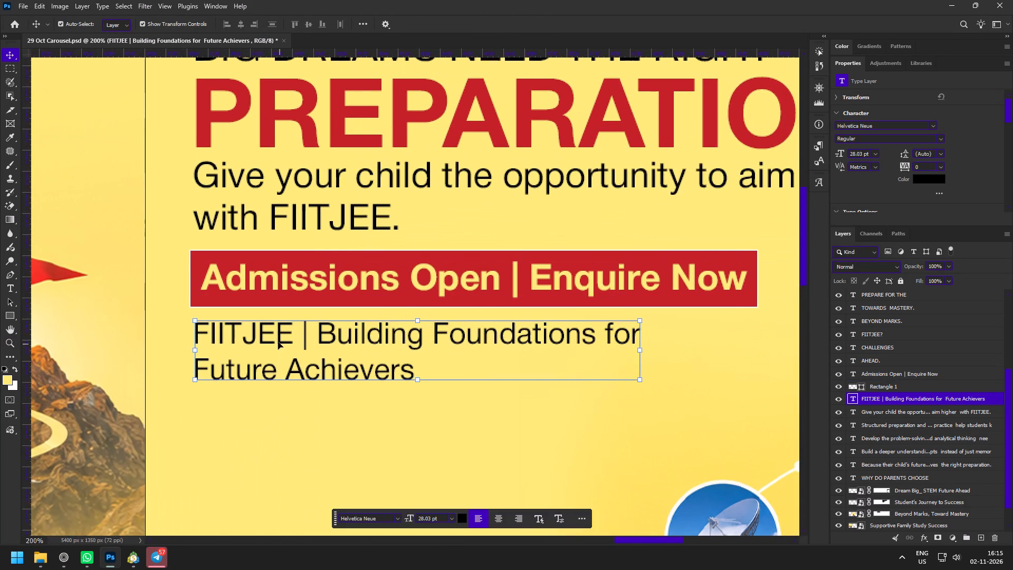
{"action": "double_click", "coordinate": [280, 340]}
{"action": "left_click_drag", "start_coordinate": [294, 337], "coordinate": [123, 341]}
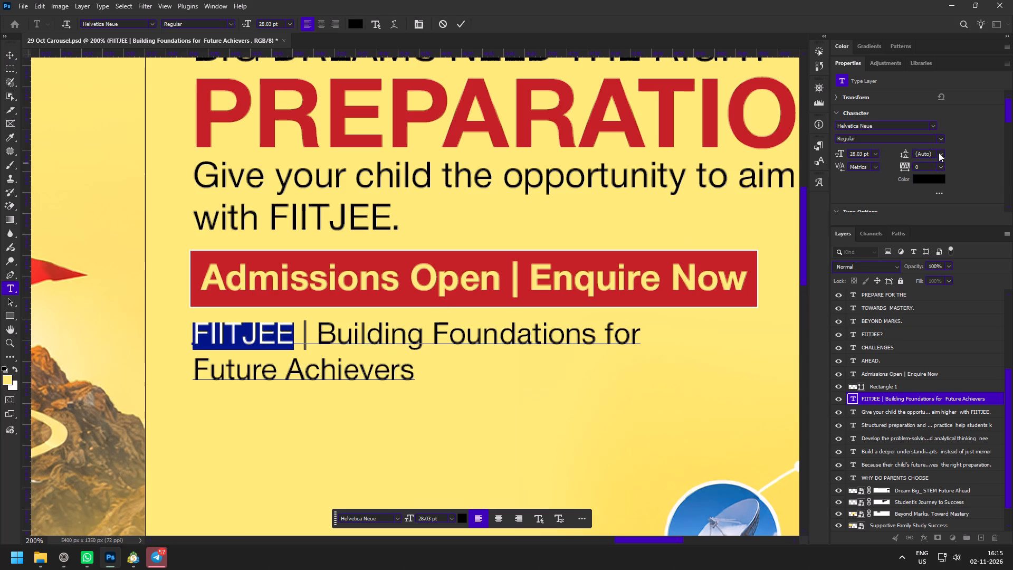
{"action": "left_click", "coordinate": [929, 181]}
{"action": "left_click", "coordinate": [592, 126]}
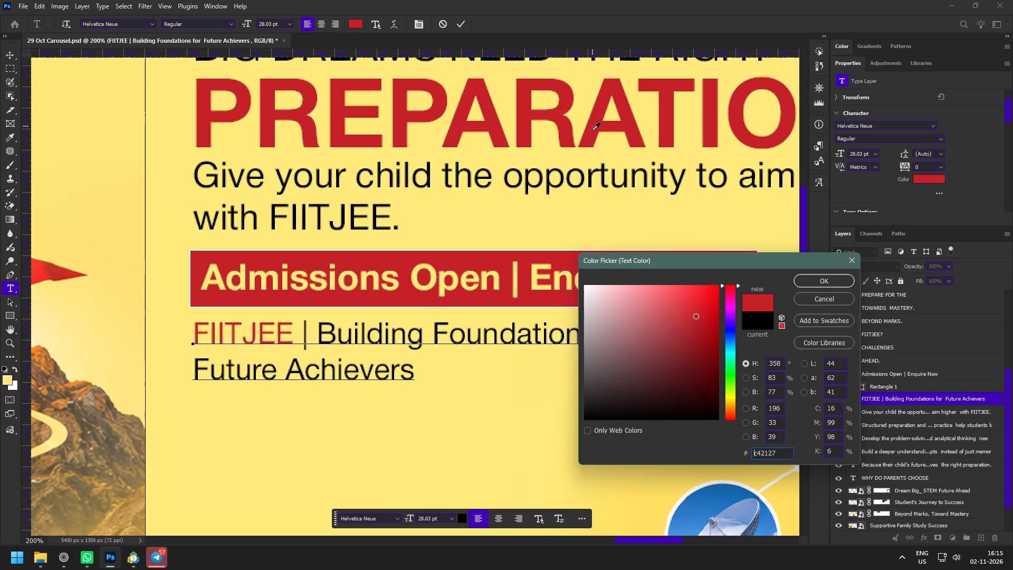
{"action": "left_click", "coordinate": [809, 281]}
{"action": "left_click", "coordinate": [463, 26]}
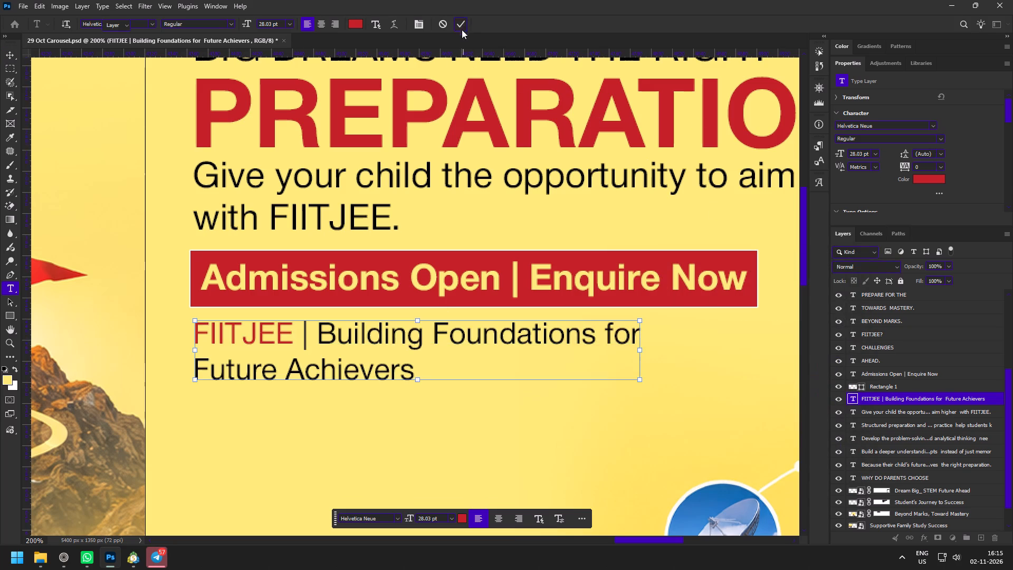
Set "FIITJEE." in the fifth panel's supporting paragraph to Bold and colour it with the headline red.
{"action": "key", "text": "z"}
{"action": "key", "text": "space"}
{"action": "key", "text": "space"}
{"action": "key", "text": "space"}
{"action": "key", "text": "space"}
{"action": "key", "text": "space"}
{"action": "key", "text": "space"}
{"action": "key", "text": "space"}
{"action": "key", "text": "space"}
{"action": "key", "text": "space"}
{"action": "key", "text": "space"}
{"action": "key", "text": "space"}
{"action": "left_click_drag", "start_coordinate": [604, 258], "coordinate": [432, 343]}
{"action": "key", "text": "v"}
{"action": "left_click", "coordinate": [123, 306]}
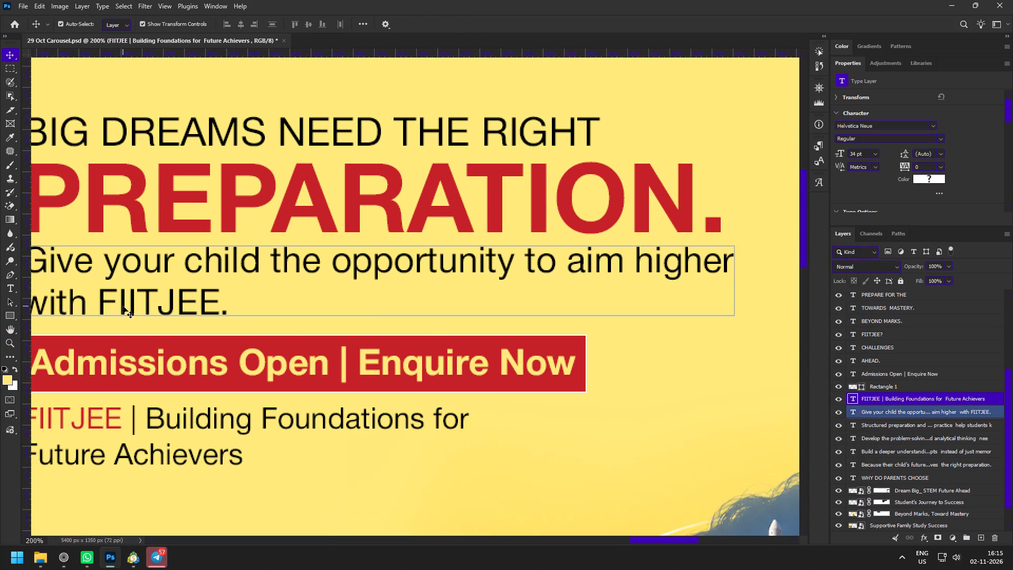
{"action": "double_click", "coordinate": [99, 306]}
{"action": "left_click_drag", "start_coordinate": [97, 310], "coordinate": [239, 321]}
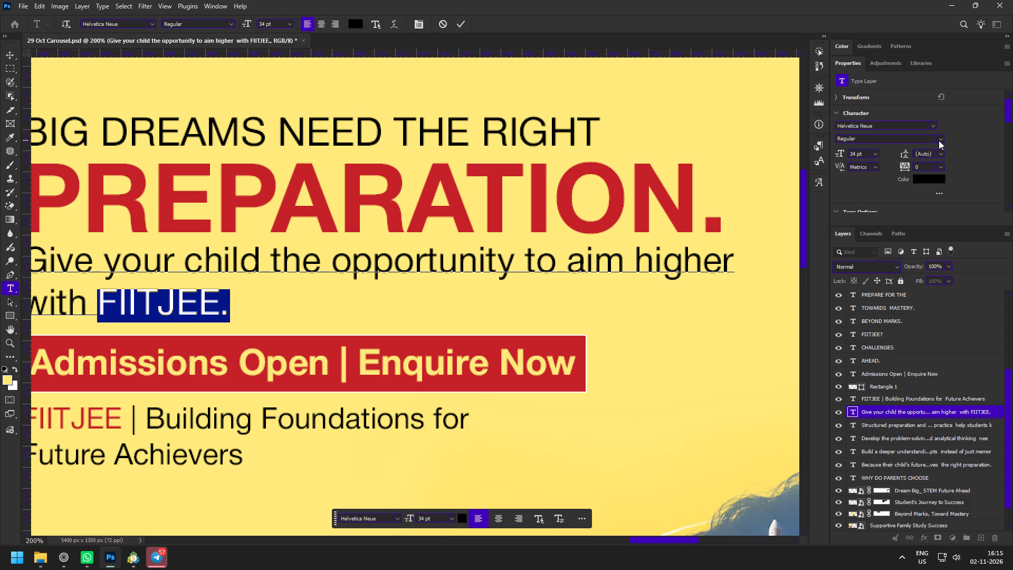
{"action": "left_click", "coordinate": [938, 137]}
{"action": "left_click", "coordinate": [875, 268]}
{"action": "left_click", "coordinate": [925, 179]}
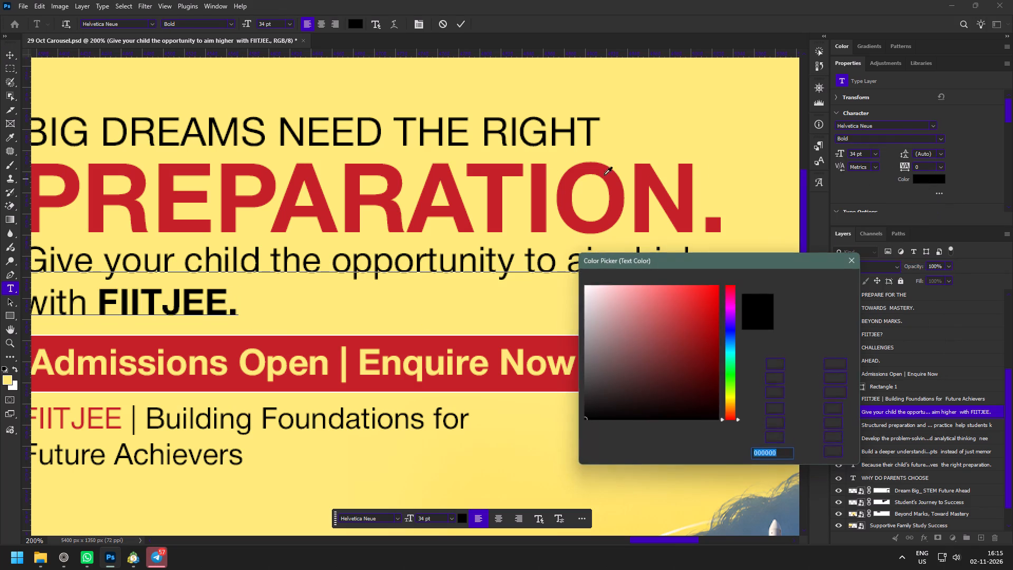
{"action": "left_click", "coordinate": [539, 183]}
{"action": "left_click", "coordinate": [835, 280]}
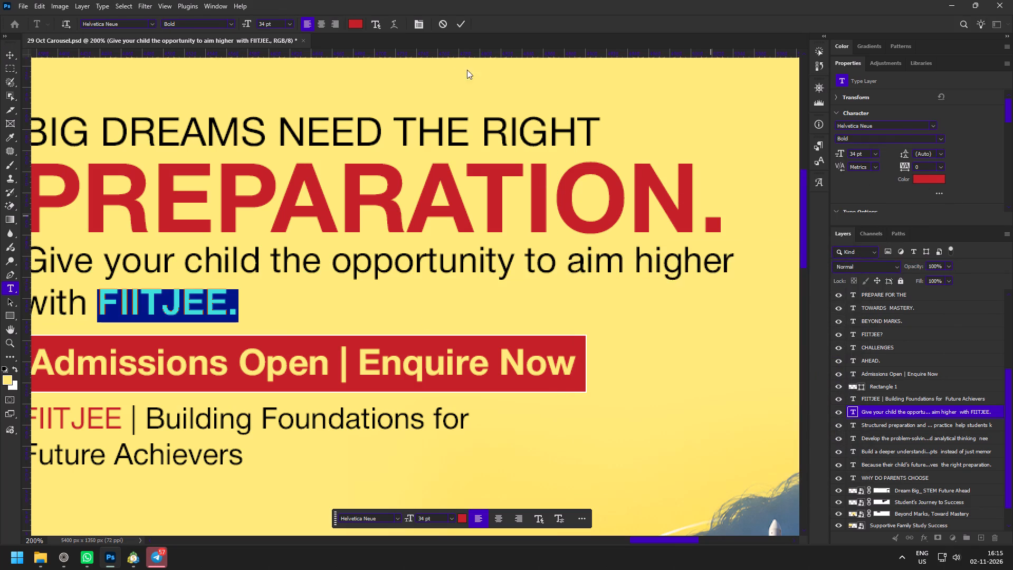
{"action": "left_click", "coordinate": [458, 23]}
Copy the FIITJEE Ranchi Centre logo from the first panel and place the copy in the fifth panel's top-right corner.
{"action": "key", "text": "z"}
{"action": "left_click_drag", "start_coordinate": [492, 227], "coordinate": [447, 204]}
{"action": "key", "text": "space"}
{"action": "key", "text": "space"}
{"action": "key", "text": "space"}
{"action": "key", "text": "space"}
{"action": "left_click_drag", "start_coordinate": [416, 277], "coordinate": [463, 255]}
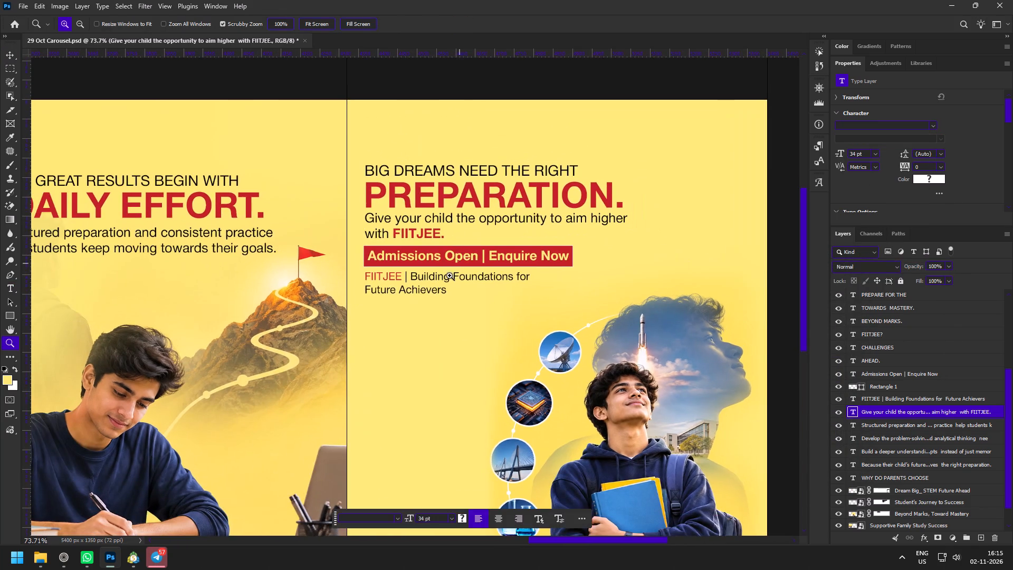
{"action": "key", "text": "space"}
{"action": "key", "text": "space"}
{"action": "key", "text": "space"}
{"action": "key", "text": "space"}
{"action": "key", "text": "space"}
{"action": "key", "text": "space"}
{"action": "key", "text": "space"}
{"action": "key", "text": "space"}
{"action": "key", "text": "space"}
{"action": "key", "text": "space"}
{"action": "key", "text": "space"}
{"action": "key", "text": "space"}
{"action": "key", "text": "space"}
{"action": "key", "text": "space"}
{"action": "key", "text": "space"}
{"action": "key", "text": "space"}
{"action": "key", "text": "space"}
{"action": "key", "text": "space"}
{"action": "key", "text": "space"}
{"action": "key", "text": "space"}
{"action": "left_click_drag", "start_coordinate": [375, 275], "coordinate": [608, 283]}
{"action": "left_click_drag", "start_coordinate": [330, 229], "coordinate": [710, 237]}
{"action": "key", "text": "v"}
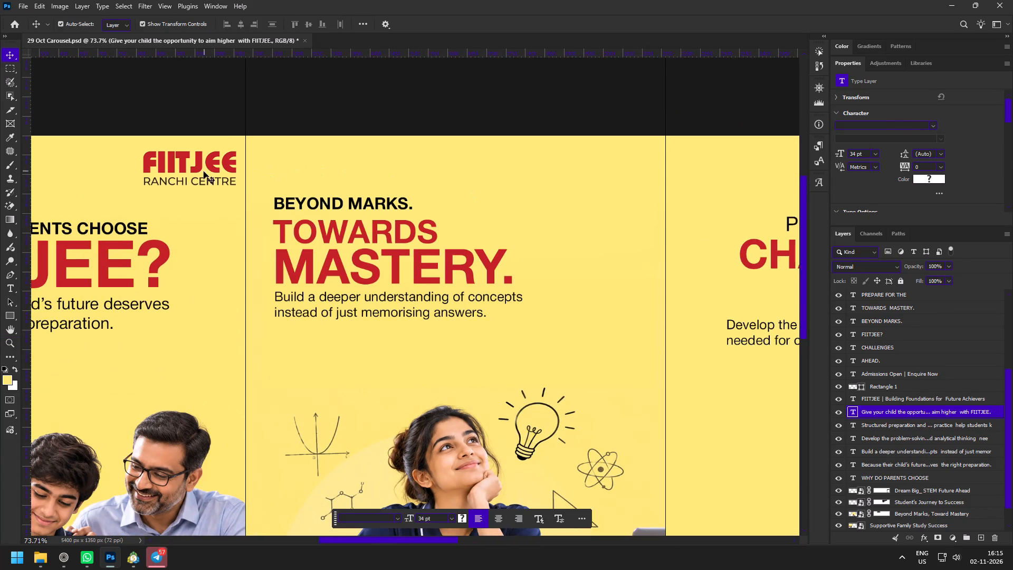
{"action": "left_click", "coordinate": [204, 172]}
{"action": "key", "text": "ctrl+c"}
{"action": "key", "text": "space"}
{"action": "key", "text": "space"}
{"action": "key", "text": "space"}
{"action": "key", "text": "space"}
{"action": "key", "text": "space"}
{"action": "key", "text": "space"}
{"action": "key", "text": "space"}
{"action": "key", "text": "space"}
{"action": "key", "text": "space"}
{"action": "key", "text": "space"}
{"action": "key", "text": "space"}
{"action": "key", "text": "space"}
{"action": "key", "text": "space"}
{"action": "key", "text": "space"}
{"action": "key", "text": "space"}
{"action": "key", "text": "space"}
{"action": "key", "text": "space"}
{"action": "key", "text": "space"}
{"action": "key", "text": "space"}
{"action": "key", "text": "space"}
{"action": "left_click_drag", "start_coordinate": [685, 265], "coordinate": [391, 263]}
{"action": "left_click_drag", "start_coordinate": [746, 232], "coordinate": [454, 242]}
{"action": "left_click_drag", "start_coordinate": [656, 228], "coordinate": [646, 233]}
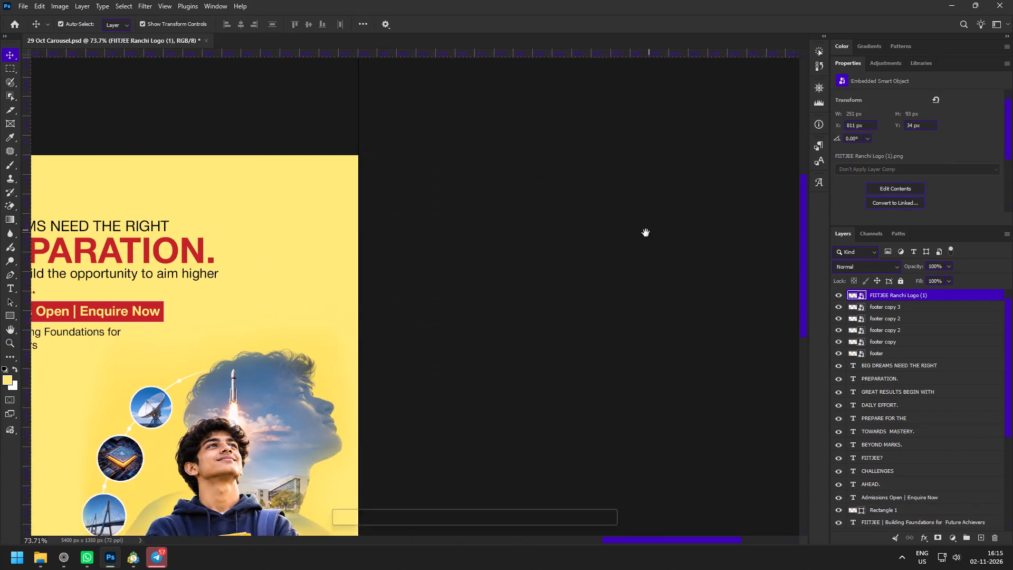
{"action": "left_click_drag", "start_coordinate": [646, 233], "coordinate": [832, 289]}
{"action": "key", "text": "z"}
{"action": "left_click_drag", "start_coordinate": [517, 195], "coordinate": [540, 242]}
{"action": "key", "text": "v"}
{"action": "left_click", "coordinate": [403, 272]}
{"action": "key", "text": "ctrl+v"}
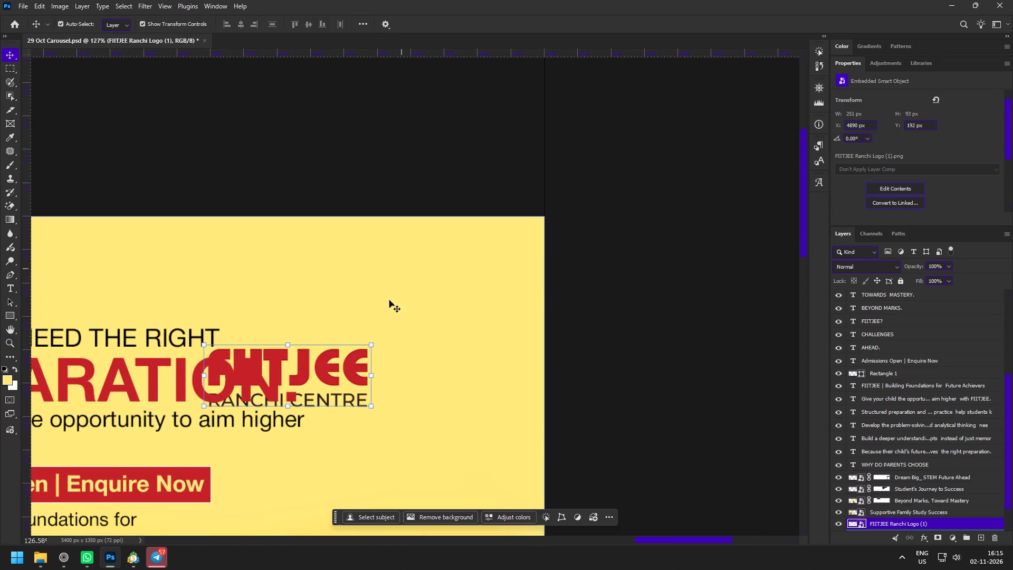
{"action": "left_click_drag", "start_coordinate": [340, 363], "coordinate": [500, 255]}
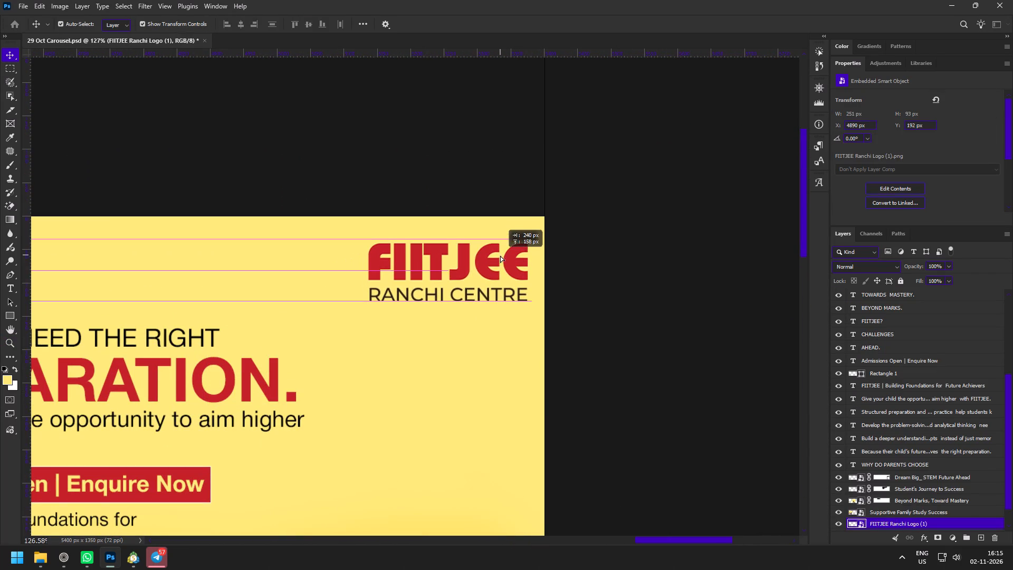
{"action": "left_click_drag", "start_coordinate": [500, 255], "coordinate": [500, 257]}
Save the carousel document.
{"action": "key", "text": "z"}
{"action": "left_click_drag", "start_coordinate": [531, 357], "coordinate": [467, 323]}
{"action": "key", "text": "space"}
{"action": "key", "text": "space"}
{"action": "key", "text": "space"}
{"action": "key", "text": "space"}
{"action": "key", "text": "space"}
{"action": "key", "text": "space"}
{"action": "key", "text": "space"}
{"action": "key", "text": "space"}
{"action": "left_click_drag", "start_coordinate": [422, 387], "coordinate": [638, 227]}
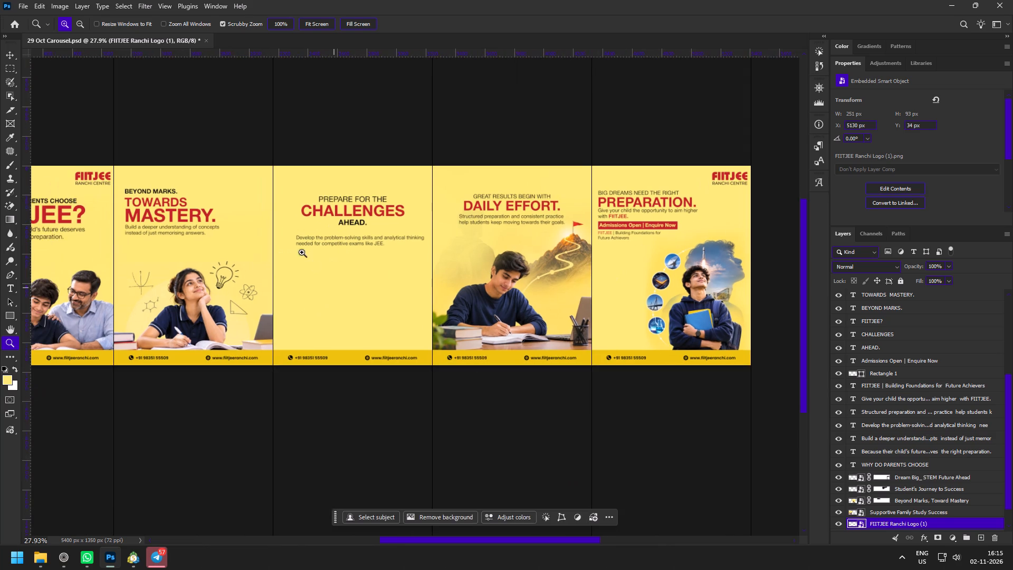
{"action": "left_click_drag", "start_coordinate": [300, 249], "coordinate": [311, 254]}
{"action": "key", "text": "ctrl+s"}
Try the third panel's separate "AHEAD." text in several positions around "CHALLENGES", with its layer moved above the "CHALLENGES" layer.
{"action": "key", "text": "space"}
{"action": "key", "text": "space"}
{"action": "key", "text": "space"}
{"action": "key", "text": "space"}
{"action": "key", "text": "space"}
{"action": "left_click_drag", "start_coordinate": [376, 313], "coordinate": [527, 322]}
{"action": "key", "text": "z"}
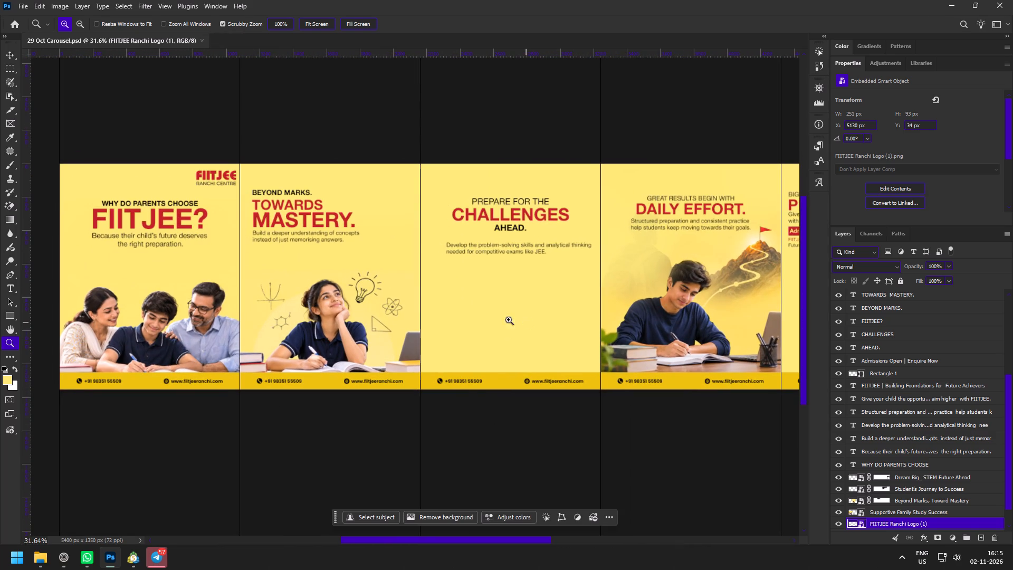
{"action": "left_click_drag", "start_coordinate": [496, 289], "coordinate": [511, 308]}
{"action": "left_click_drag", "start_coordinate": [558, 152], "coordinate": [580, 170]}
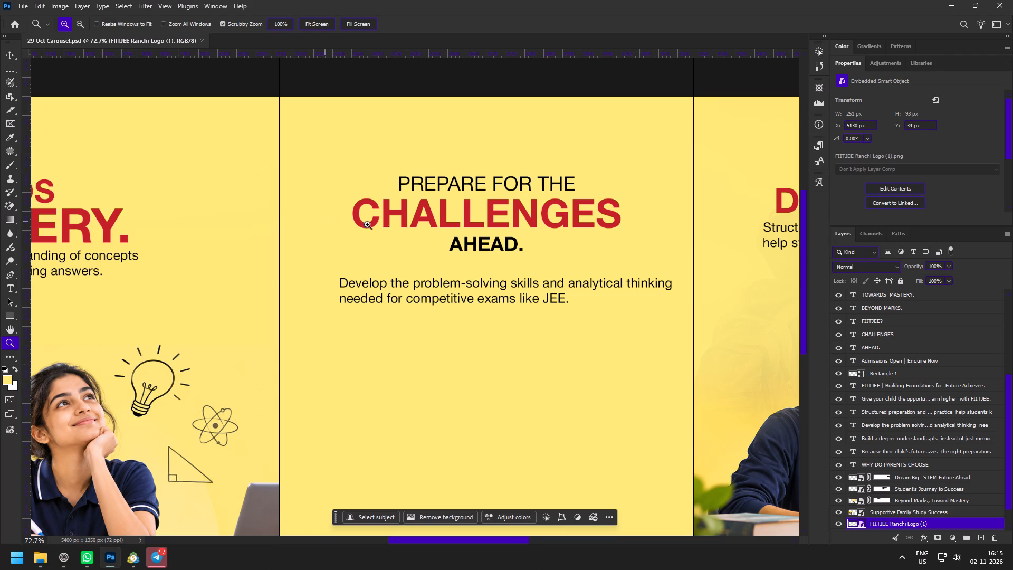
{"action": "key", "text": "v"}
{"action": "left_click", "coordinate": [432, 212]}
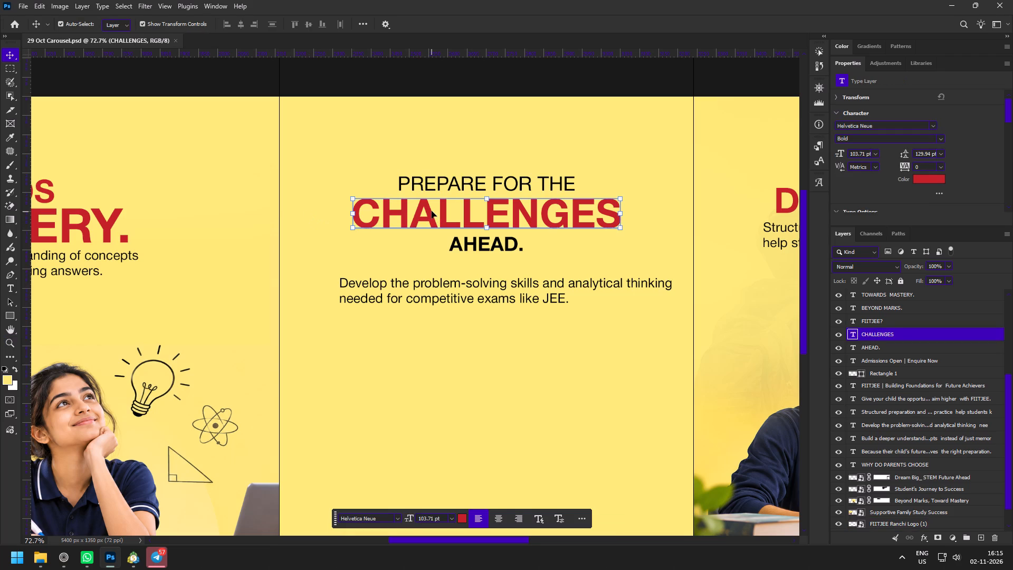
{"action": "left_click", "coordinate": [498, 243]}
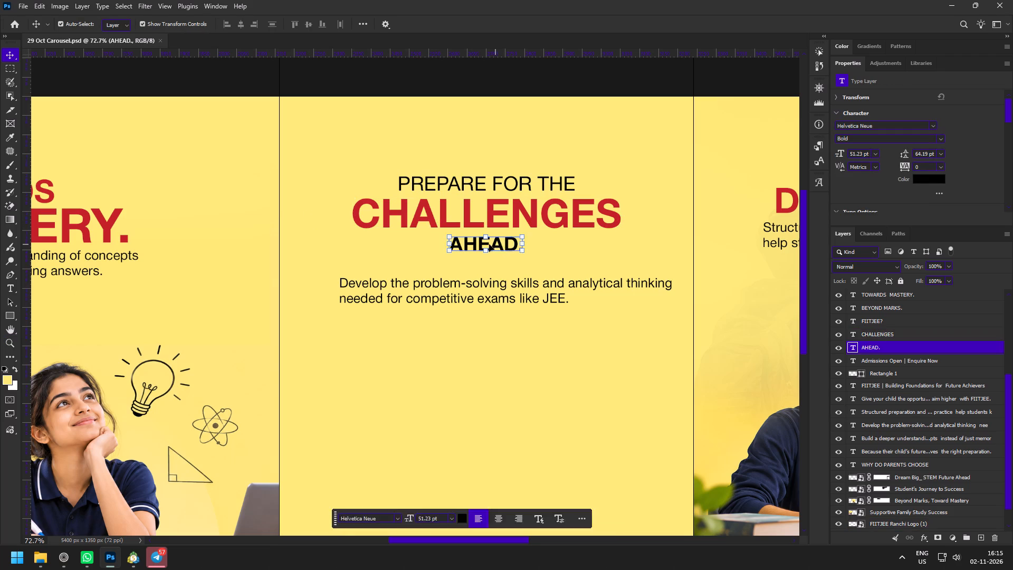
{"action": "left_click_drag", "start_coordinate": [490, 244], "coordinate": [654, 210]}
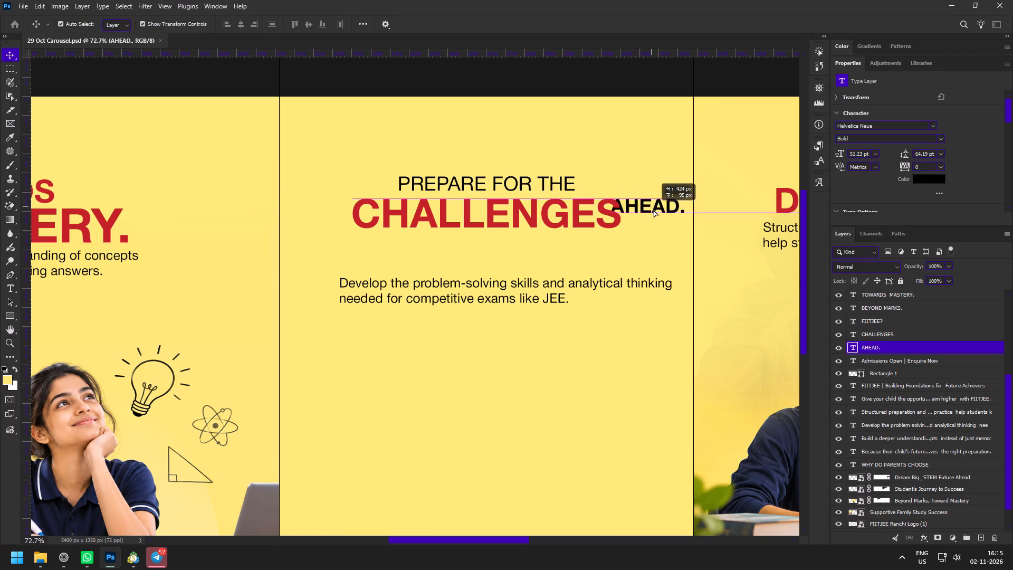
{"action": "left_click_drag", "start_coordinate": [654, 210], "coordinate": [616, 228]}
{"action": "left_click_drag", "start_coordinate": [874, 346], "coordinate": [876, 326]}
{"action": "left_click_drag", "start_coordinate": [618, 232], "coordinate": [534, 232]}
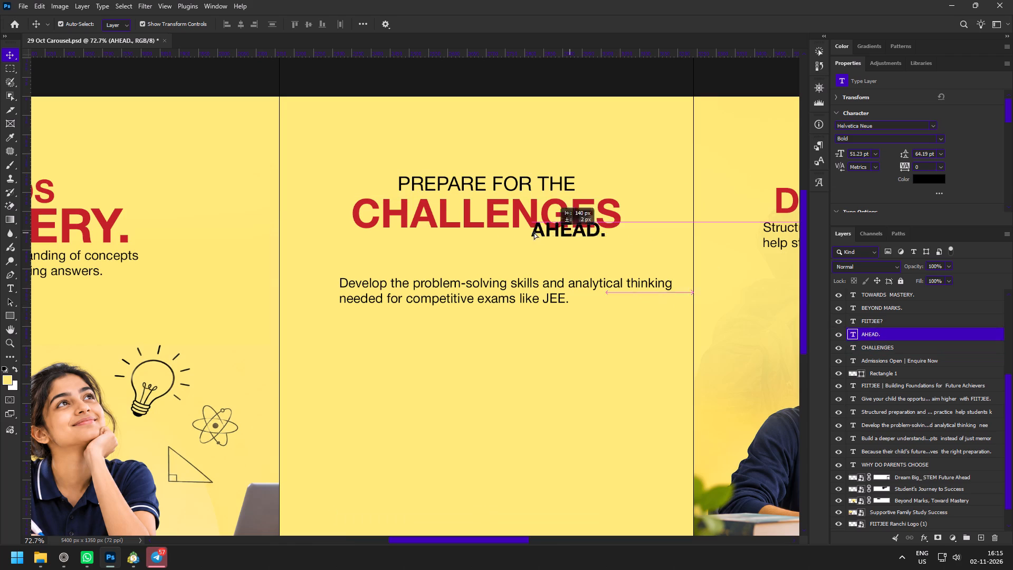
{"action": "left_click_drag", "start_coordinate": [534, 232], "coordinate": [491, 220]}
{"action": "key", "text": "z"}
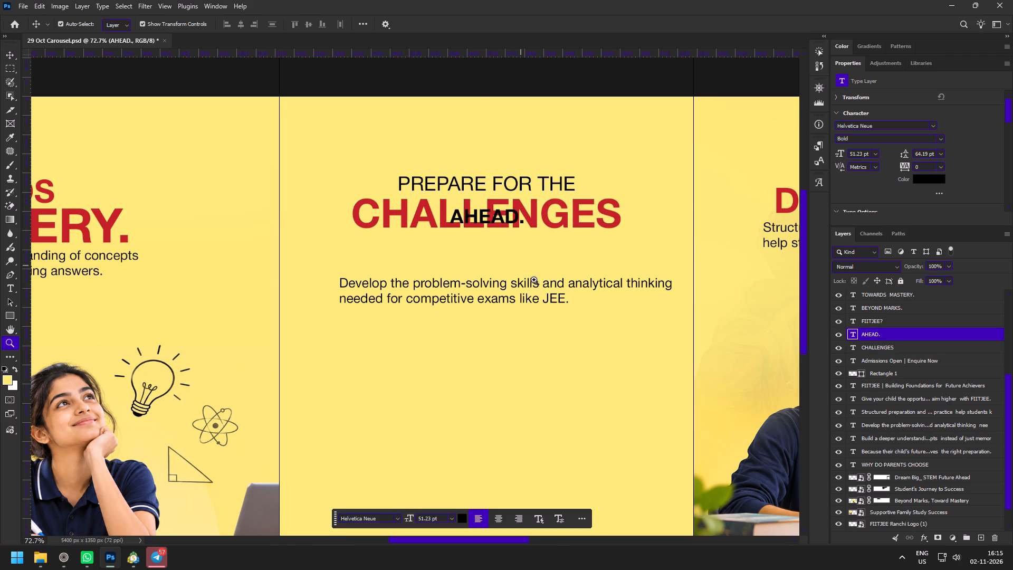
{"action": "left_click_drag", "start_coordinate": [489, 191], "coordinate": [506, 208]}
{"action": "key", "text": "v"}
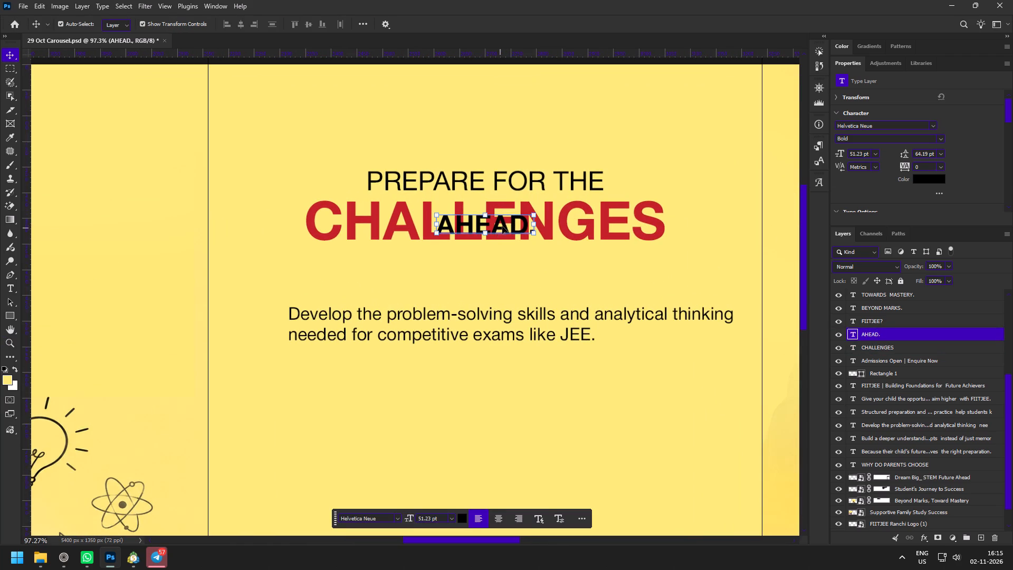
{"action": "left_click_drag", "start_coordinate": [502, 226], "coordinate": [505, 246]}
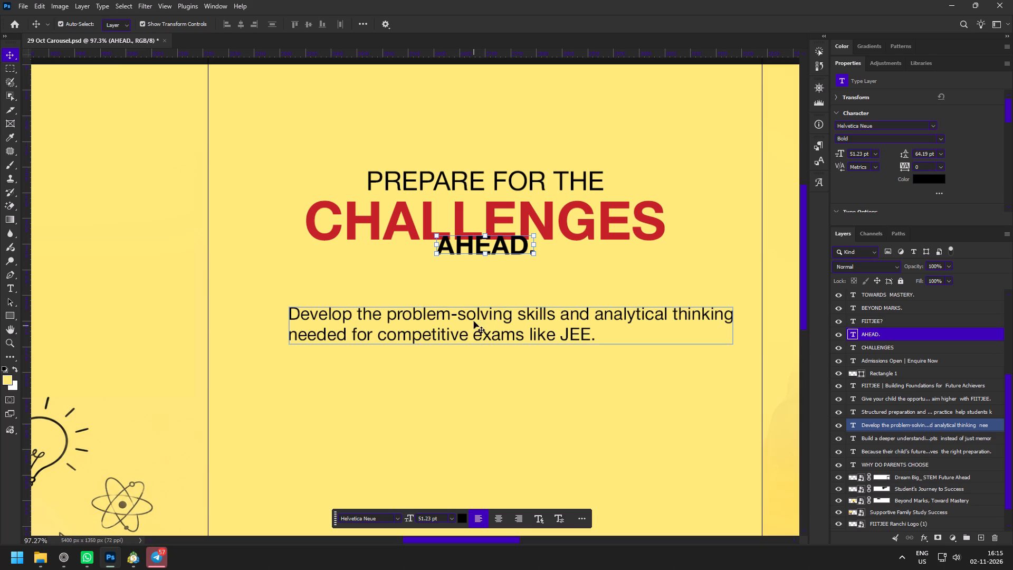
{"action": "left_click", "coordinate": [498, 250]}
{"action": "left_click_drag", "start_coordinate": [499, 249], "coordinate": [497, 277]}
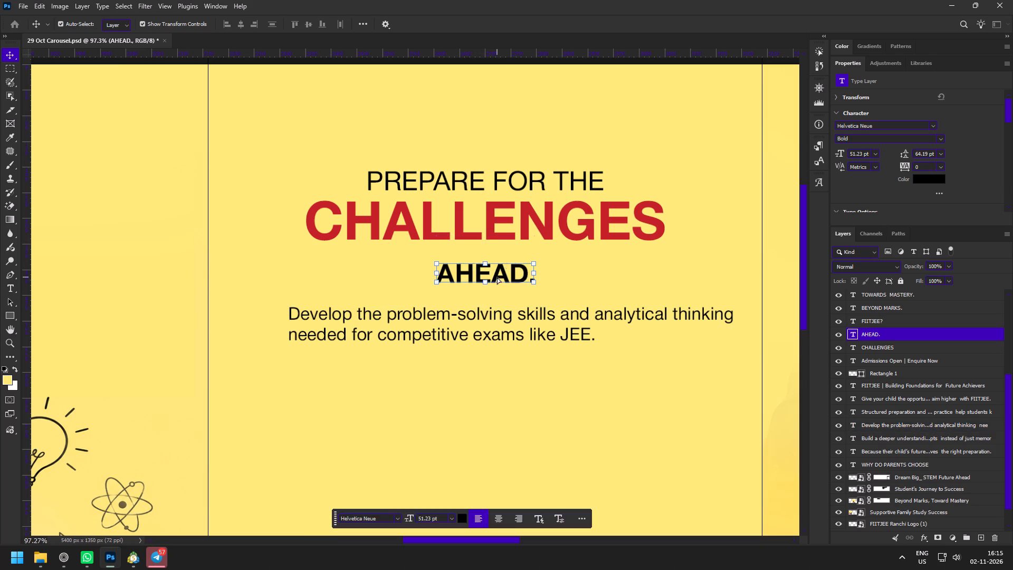
Extend the third panel's red heading to read "CHALLENGES AHEAD".
{"action": "double_click", "coordinate": [588, 220]}
{"action": "key", "text": "Right"}
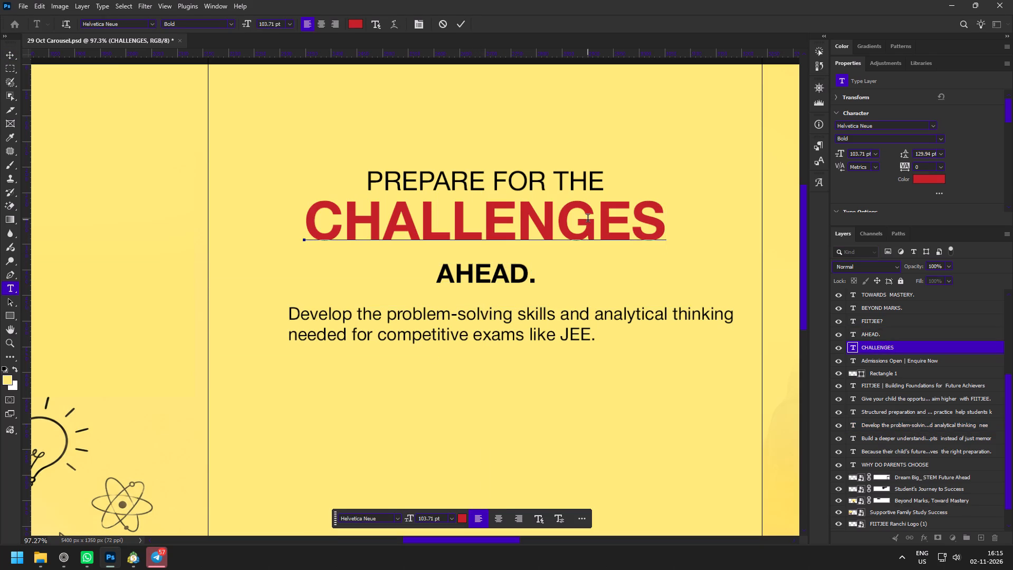
{"action": "key", "text": "space"}
{"action": "type", "text": "A"}
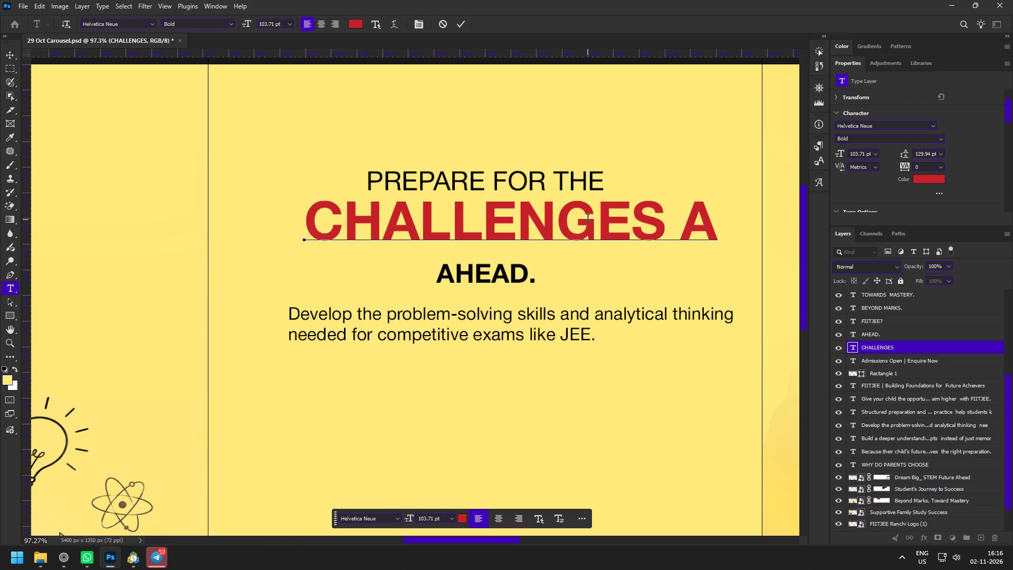
{"action": "type", "text": "head"}
{"action": "key", "text": "BackSpace"}
{"action": "key", "text": "BackSpace"}
{"action": "key", "text": "BackSpace"}
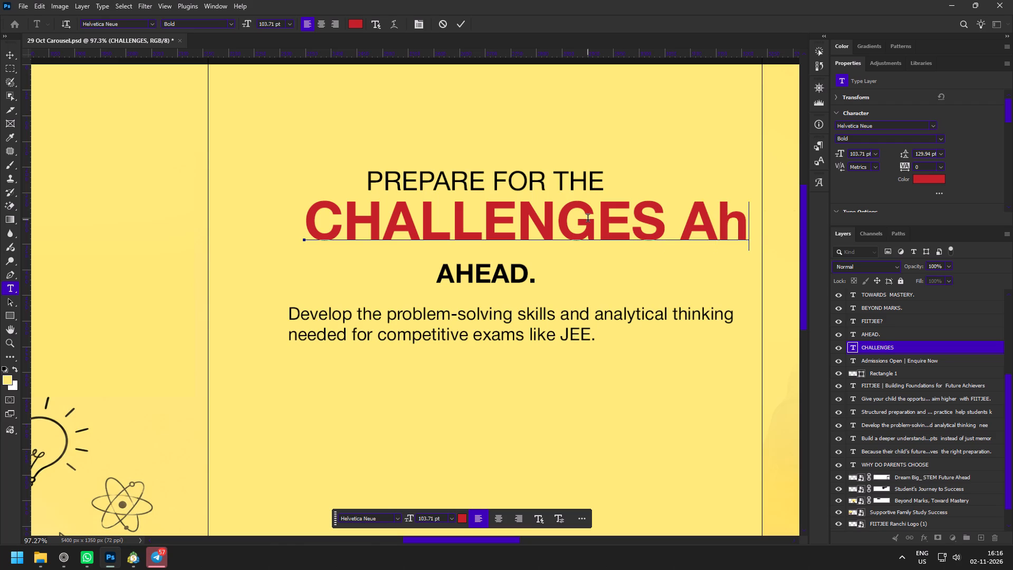
{"action": "key", "text": "BackSpace"}
{"action": "type", "text": "HEAD"}
{"action": "key", "text": "ctrl+Return"}
Delete the separate black "AHEAD." text from the third panel.
{"action": "key", "text": "space"}
{"action": "key", "text": "space"}
{"action": "key", "text": "space"}
{"action": "key", "text": "space"}
{"action": "key", "text": "space"}
{"action": "left_click_drag", "start_coordinate": [566, 225], "coordinate": [395, 231]}
{"action": "left_click", "coordinate": [335, 274]}
{"action": "key", "text": "Delete"}
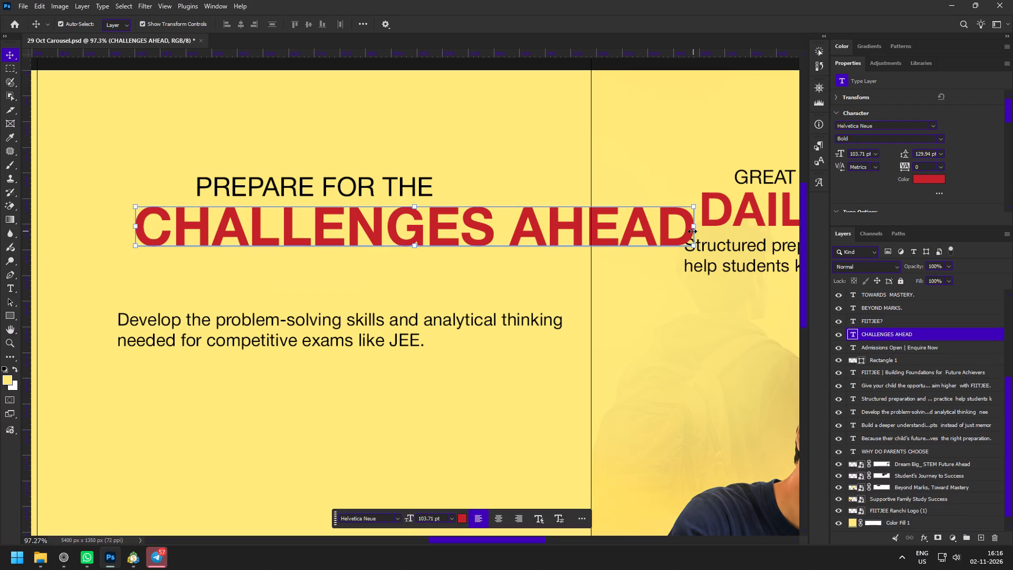
{"action": "key", "text": "ctrl+z"}
{"action": "left_click", "coordinate": [324, 283]}
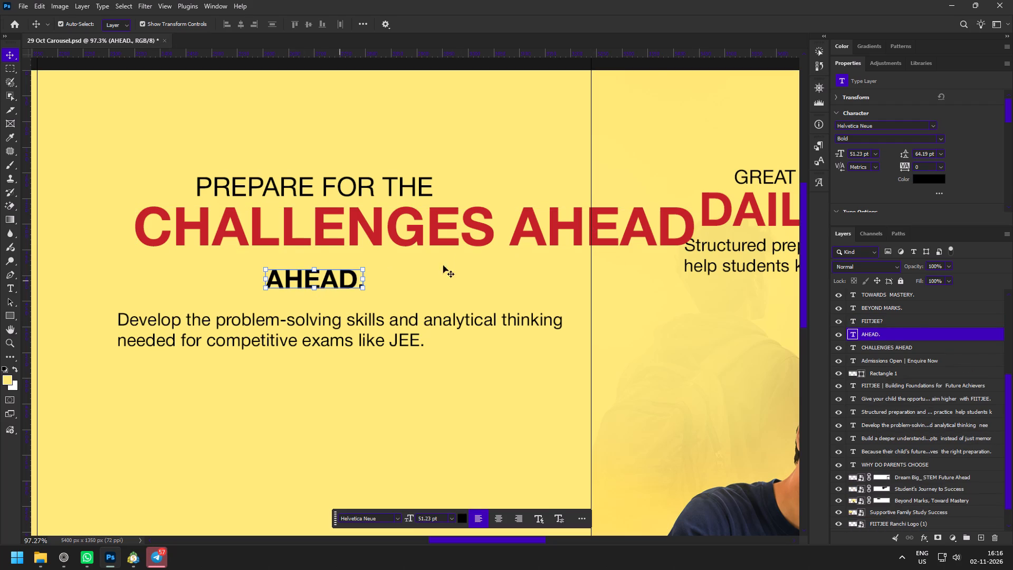
{"action": "key", "text": "Delete"}
Scale the "CHALLENGES AHEAD" heading down to about 72 pt and centre it closely beneath "PREPARE FOR THE".
{"action": "left_click", "coordinate": [693, 225]}
{"action": "left_click_drag", "start_coordinate": [699, 236], "coordinate": [529, 240]}
{"action": "left_click_drag", "start_coordinate": [467, 248], "coordinate": [453, 248]}
{"action": "left_click", "coordinate": [529, 24]}
{"action": "key", "text": "space"}
{"action": "key", "text": "space"}
{"action": "left_click_drag", "start_coordinate": [360, 233], "coordinate": [502, 244]}
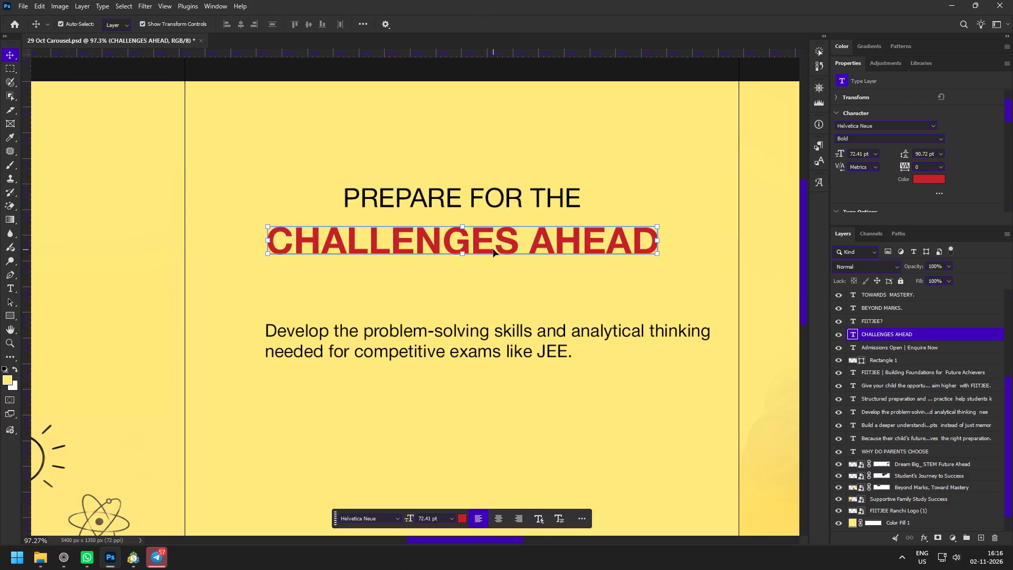
{"action": "left_click_drag", "start_coordinate": [493, 250], "coordinate": [495, 232]}
{"action": "key", "text": "ctrl+z"}
{"action": "left_click_drag", "start_coordinate": [498, 245], "coordinate": [498, 234]}
Centre-align the third panel's supporting paragraph and move it directly beneath the "CHALLENGES AHEAD" heading.
{"action": "left_click", "coordinate": [456, 333]}
{"action": "double_click", "coordinate": [462, 343]}
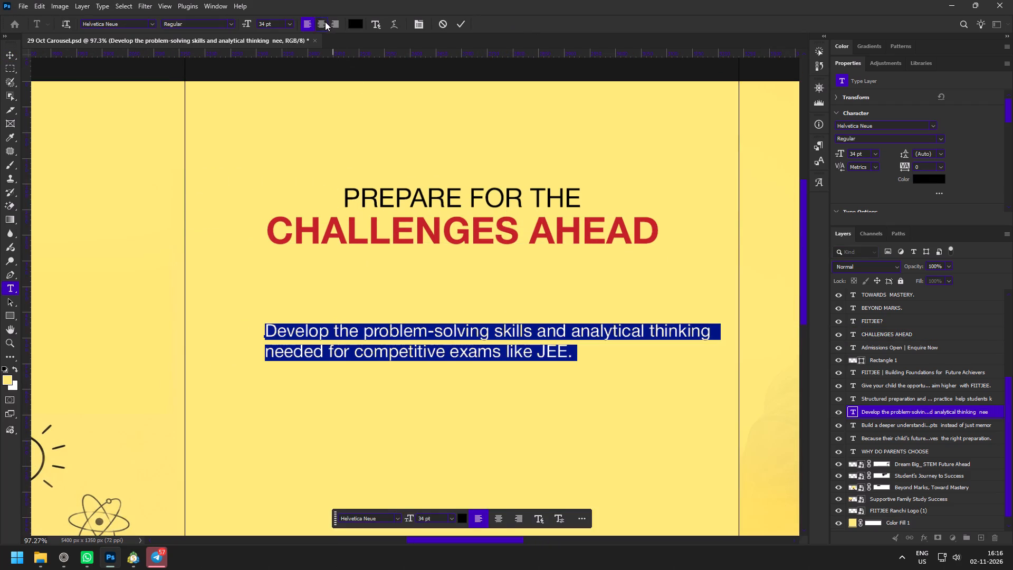
{"action": "left_click", "coordinate": [324, 22]}
{"action": "left_click", "coordinate": [454, 26]}
{"action": "left_click_drag", "start_coordinate": [311, 344], "coordinate": [493, 282]}
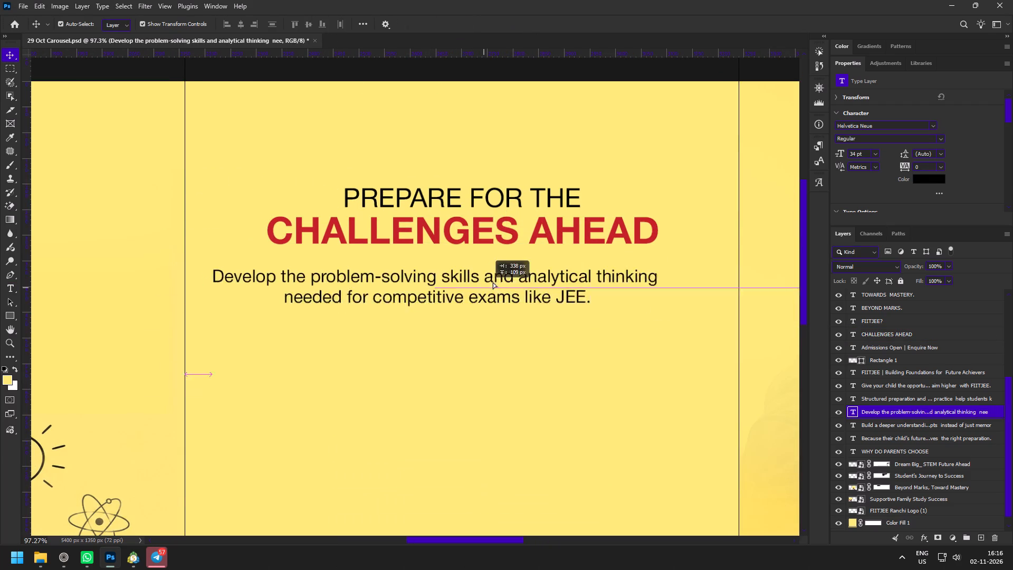
{"action": "left_click_drag", "start_coordinate": [493, 282], "coordinate": [510, 274]}
Set "JEE." in the third panel's supporting paragraph to Bold and colour it with the headline red.
{"action": "key", "text": "z"}
{"action": "left_click_drag", "start_coordinate": [575, 243], "coordinate": [587, 283]}
{"action": "key", "text": "v"}
{"action": "double_click", "coordinate": [584, 291]}
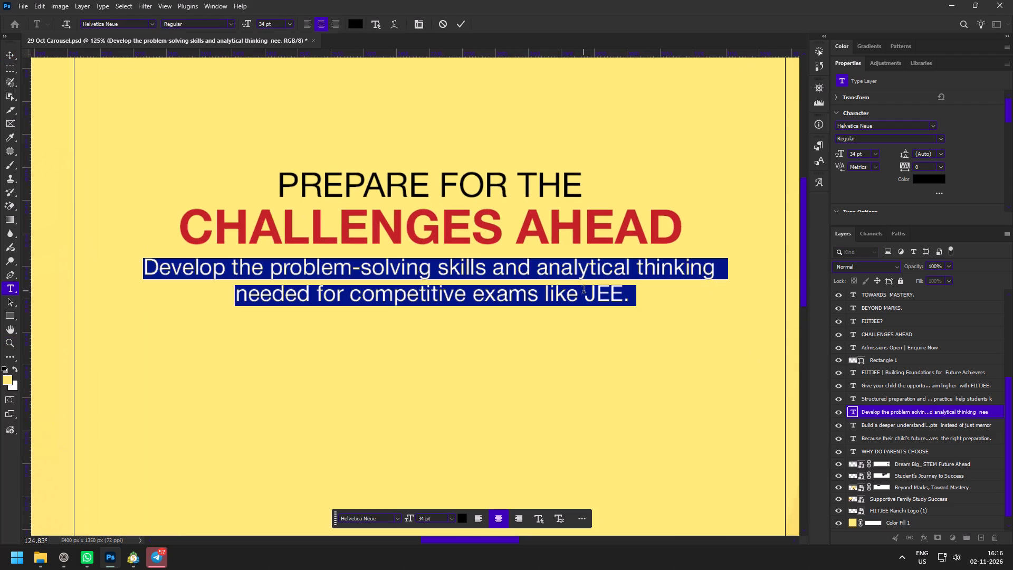
{"action": "left_click_drag", "start_coordinate": [587, 298], "coordinate": [681, 299]}
{"action": "left_click", "coordinate": [942, 136]}
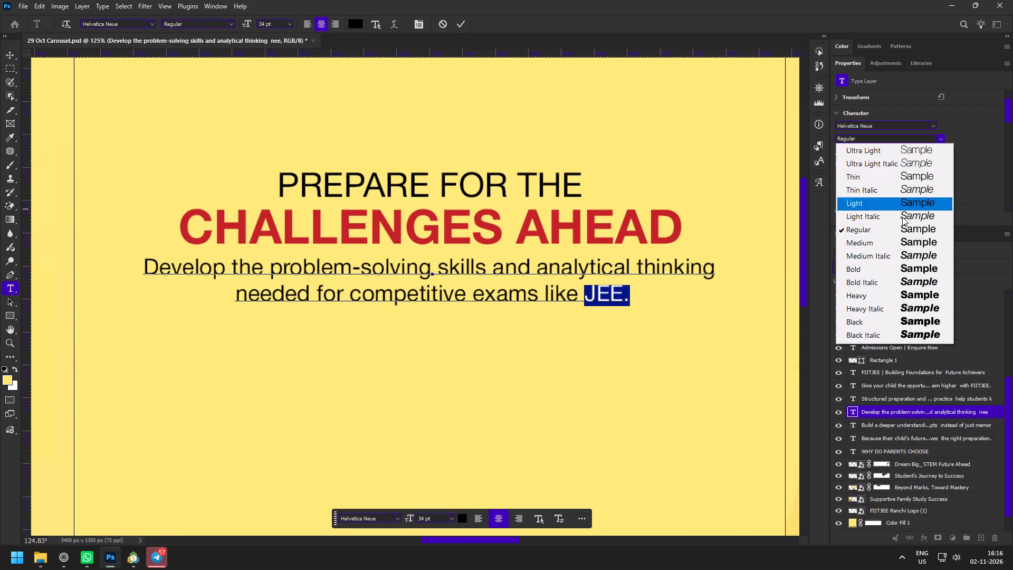
{"action": "left_click", "coordinate": [878, 272]}
{"action": "left_click", "coordinate": [930, 180]}
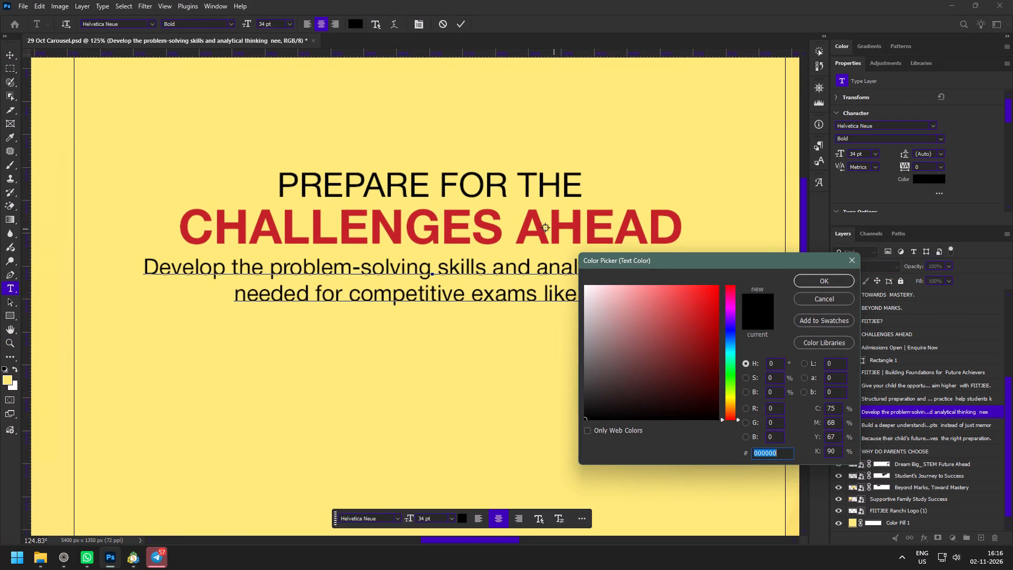
{"action": "left_click", "coordinate": [542, 231]}
{"action": "left_click", "coordinate": [809, 279]}
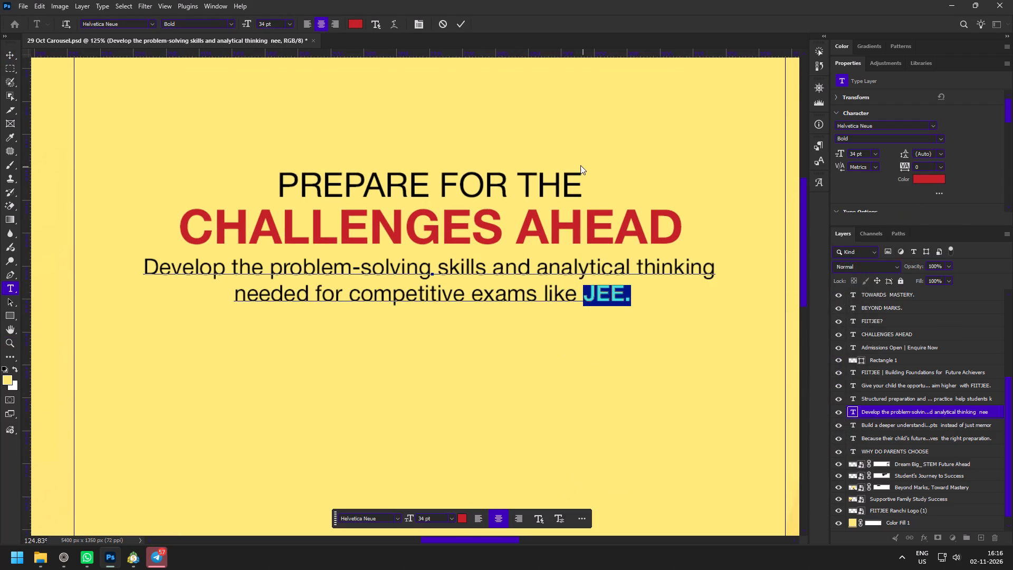
{"action": "left_click", "coordinate": [462, 21]}
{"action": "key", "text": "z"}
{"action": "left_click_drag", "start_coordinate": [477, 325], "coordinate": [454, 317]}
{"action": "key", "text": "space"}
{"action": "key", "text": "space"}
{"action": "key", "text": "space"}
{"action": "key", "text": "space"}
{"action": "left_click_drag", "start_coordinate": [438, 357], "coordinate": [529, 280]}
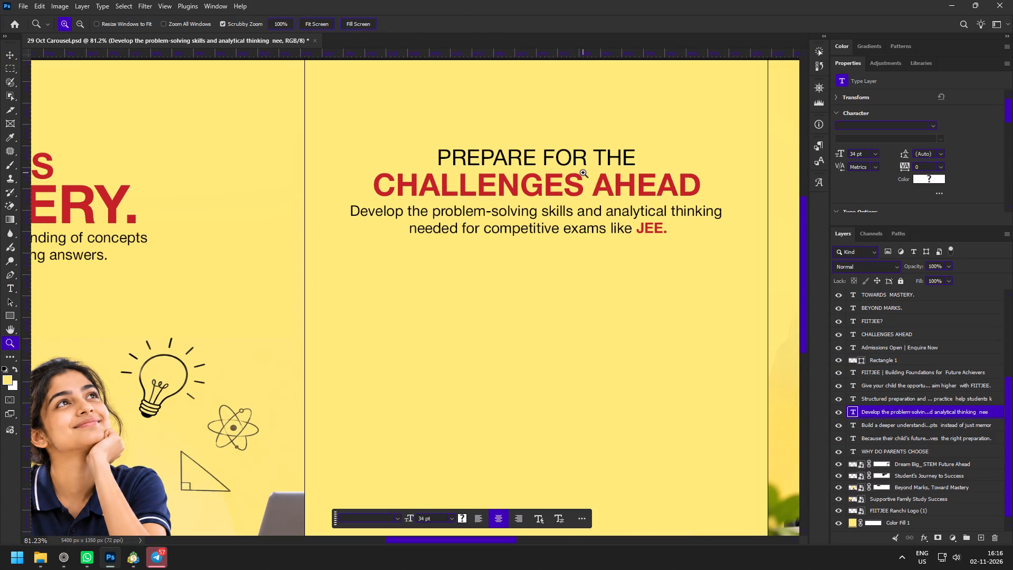
Save the 29 Oct Carousel document with the third panel's text changes.
{"action": "key", "text": "space"}
{"action": "key", "text": "space"}
{"action": "key", "text": "space"}
{"action": "key", "text": "space"}
{"action": "key", "text": "space"}
{"action": "key", "text": "space"}
{"action": "key", "text": "space"}
{"action": "key", "text": "space"}
{"action": "key", "text": "space"}
{"action": "key", "text": "space"}
{"action": "left_click_drag", "start_coordinate": [83, 286], "coordinate": [318, 279]}
{"action": "left_click", "coordinate": [316, 279]}
{"action": "key", "text": "ctrl+s"}
Switch to the Zen browser and pause the Ninja Hattori video playing on YouTube.
{"action": "left_click", "coordinate": [65, 562]}
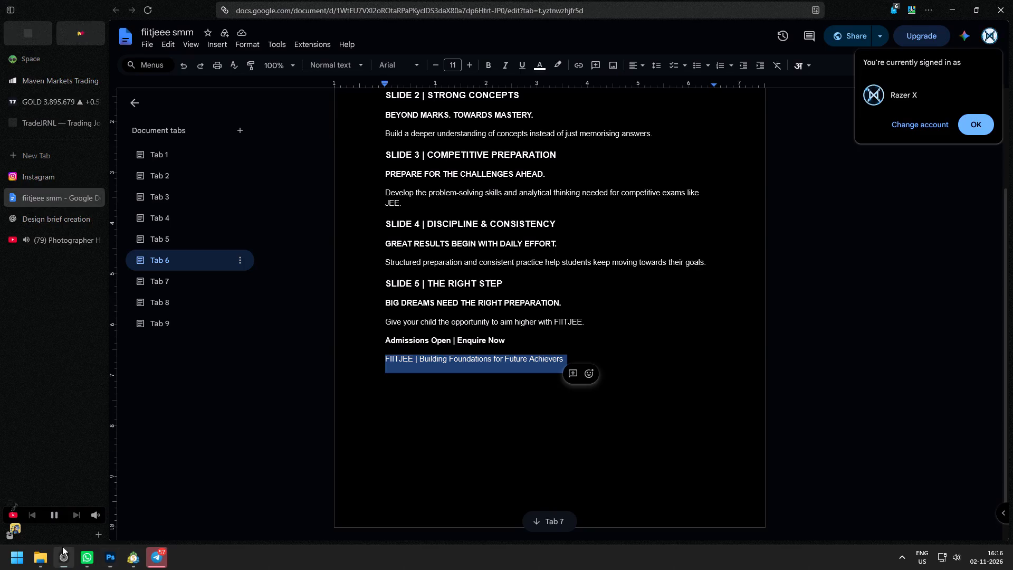
{"action": "left_click", "coordinate": [53, 237]}
{"action": "left_click", "coordinate": [599, 213]}
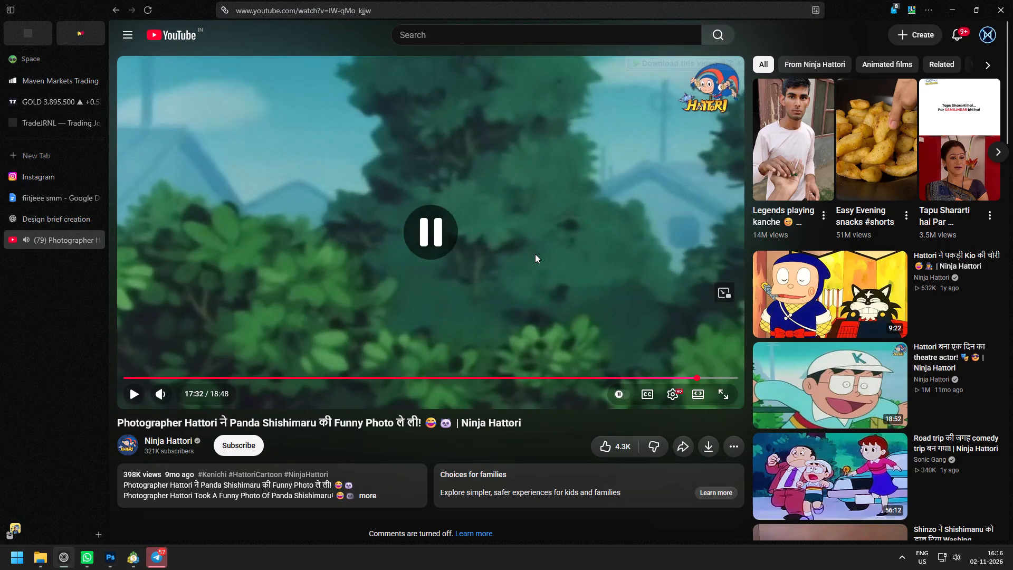
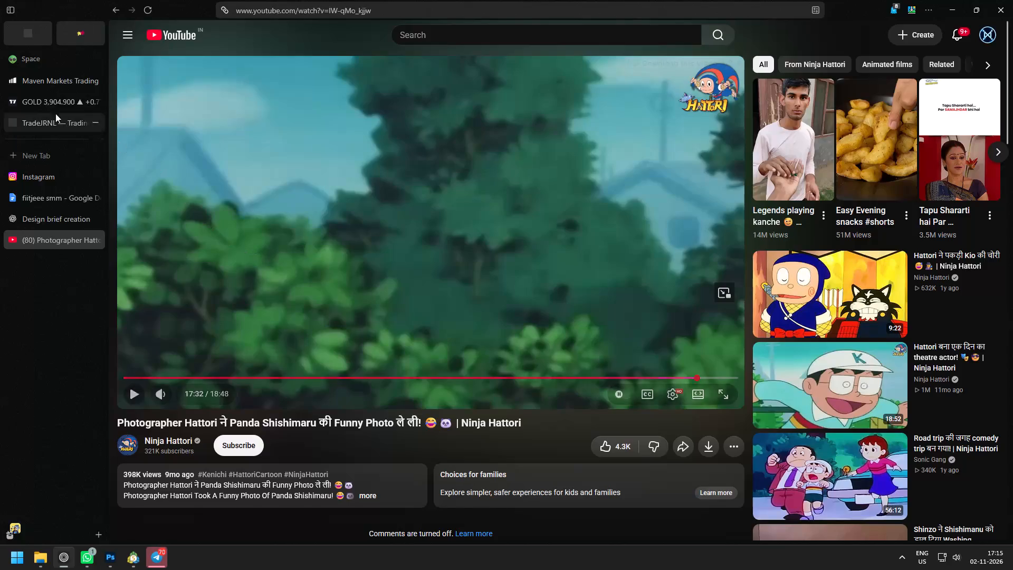
Switch to the TradingView chart, load NAS100 on the 1-minute timeframe and examine its recent price movement.
{"action": "left_click", "coordinate": [32, 95]}
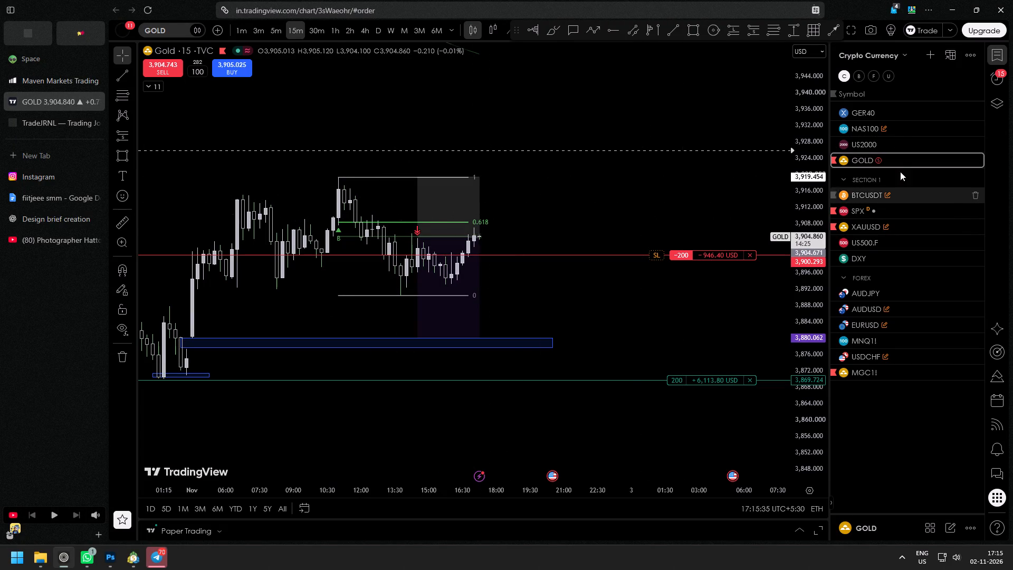
{"action": "left_click", "coordinate": [894, 133]}
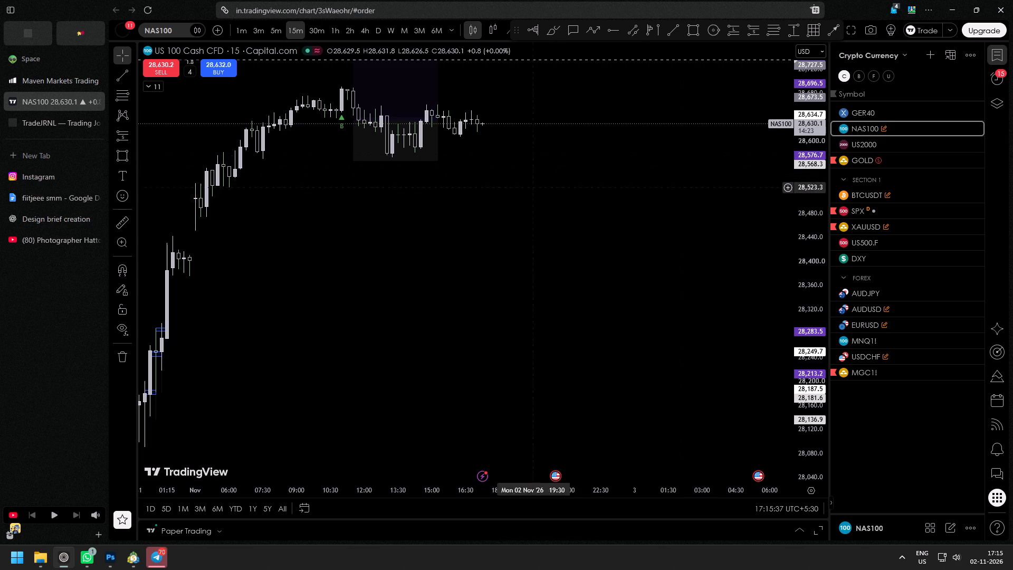
{"action": "left_click", "coordinate": [236, 32]}
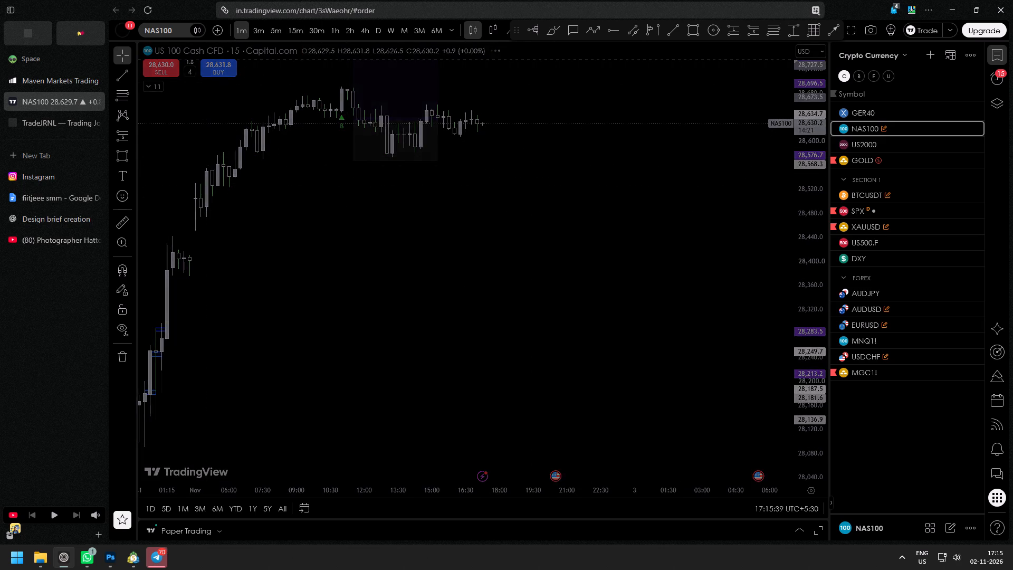
{"action": "scroll", "coordinate": [363, 252], "scroll_direction": "down", "scroll_amount": 4}
{"action": "scroll", "coordinate": [411, 244], "scroll_direction": "down", "scroll_amount": 3}
{"action": "left_click_drag", "start_coordinate": [628, 239], "coordinate": [539, 349]}
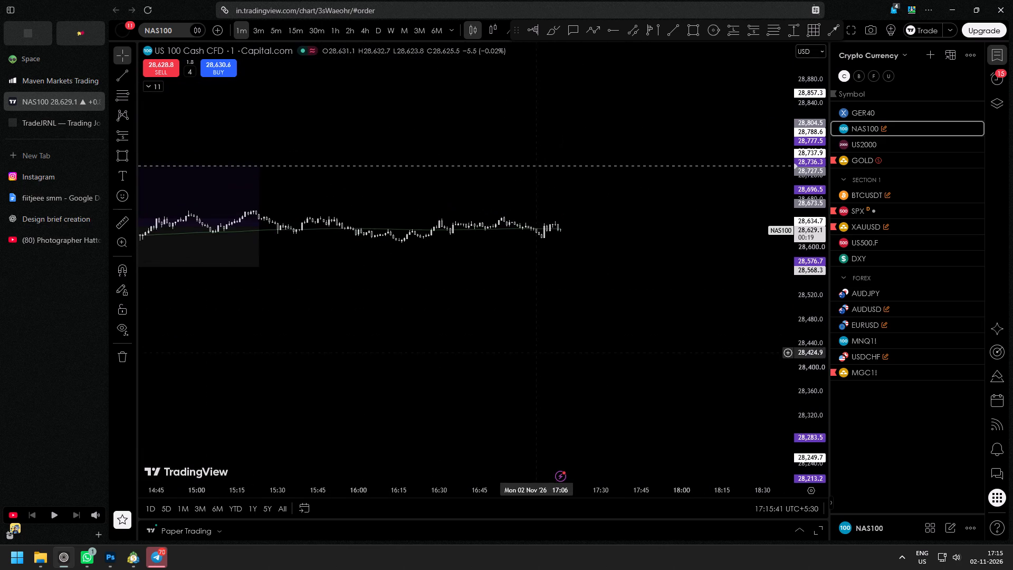
{"action": "scroll", "coordinate": [542, 343], "scroll_direction": "down", "scroll_amount": 4}
{"action": "left_click_drag", "start_coordinate": [821, 395], "coordinate": [762, 161]}
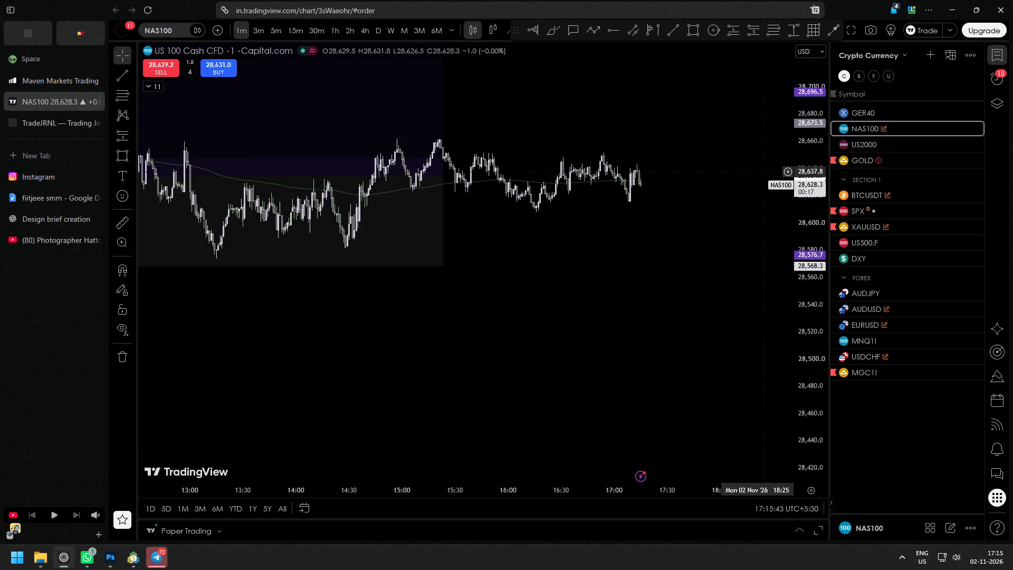
{"action": "left_click_drag", "start_coordinate": [762, 161], "coordinate": [751, 138]}
{"action": "scroll", "coordinate": [642, 265], "scroll_direction": "down", "scroll_amount": 4}
{"action": "left_click_drag", "start_coordinate": [673, 280], "coordinate": [674, 338]}
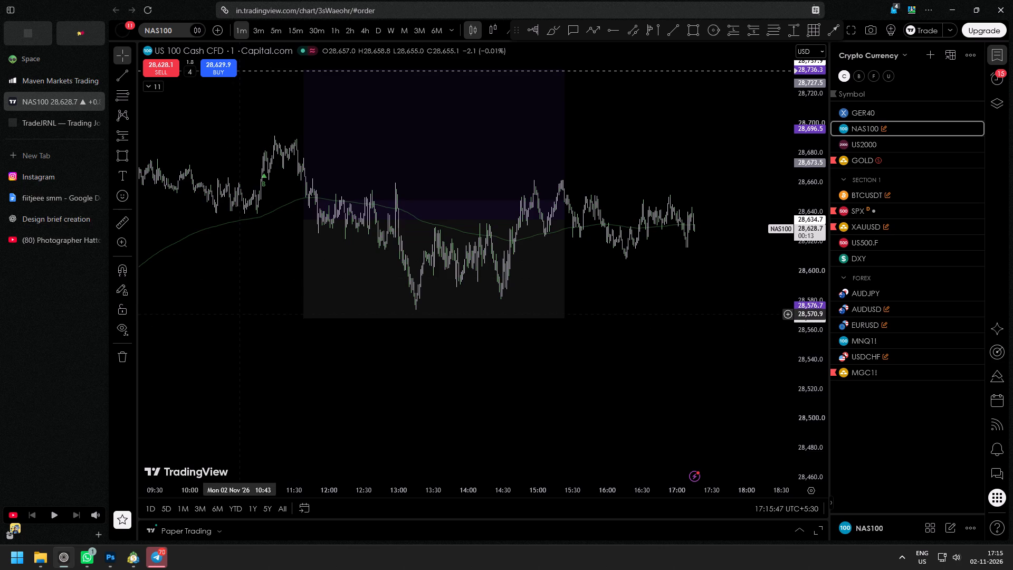
{"action": "scroll", "coordinate": [240, 314], "scroll_direction": "down", "scroll_amount": 3}
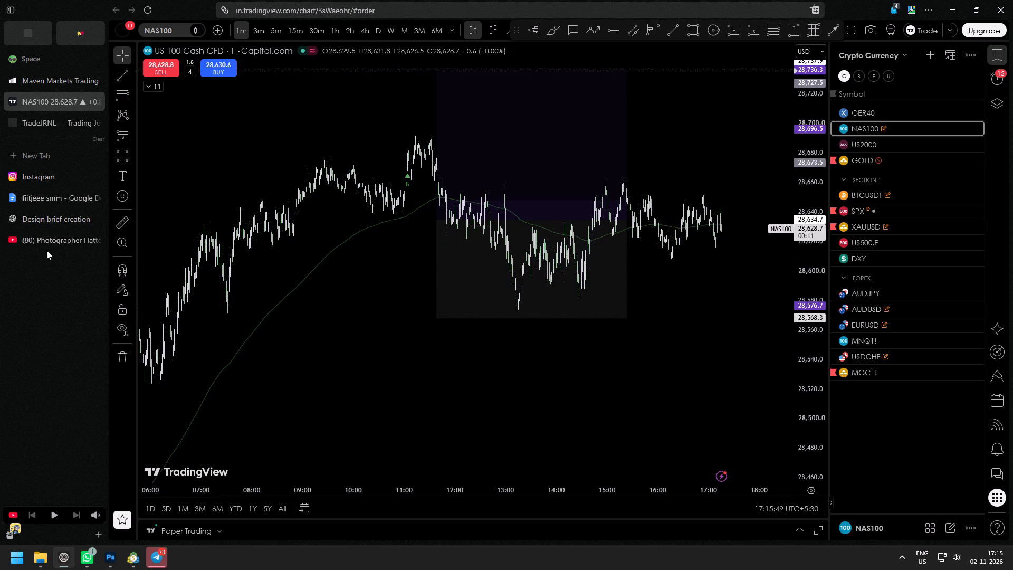
Switch to Photoshop and examine the carousel's panels, focusing on the third panel's "PREPARE FOR THE CHALLENGES AHEAD" heading and its empty image area.
{"action": "left_click", "coordinate": [110, 558]}
{"action": "key", "text": "z"}
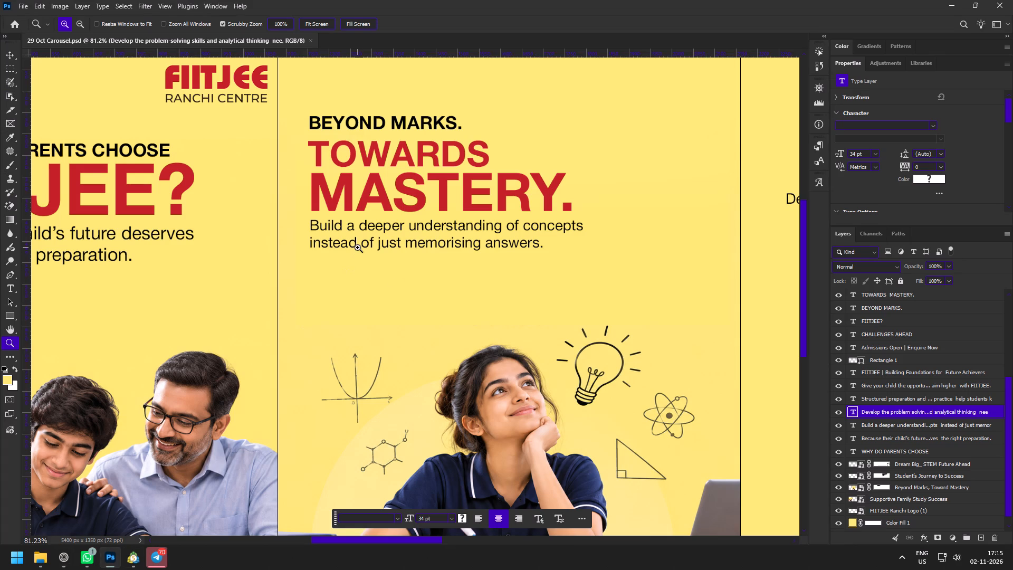
{"action": "left_click_drag", "start_coordinate": [418, 291], "coordinate": [365, 262]}
{"action": "key", "text": "space"}
{"action": "key", "text": "space"}
{"action": "key", "text": "space"}
{"action": "key", "text": "space"}
{"action": "left_click_drag", "start_coordinate": [506, 314], "coordinate": [421, 299]}
{"action": "left_click_drag", "start_coordinate": [499, 239], "coordinate": [516, 272]}
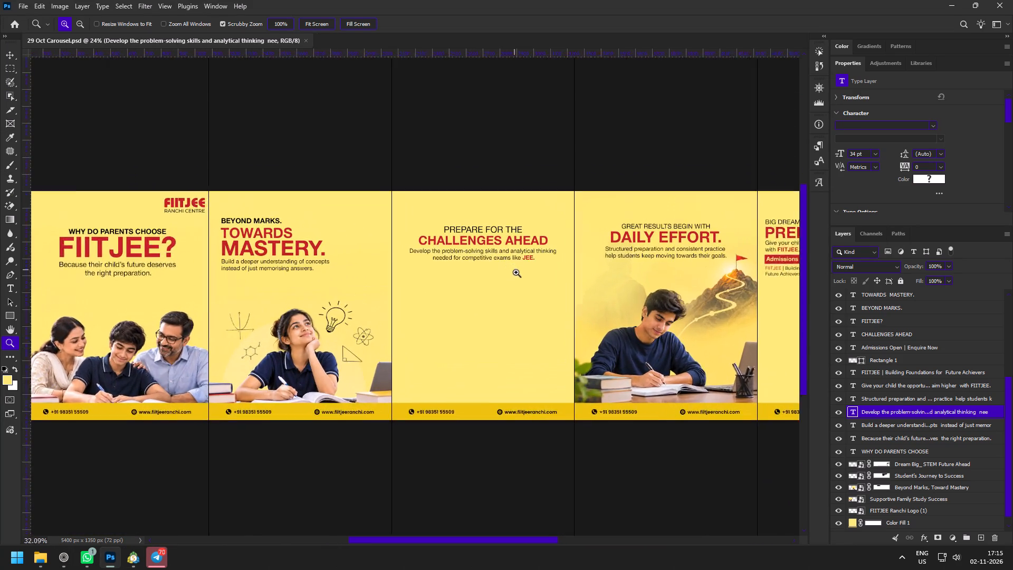
{"action": "left_click_drag", "start_coordinate": [516, 272], "coordinate": [523, 282]}
{"action": "key", "text": "space"}
{"action": "key", "text": "space"}
{"action": "key", "text": "space"}
{"action": "key", "text": "space"}
{"action": "left_click_drag", "start_coordinate": [520, 283], "coordinate": [462, 256]}
{"action": "left_click_drag", "start_coordinate": [421, 206], "coordinate": [433, 219]}
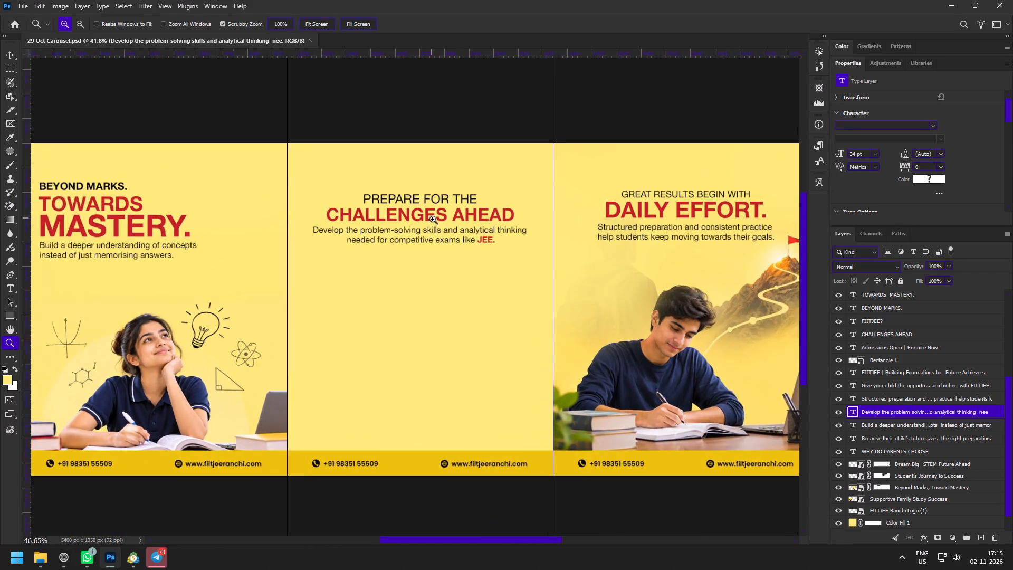
{"action": "left_click_drag", "start_coordinate": [433, 219], "coordinate": [444, 229]}
{"action": "key", "text": "space"}
{"action": "key", "text": "space"}
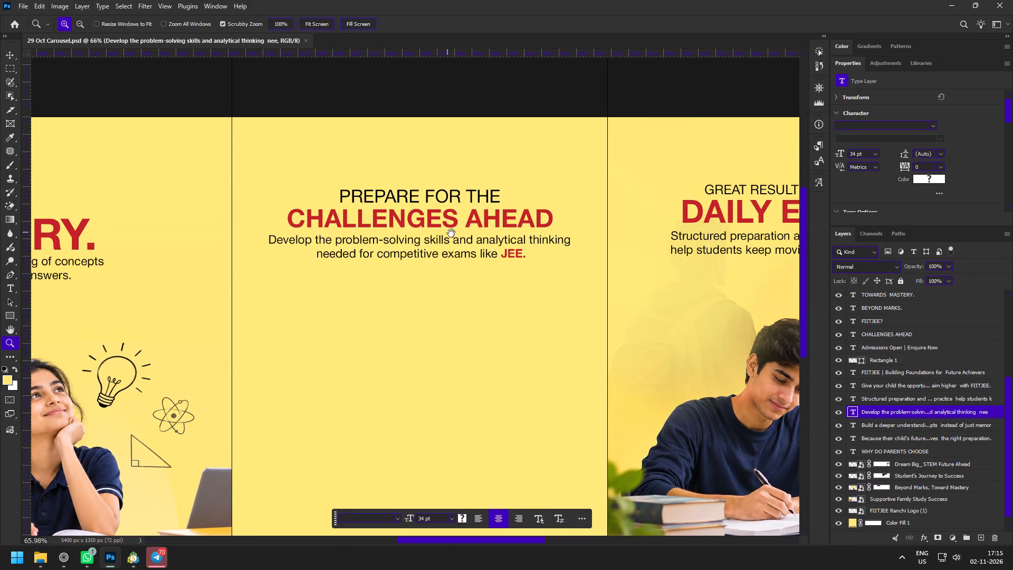
{"action": "key", "text": "v"}
{"action": "left_click", "coordinate": [442, 215]}
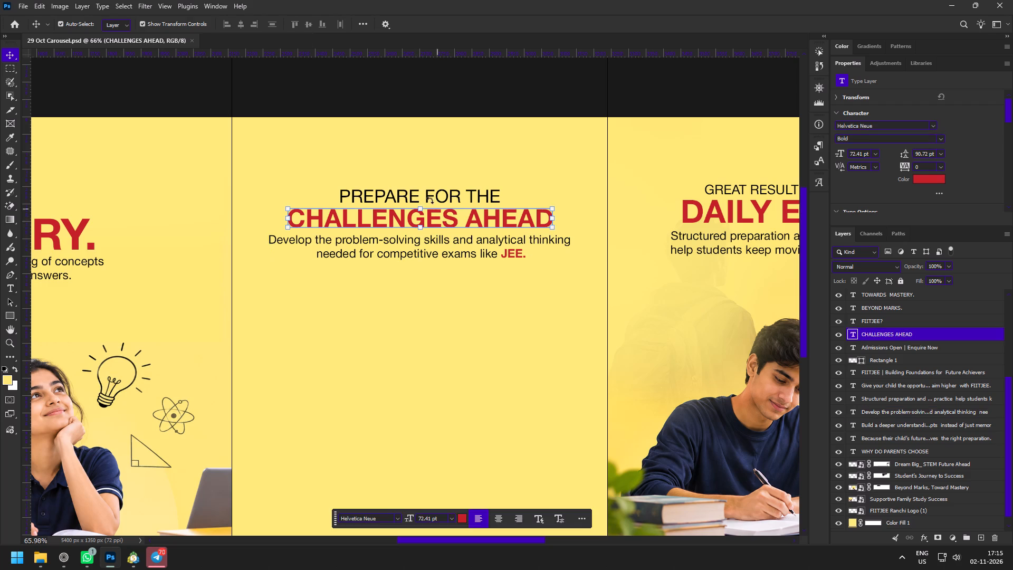
{"action": "left_click", "coordinate": [423, 191], "text": "shift"}
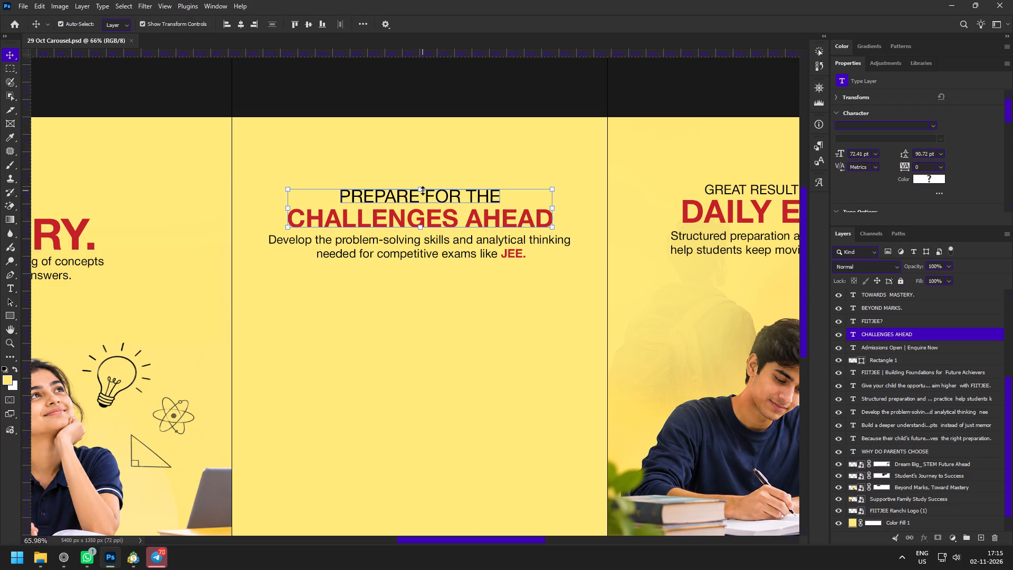
{"action": "left_click", "coordinate": [61, 558]}
{"action": "left_click", "coordinate": [51, 196]}
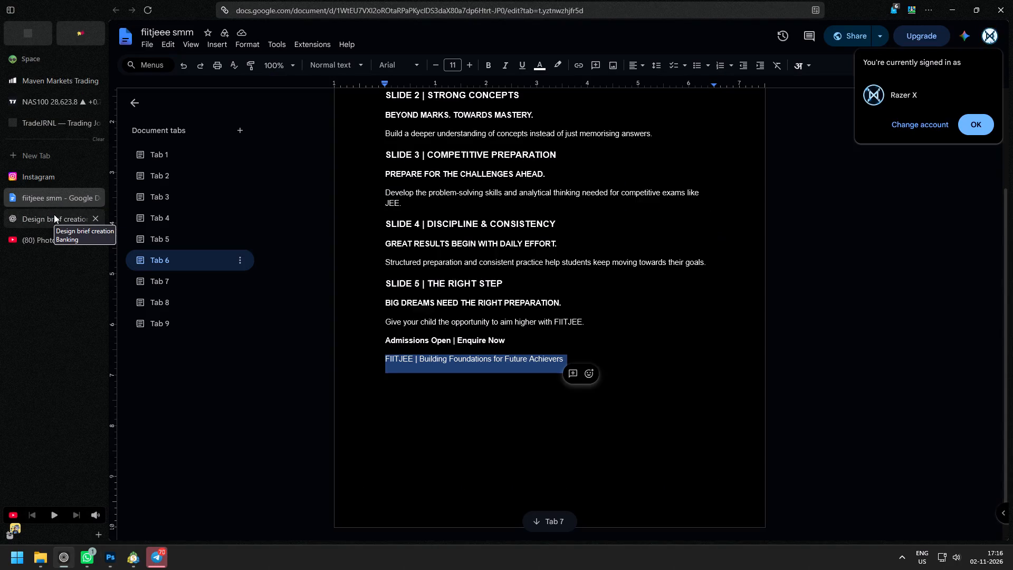
{"action": "left_click", "coordinate": [54, 214]}
{"action": "left_click", "coordinate": [229, 268]}
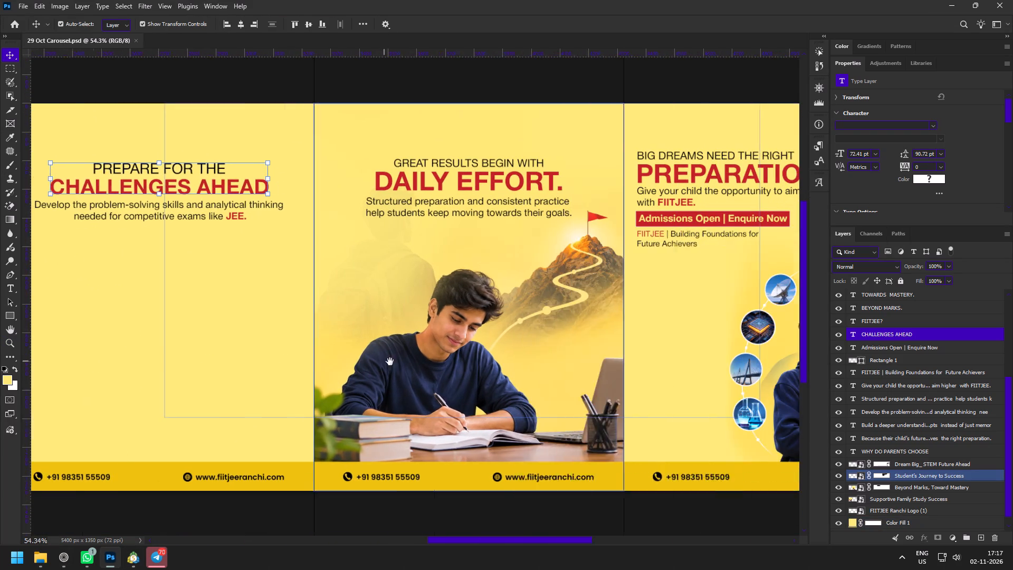
Switch to File Explorer and open the Downloads folder to get the generated image for the empty "CHALLENGES AHEAD" slide.
{"action": "left_click_drag", "start_coordinate": [391, 362], "coordinate": [559, 355]}
{"action": "left_click_drag", "start_coordinate": [511, 359], "coordinate": [406, 360]}
{"action": "left_click_drag", "start_coordinate": [386, 362], "coordinate": [439, 363]}
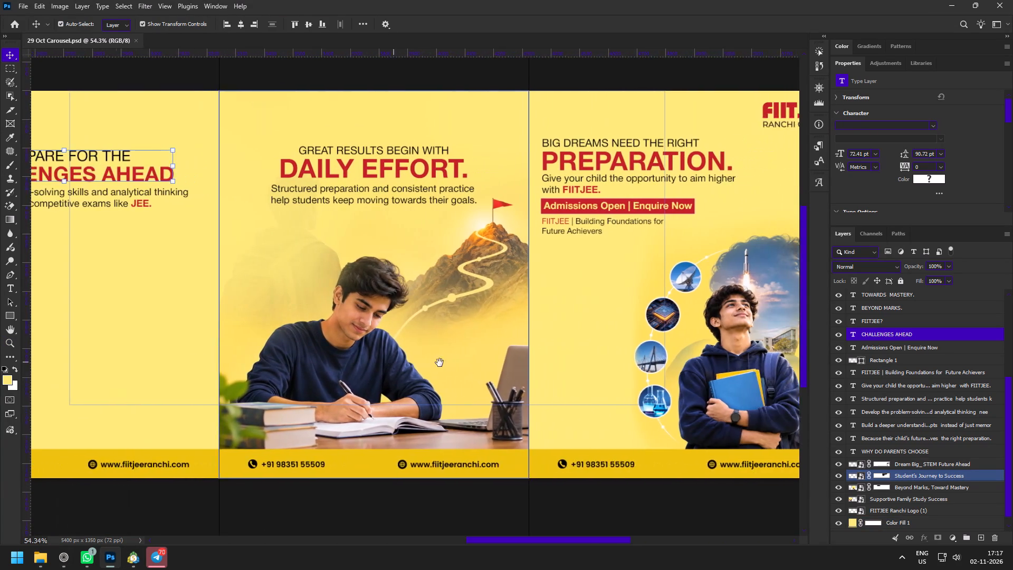
{"action": "left_click_drag", "start_coordinate": [439, 363], "coordinate": [503, 363]}
{"action": "left_click_drag", "start_coordinate": [493, 363], "coordinate": [636, 364]}
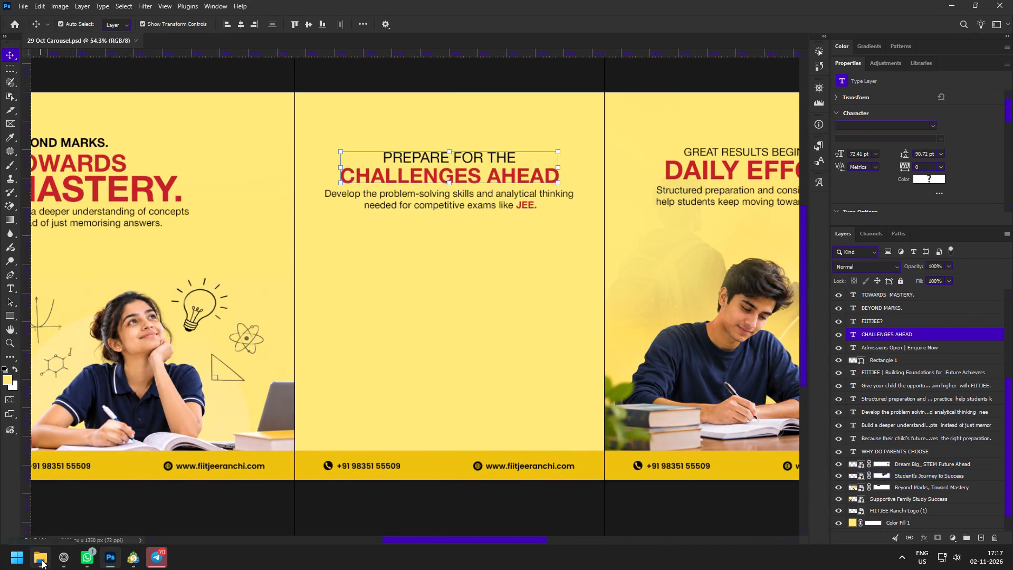
{"action": "left_click", "coordinate": [42, 559]}
{"action": "left_click", "coordinate": [576, 239]}
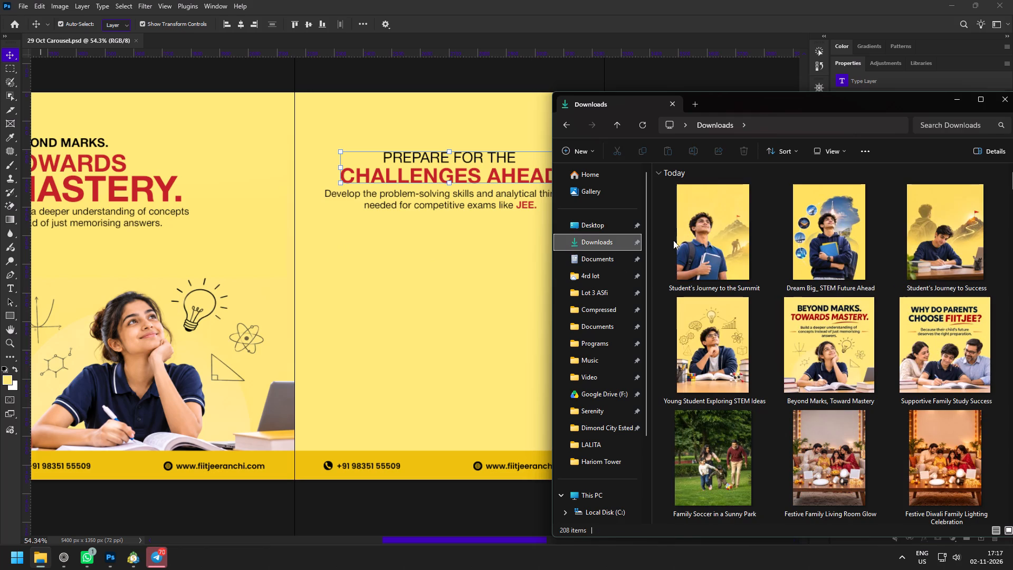
Place the "Student's Journey to the Summit" image from Downloads into the carousel over the third panel, at about X 2368 px.
{"action": "left_click", "coordinate": [722, 235]}
{"action": "left_click_drag", "start_coordinate": [722, 239], "coordinate": [410, 270]}
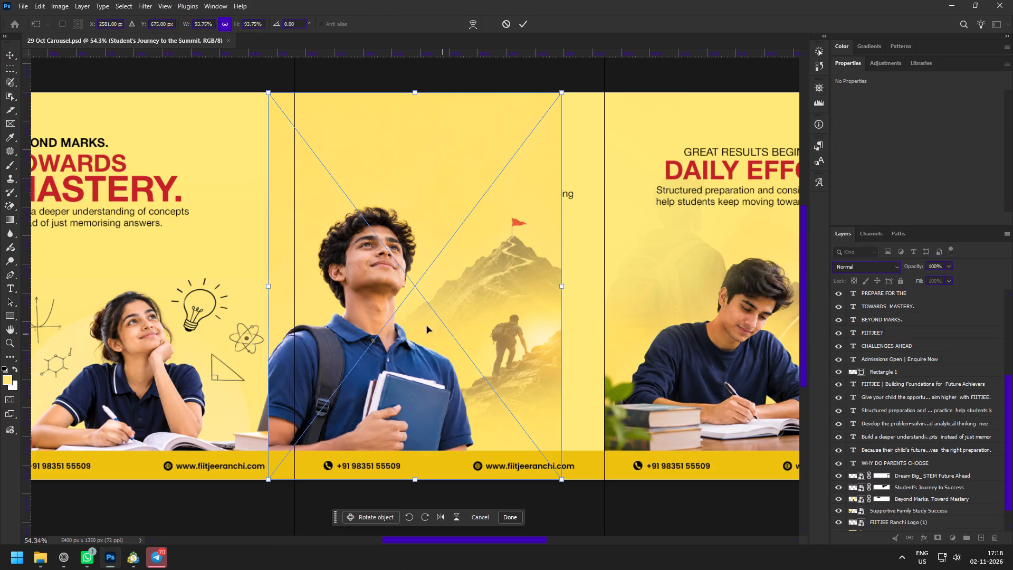
{"action": "left_click_drag", "start_coordinate": [426, 325], "coordinate": [455, 329]}
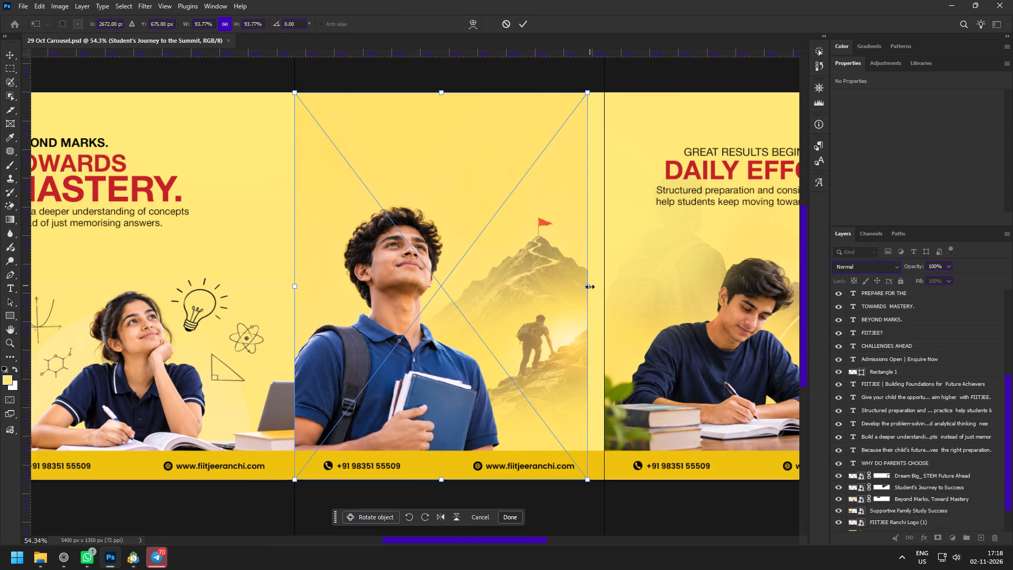
{"action": "left_click_drag", "start_coordinate": [542, 294], "coordinate": [458, 311]}
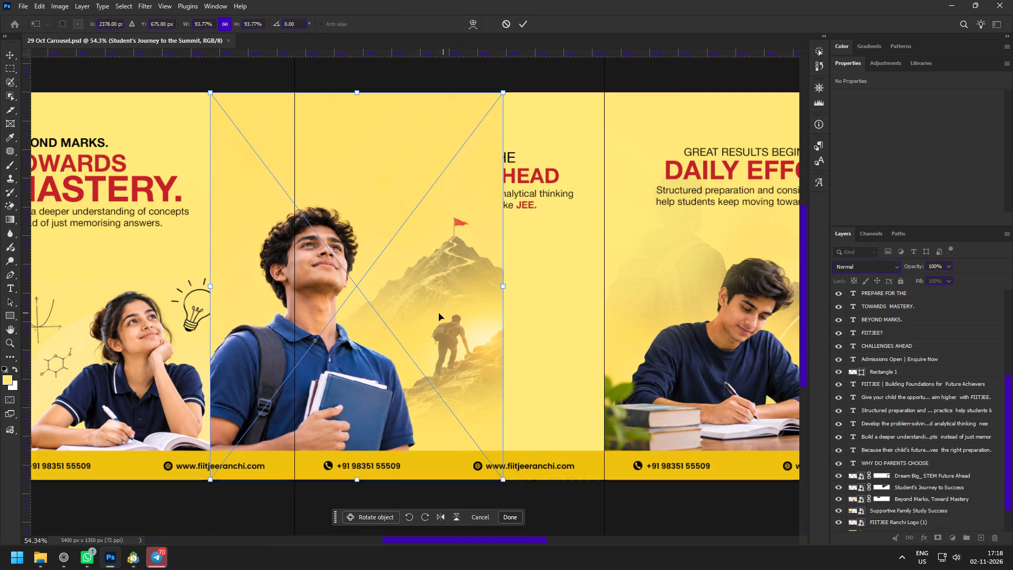
{"action": "left_click_drag", "start_coordinate": [436, 315], "coordinate": [526, 314]}
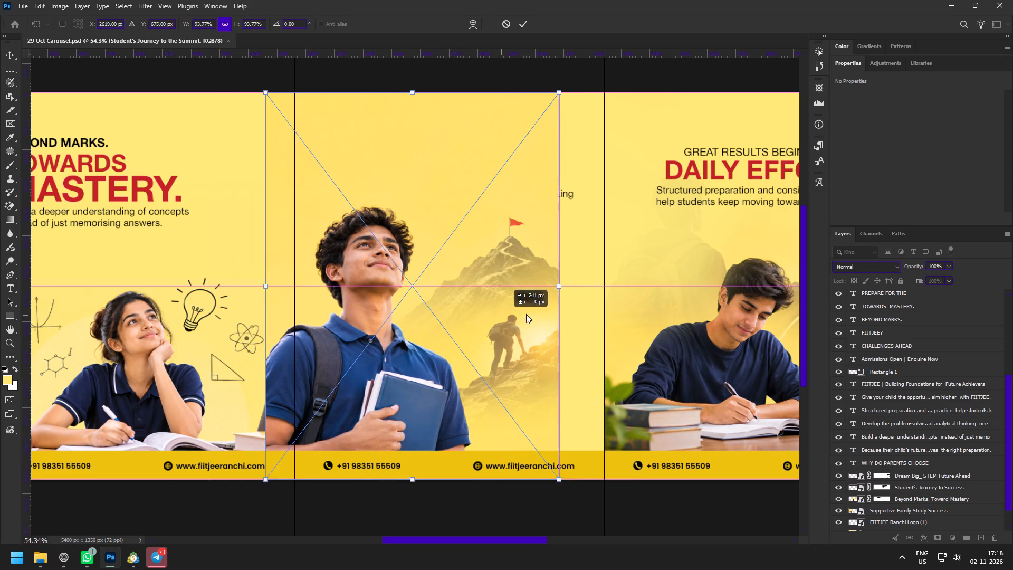
{"action": "left_click_drag", "start_coordinate": [526, 314], "coordinate": [640, 311]}
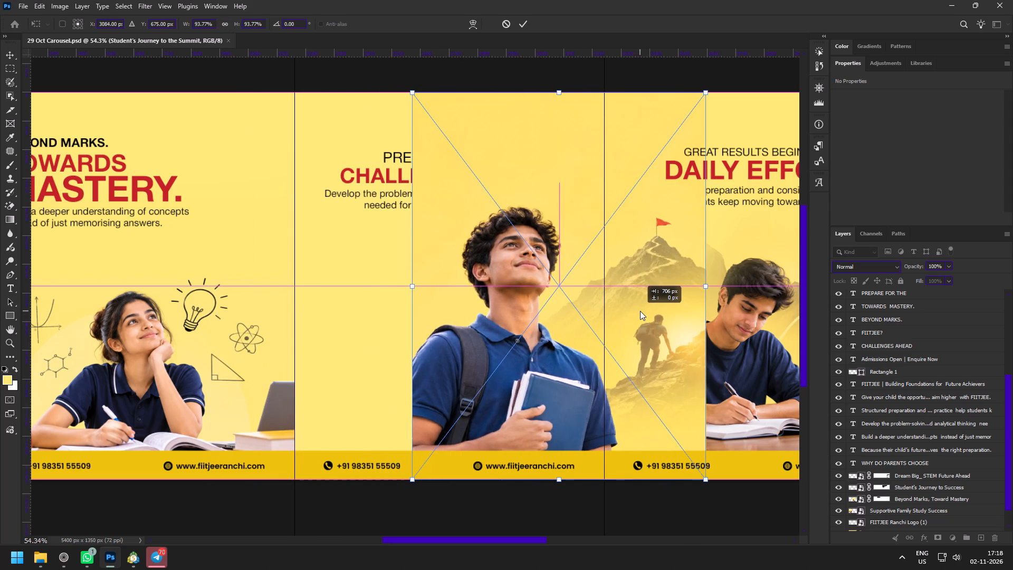
{"action": "left_click_drag", "start_coordinate": [640, 311], "coordinate": [586, 313]}
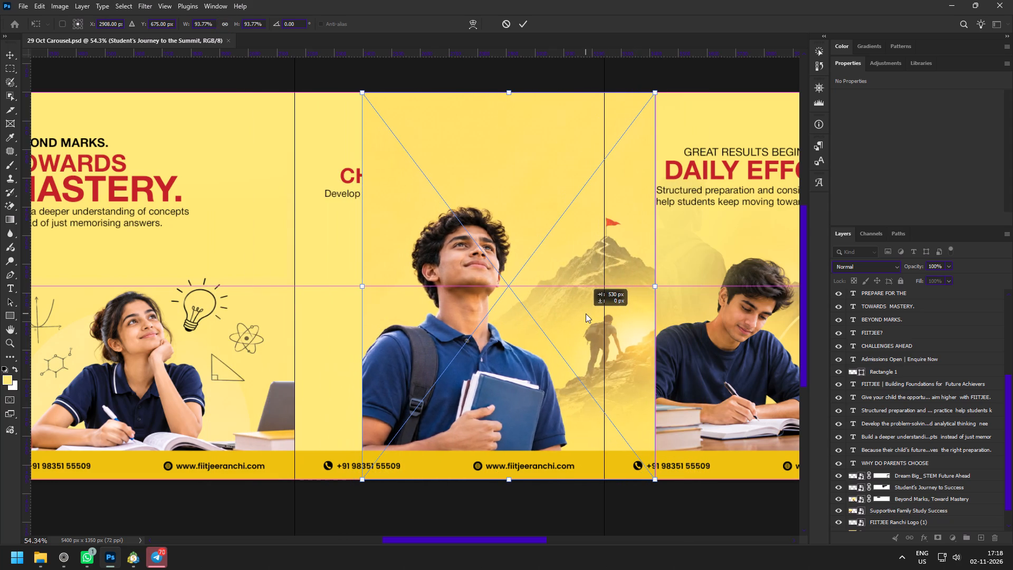
{"action": "left_click_drag", "start_coordinate": [586, 313], "coordinate": [580, 312]}
{"action": "left_click", "coordinate": [521, 23]}
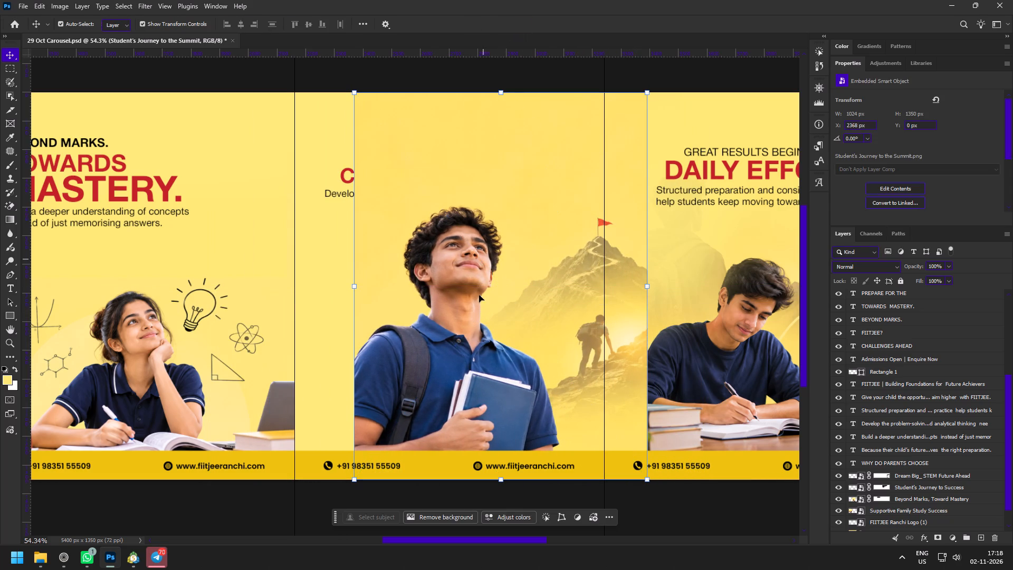
Remove the background from the placed student image.
{"action": "left_click", "coordinate": [447, 520]}
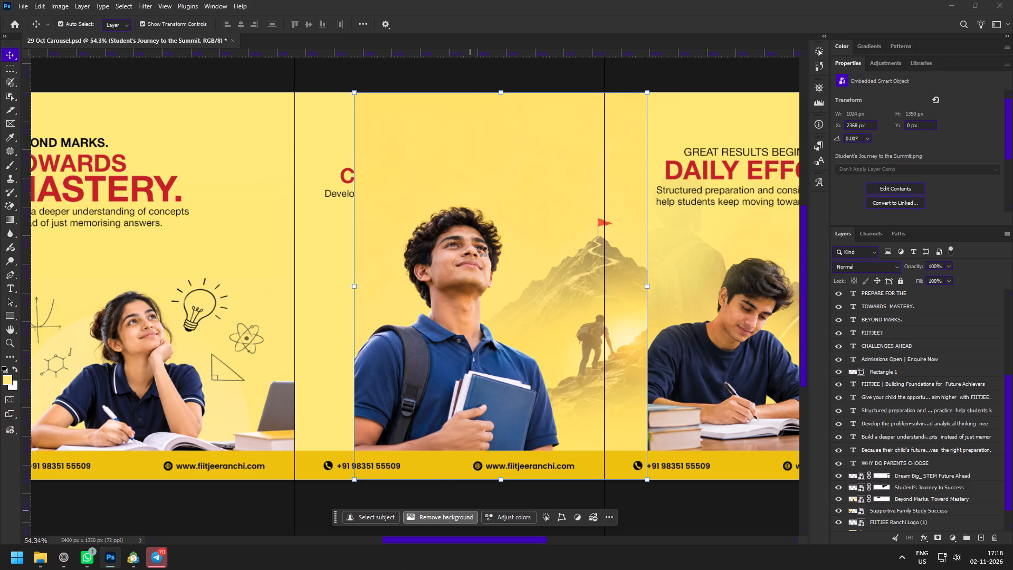
Align the cut-out student to the third panel's left edge above the footer and enlarge the layer to about 1144 px wide.
{"action": "key", "text": "z"}
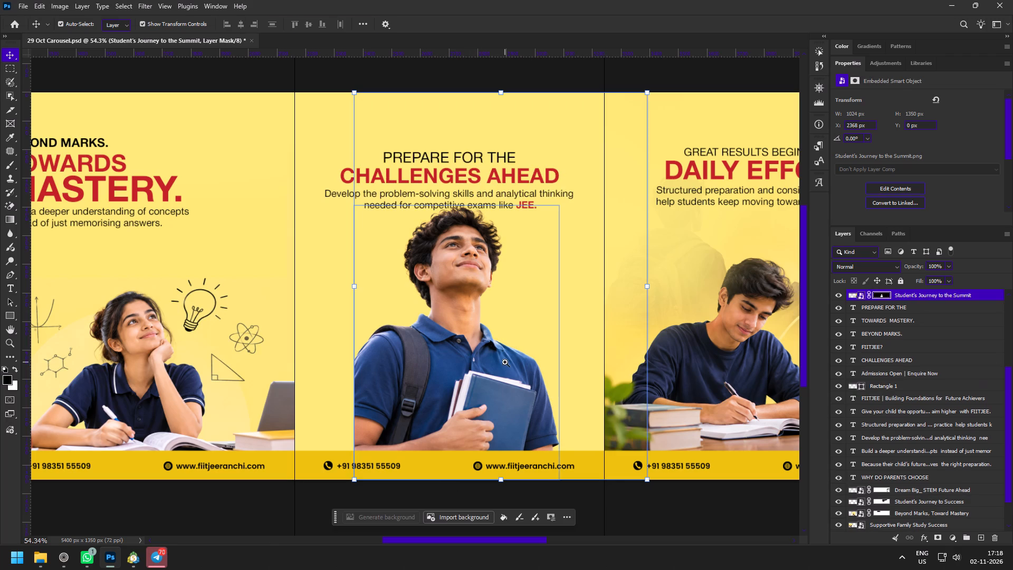
{"action": "left_click_drag", "start_coordinate": [481, 341], "coordinate": [492, 348]}
{"action": "key", "text": "v"}
{"action": "left_click_drag", "start_coordinate": [458, 370], "coordinate": [443, 401]}
{"action": "left_click_drag", "start_coordinate": [436, 406], "coordinate": [399, 416]}
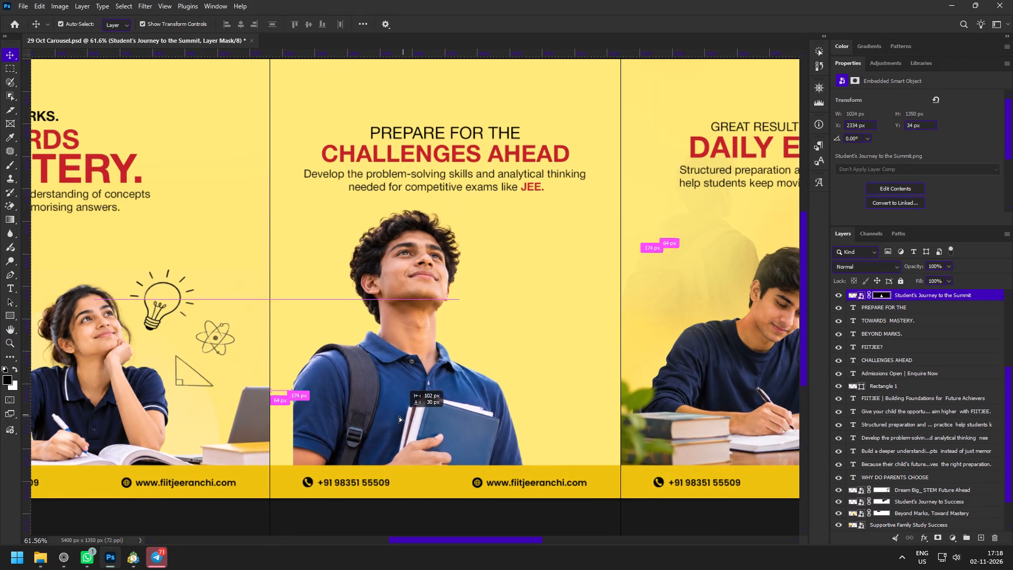
{"action": "left_click_drag", "start_coordinate": [399, 416], "coordinate": [378, 420]}
{"action": "left_click", "coordinate": [385, 420]}
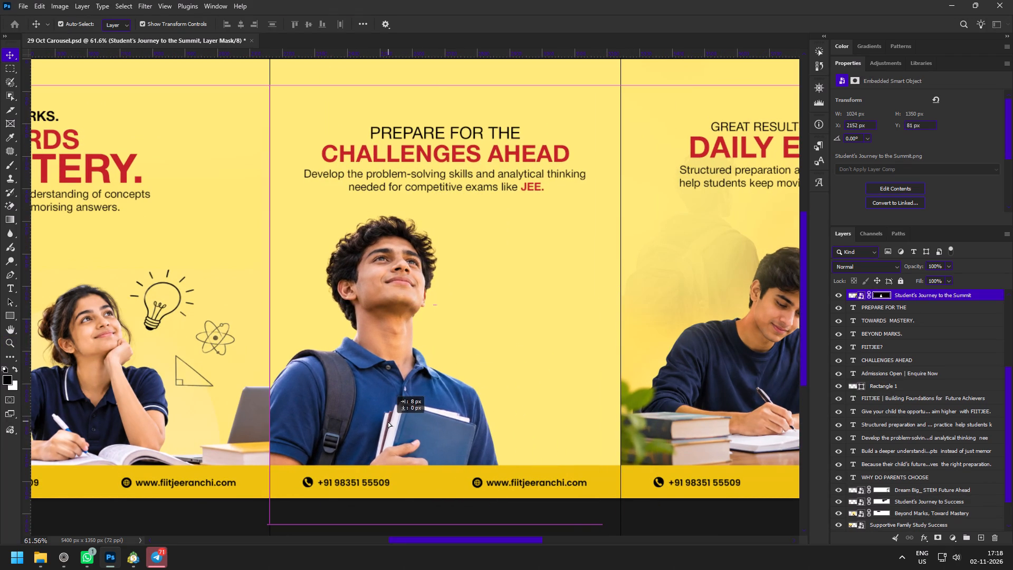
{"action": "left_click_drag", "start_coordinate": [607, 317], "coordinate": [630, 318]}
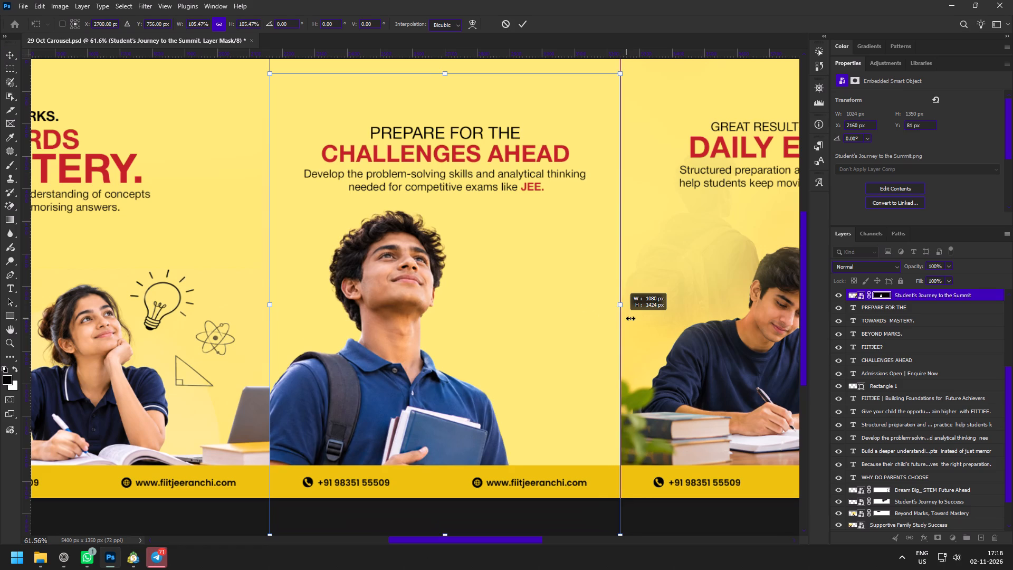
{"action": "left_click_drag", "start_coordinate": [630, 318], "coordinate": [646, 317]}
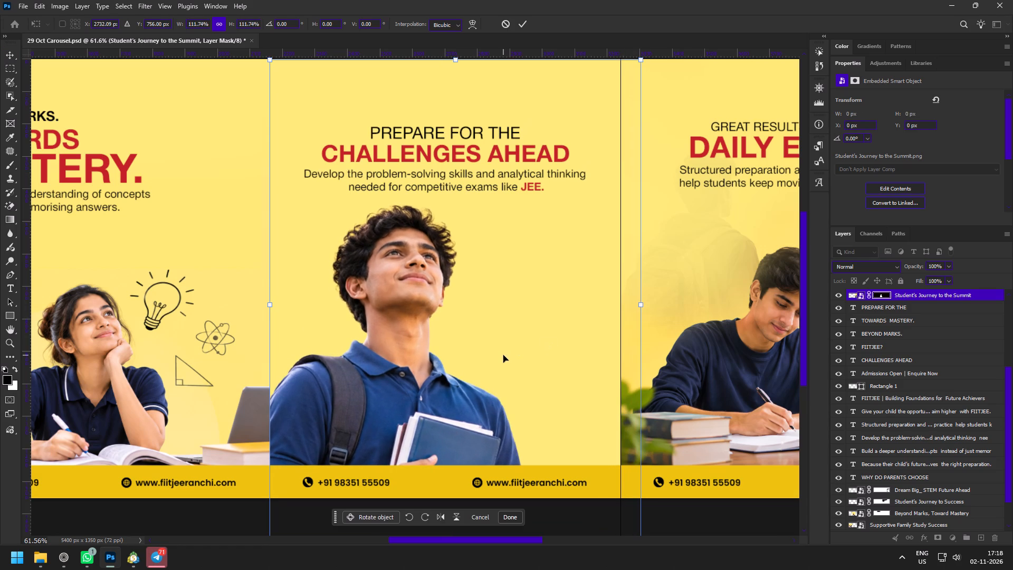
{"action": "left_click", "coordinate": [526, 18]}
Review all five carousel panels side by side, checking the new student image against the neighbouring panels' layout and text.
{"action": "key", "text": "z"}
{"action": "left_click_drag", "start_coordinate": [537, 205], "coordinate": [501, 201]}
{"action": "key", "text": "space"}
{"action": "key", "text": "space"}
{"action": "left_click_drag", "start_coordinate": [469, 242], "coordinate": [546, 262]}
{"action": "left_click_drag", "start_coordinate": [561, 197], "coordinate": [587, 224]}
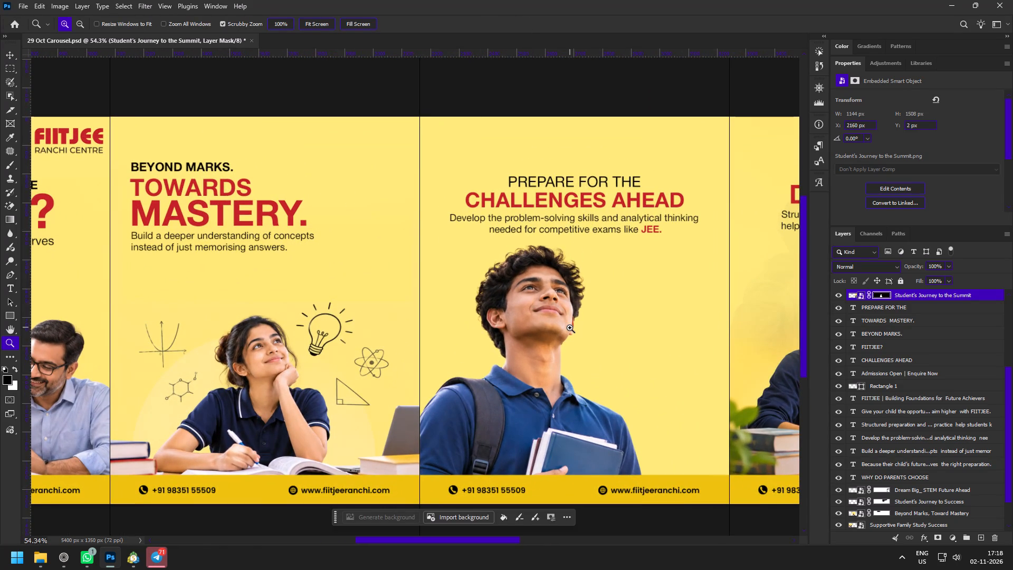
{"action": "key", "text": "space"}
{"action": "key", "text": "space"}
{"action": "key", "text": "space"}
{"action": "key", "text": "space"}
{"action": "key", "text": "space"}
{"action": "key", "text": "space"}
{"action": "key", "text": "space"}
{"action": "key", "text": "space"}
{"action": "left_click_drag", "start_coordinate": [553, 340], "coordinate": [429, 309]}
{"action": "key", "text": "space"}
{"action": "key", "text": "space"}
{"action": "key", "text": "space"}
{"action": "key", "text": "space"}
{"action": "key", "text": "space"}
{"action": "key", "text": "space"}
{"action": "key", "text": "space"}
{"action": "key", "text": "space"}
{"action": "key", "text": "space"}
{"action": "key", "text": "space"}
{"action": "key", "text": "space"}
{"action": "key", "text": "space"}
{"action": "key", "text": "space"}
{"action": "key", "text": "space"}
{"action": "key", "text": "space"}
{"action": "key", "text": "space"}
{"action": "key", "text": "space"}
{"action": "key", "text": "space"}
{"action": "key", "text": "space"}
{"action": "key", "text": "space"}
{"action": "left_click_drag", "start_coordinate": [570, 330], "coordinate": [367, 332]}
{"action": "left_click_drag", "start_coordinate": [432, 324], "coordinate": [441, 308]}
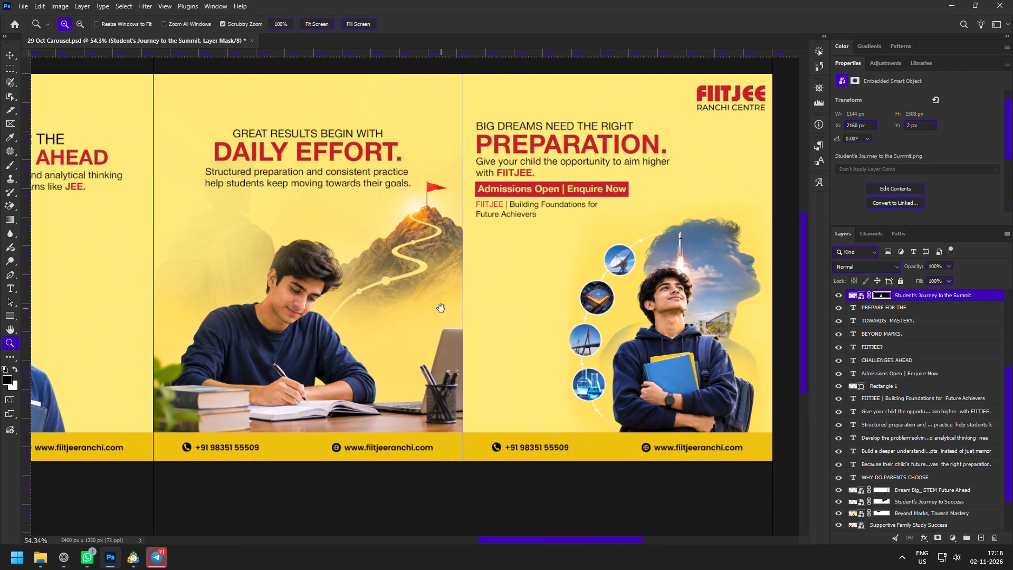
{"action": "left_click_drag", "start_coordinate": [441, 308], "coordinate": [512, 307]}
{"action": "key", "text": "space"}
{"action": "key", "text": "space"}
{"action": "key", "text": "space"}
{"action": "key", "text": "space"}
{"action": "key", "text": "space"}
{"action": "key", "text": "space"}
{"action": "key", "text": "space"}
{"action": "key", "text": "space"}
{"action": "key", "text": "space"}
{"action": "key", "text": "space"}
{"action": "key", "text": "space"}
{"action": "key", "text": "space"}
{"action": "key", "text": "space"}
{"action": "key", "text": "space"}
{"action": "key", "text": "space"}
{"action": "key", "text": "space"}
{"action": "key", "text": "space"}
{"action": "key", "text": "space"}
{"action": "key", "text": "space"}
{"action": "key", "text": "space"}
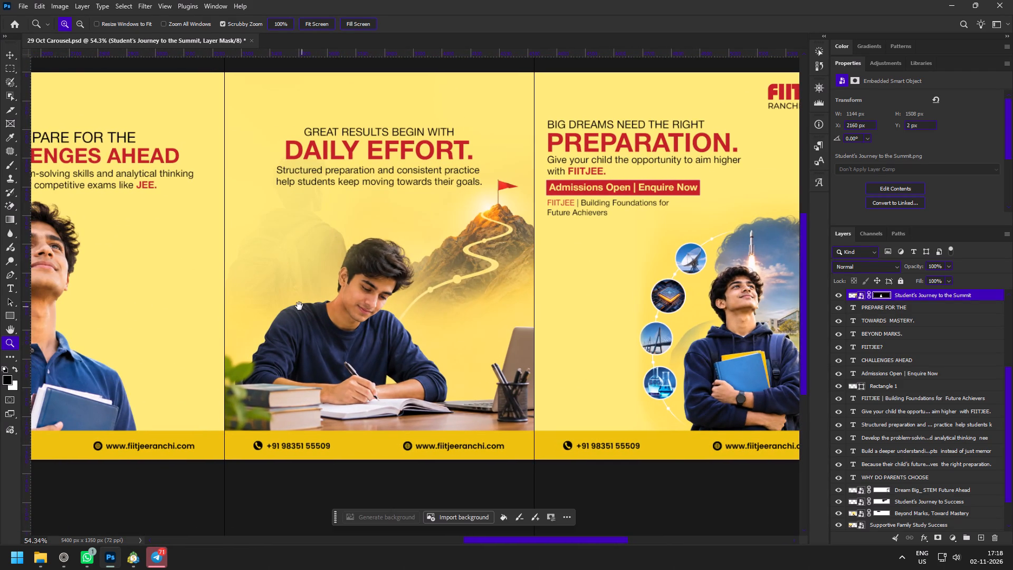
{"action": "left_click_drag", "start_coordinate": [299, 306], "coordinate": [316, 306]}
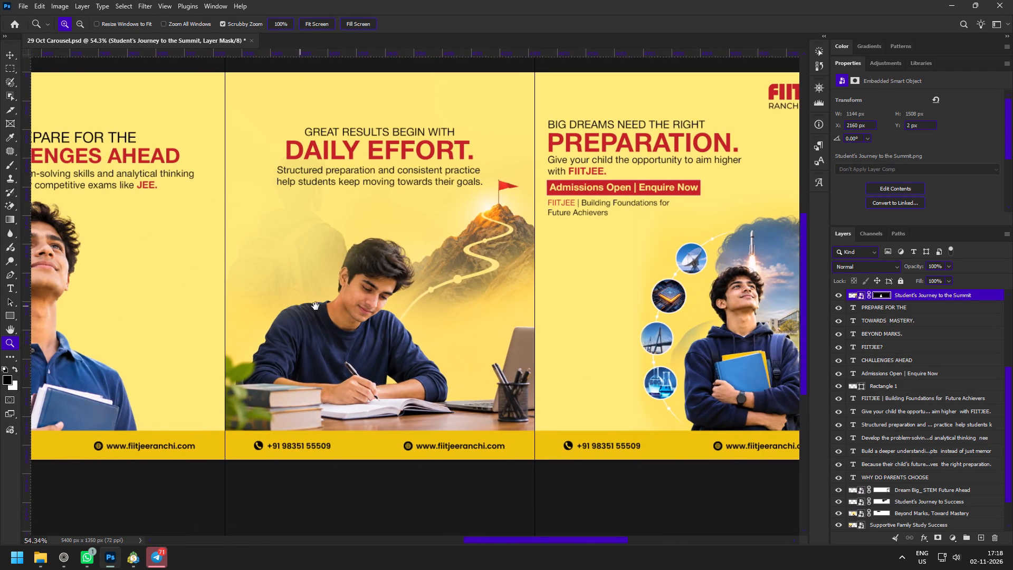
{"action": "left_click_drag", "start_coordinate": [316, 306], "coordinate": [469, 303]}
{"action": "left_click_drag", "start_coordinate": [457, 302], "coordinate": [574, 301]}
{"action": "left_click_drag", "start_coordinate": [574, 301], "coordinate": [571, 301]}
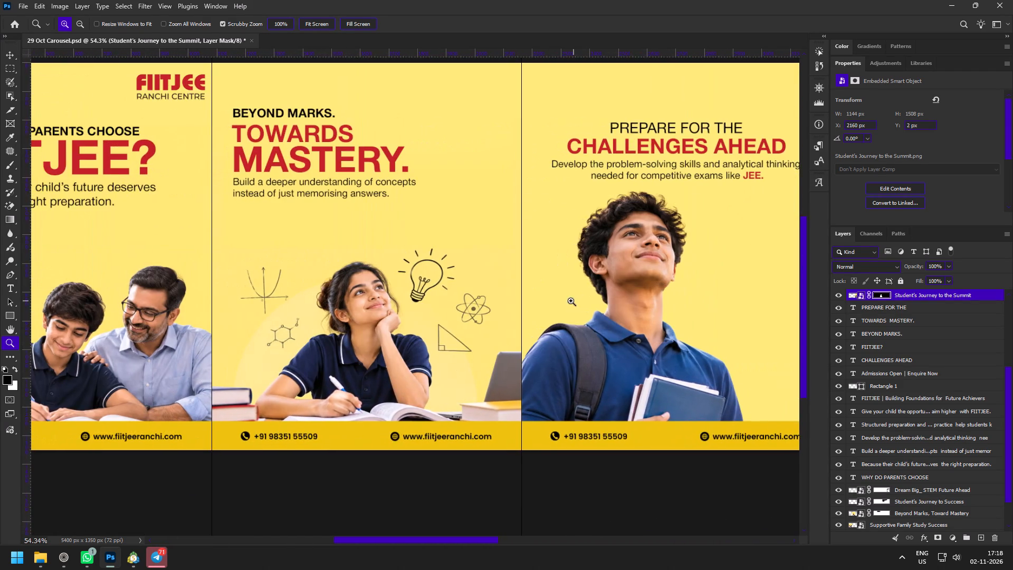
{"action": "left_click_drag", "start_coordinate": [571, 301], "coordinate": [553, 293]}
{"action": "scroll", "coordinate": [887, 375], "scroll_direction": "up", "scroll_amount": 12}
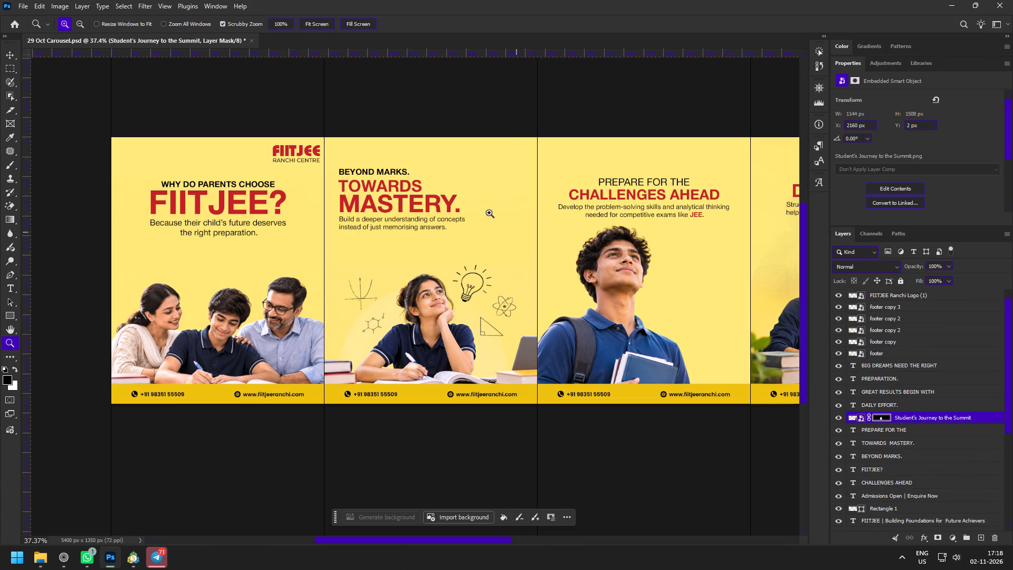
Set "memorising answers." in the second panel's body text to Bold and colour it the headline red #c42127.
{"action": "left_click_drag", "start_coordinate": [711, 198], "coordinate": [728, 221]}
{"action": "key", "text": "space"}
{"action": "key", "text": "space"}
{"action": "key", "text": "space"}
{"action": "key", "text": "space"}
{"action": "left_click_drag", "start_coordinate": [267, 247], "coordinate": [503, 246]}
{"action": "left_click_drag", "start_coordinate": [519, 226], "coordinate": [544, 262]}
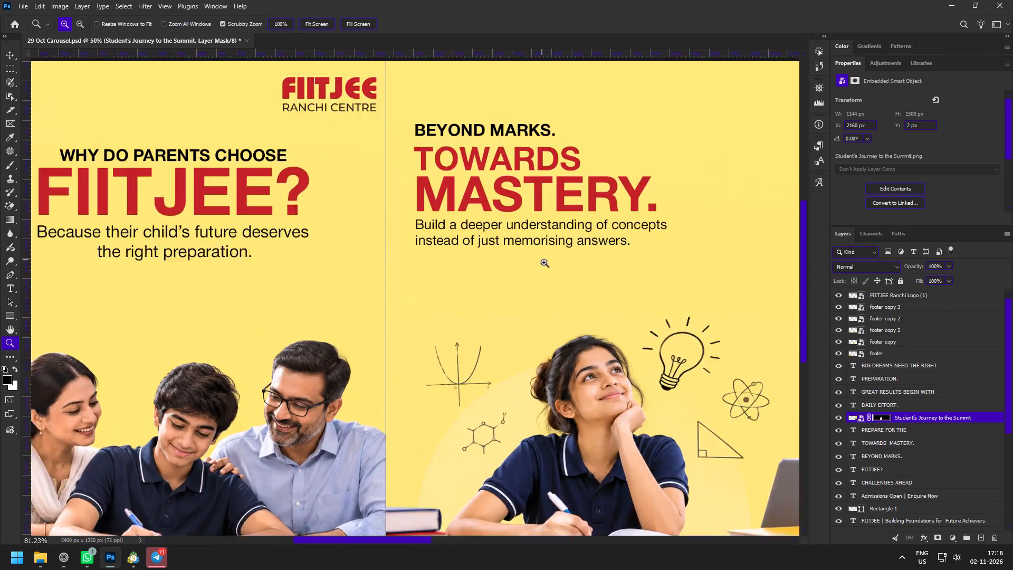
{"action": "left_click_drag", "start_coordinate": [544, 262], "coordinate": [546, 263]}
{"action": "key", "text": "v"}
{"action": "left_click", "coordinate": [537, 232]}
{"action": "double_click", "coordinate": [489, 237]}
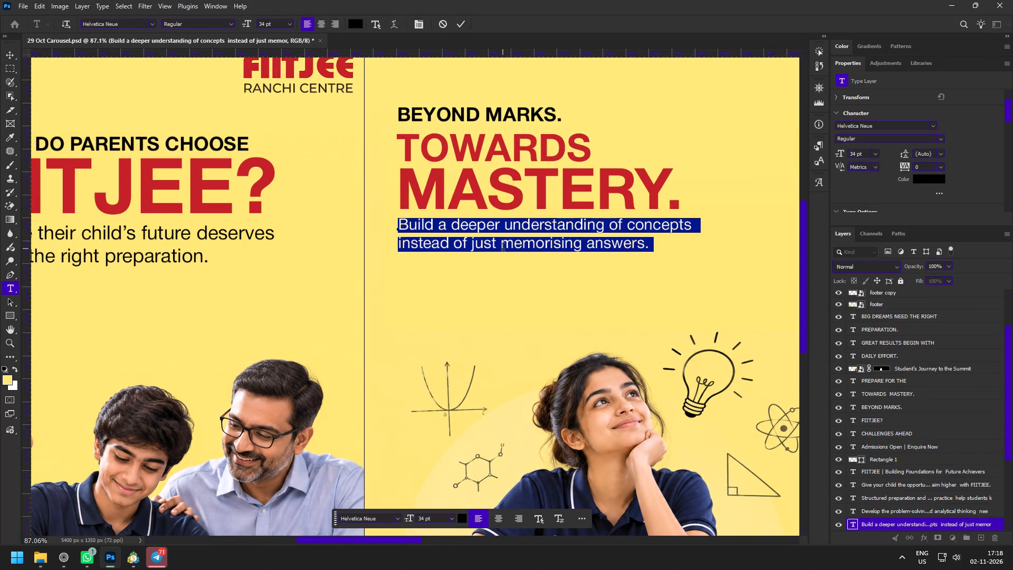
{"action": "left_click_drag", "start_coordinate": [503, 249], "coordinate": [719, 253]}
{"action": "left_click", "coordinate": [945, 139]}
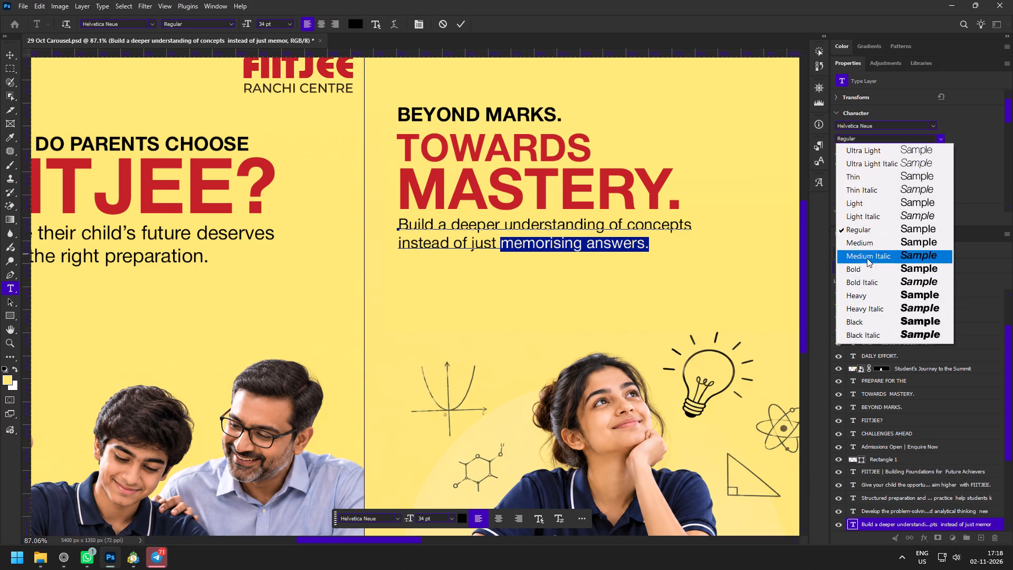
{"action": "left_click", "coordinate": [866, 269]}
{"action": "left_click", "coordinate": [926, 178]}
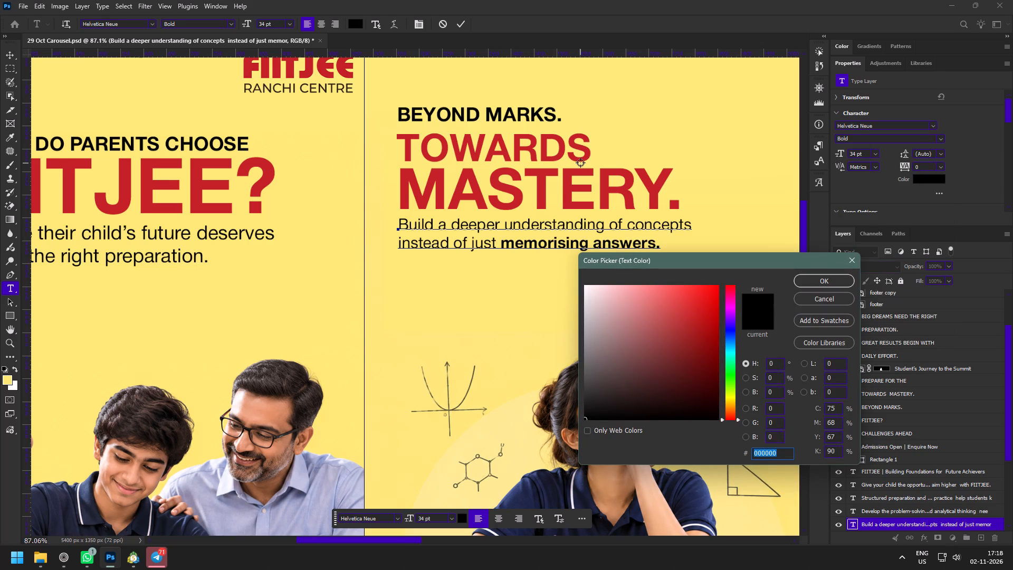
{"action": "left_click", "coordinate": [568, 185]}
{"action": "left_click", "coordinate": [818, 278]}
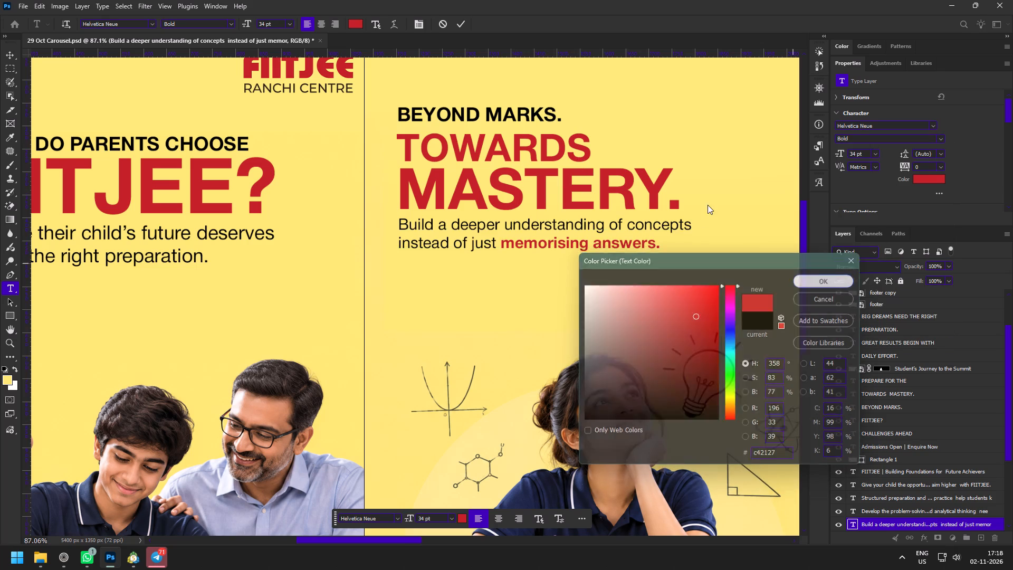
{"action": "left_click", "coordinate": [463, 25]}
Set "right preparation." in the first panel's body text to Bold and colour it the same red as the "FIITJEE?" headline.
{"action": "key", "text": "space"}
{"action": "key", "text": "space"}
{"action": "key", "text": "space"}
{"action": "key", "text": "space"}
{"action": "key", "text": "space"}
{"action": "key", "text": "space"}
{"action": "key", "text": "space"}
{"action": "key", "text": "space"}
{"action": "left_click_drag", "start_coordinate": [156, 273], "coordinate": [491, 266]}
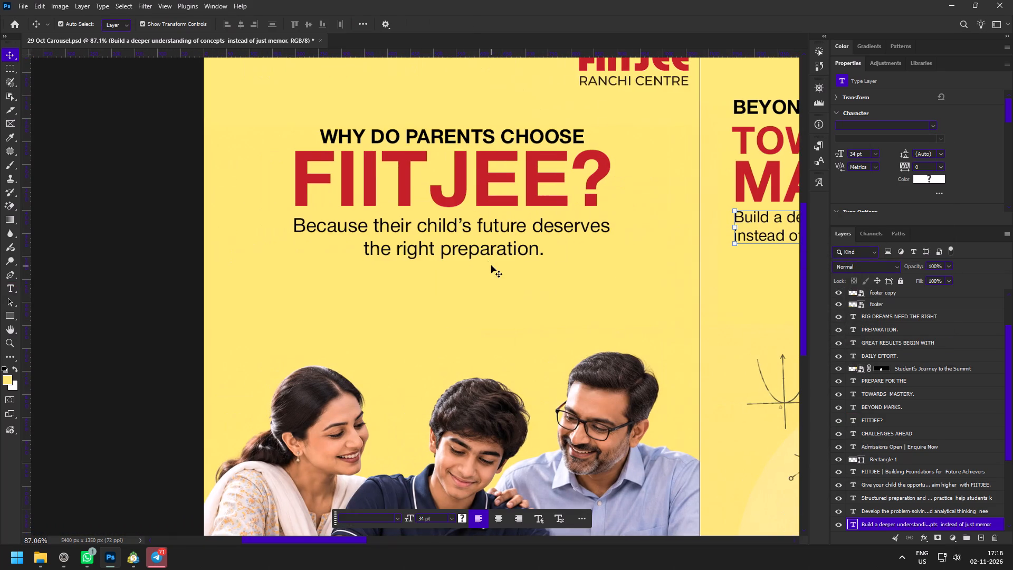
{"action": "key", "text": "v"}
{"action": "left_click", "coordinate": [427, 244]}
{"action": "double_click", "coordinate": [502, 248]}
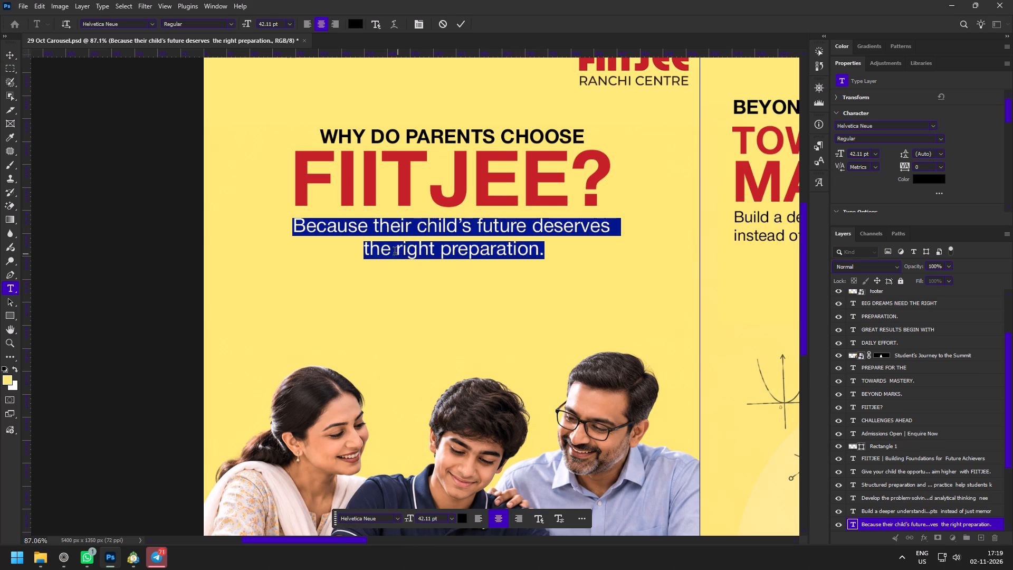
{"action": "left_click_drag", "start_coordinate": [395, 253], "coordinate": [589, 254]}
{"action": "left_click", "coordinate": [944, 139]}
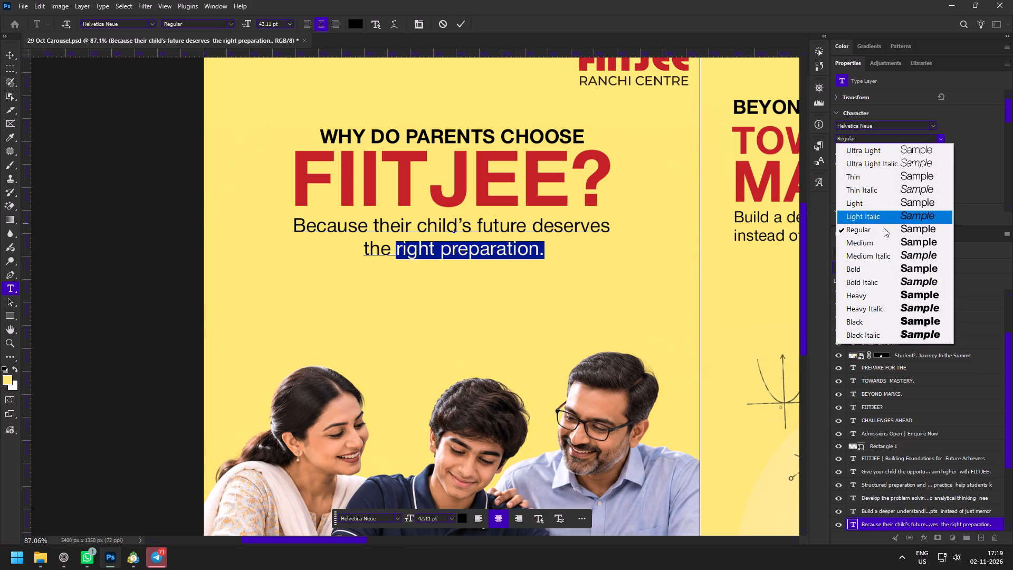
{"action": "left_click", "coordinate": [869, 268]}
{"action": "left_click", "coordinate": [918, 178]}
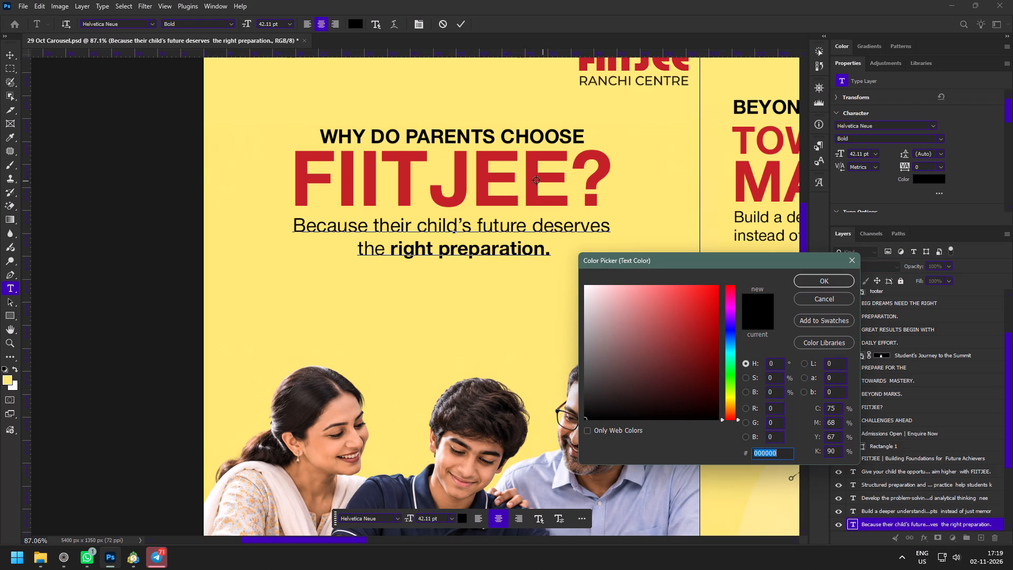
{"action": "left_click", "coordinate": [530, 179]}
{"action": "left_click", "coordinate": [815, 280]}
{"action": "left_click", "coordinate": [461, 26]}
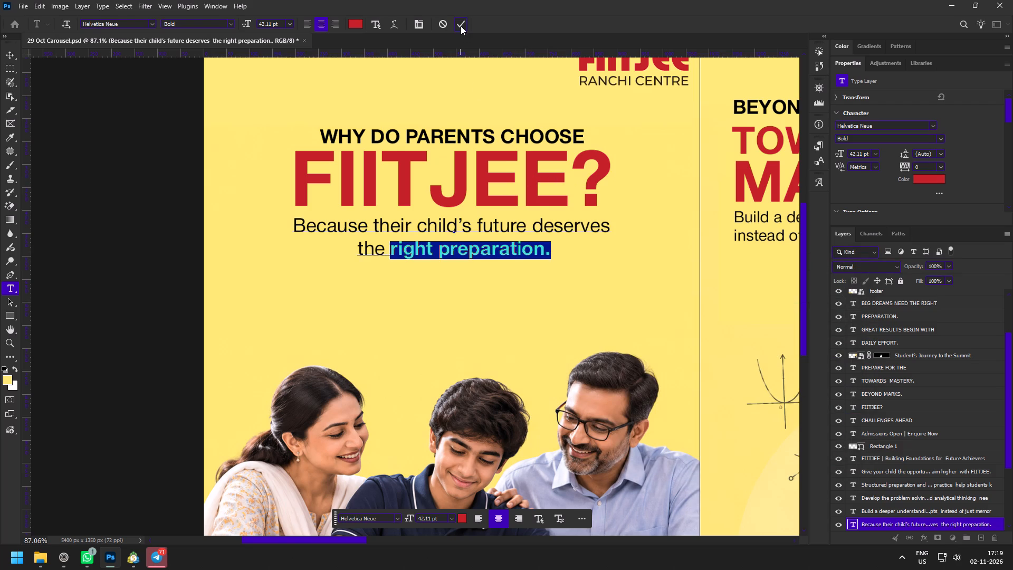
Review the whole carousel from the first to the last panel at a reduced zoom.
{"action": "key", "text": "z"}
{"action": "left_click_drag", "start_coordinate": [541, 205], "coordinate": [493, 185]}
{"action": "key", "text": "space"}
{"action": "key", "text": "space"}
{"action": "key", "text": "space"}
{"action": "key", "text": "space"}
{"action": "key", "text": "space"}
{"action": "key", "text": "space"}
{"action": "key", "text": "space"}
{"action": "key", "text": "space"}
{"action": "key", "text": "space"}
{"action": "key", "text": "space"}
{"action": "key", "text": "space"}
{"action": "key", "text": "space"}
{"action": "key", "text": "space"}
{"action": "key", "text": "space"}
{"action": "key", "text": "space"}
{"action": "key", "text": "space"}
{"action": "key", "text": "space"}
{"action": "key", "text": "space"}
{"action": "key", "text": "space"}
{"action": "key", "text": "space"}
{"action": "left_click_drag", "start_coordinate": [617, 226], "coordinate": [496, 208]}
{"action": "left_click_drag", "start_coordinate": [625, 218], "coordinate": [470, 214]}
{"action": "left_click_drag", "start_coordinate": [508, 216], "coordinate": [599, 245]}
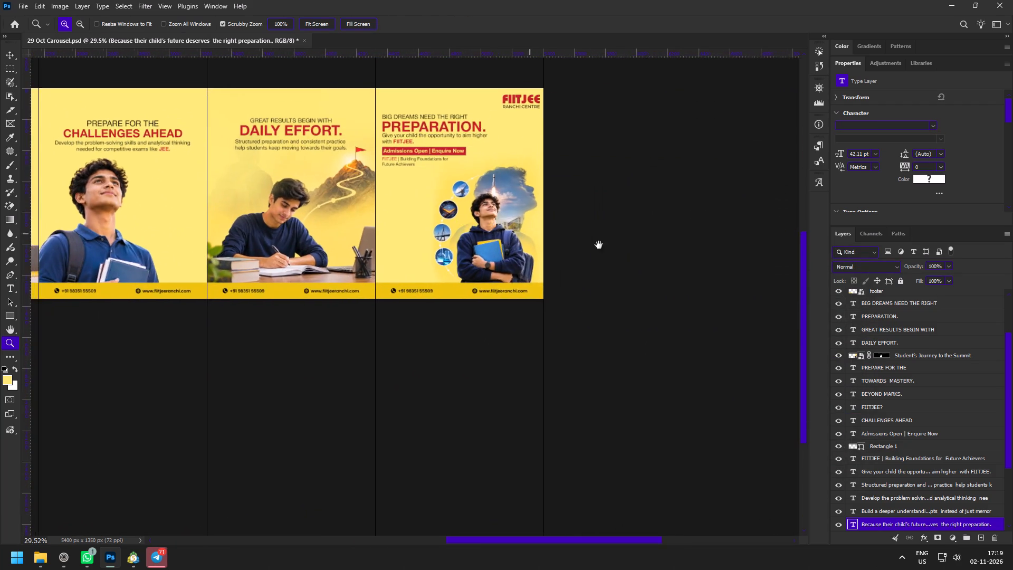
{"action": "left_click_drag", "start_coordinate": [599, 245], "coordinate": [643, 246]}
Stamp all visible layers into a new layer above the FIITJEE Ranchi Logo (1) layer and convert it to a smart object.
{"action": "scroll", "coordinate": [883, 369], "scroll_direction": "up", "scroll_amount": 12}
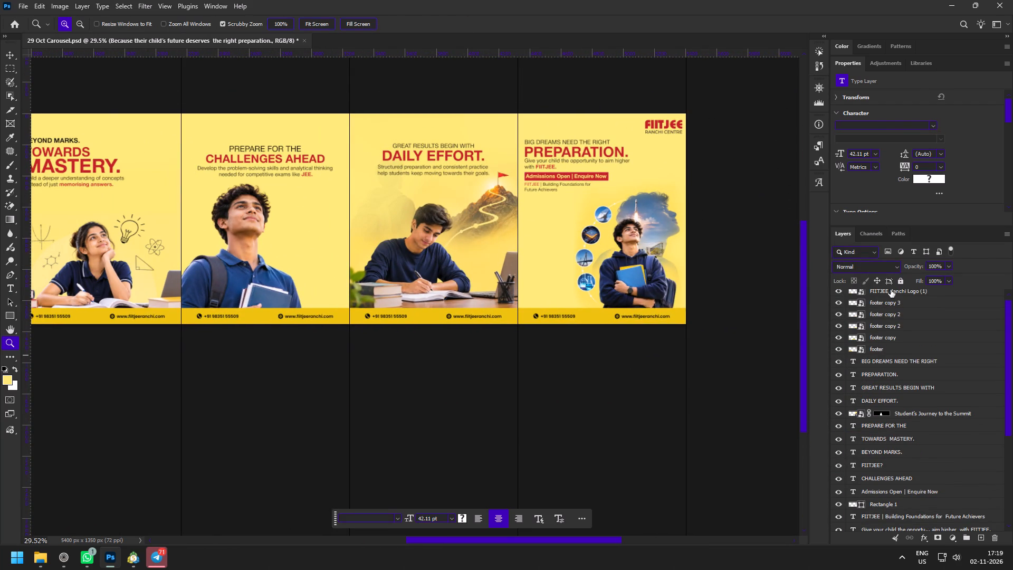
{"action": "left_click", "coordinate": [893, 290]}
{"action": "key", "text": "ctrl+alt+shift+e"}
{"action": "key", "text": "F8"}
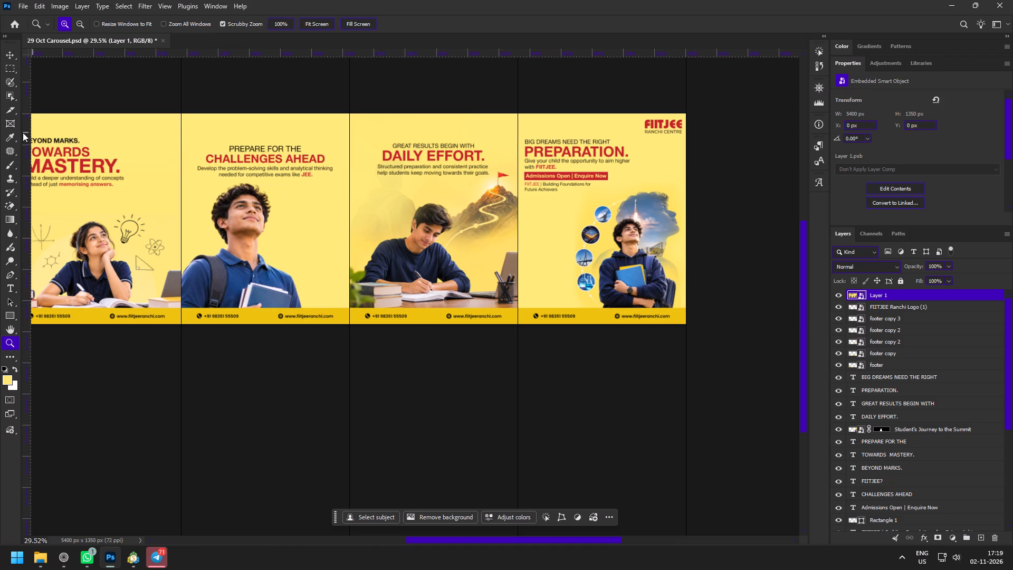
Save the carousel document.
{"action": "key", "text": "ctrl+s"}
Create slices from the guides to divide the carousel into its five panels.
{"action": "left_click", "coordinate": [11, 109]}
{"action": "left_click", "coordinate": [279, 27]}
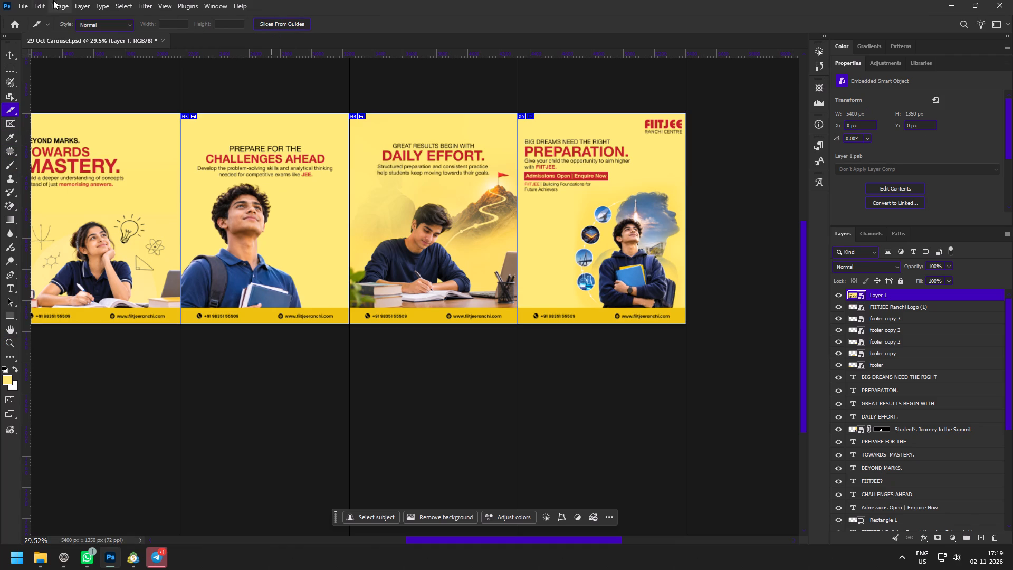
Export all slices for the web as maximum-quality JPEG images named 29-Oct-Carousel into the Fitjee folder.
{"action": "left_click", "coordinate": [25, 7]}
{"action": "left_click", "coordinate": [113, 169]}
{"action": "left_click", "coordinate": [214, 211]}
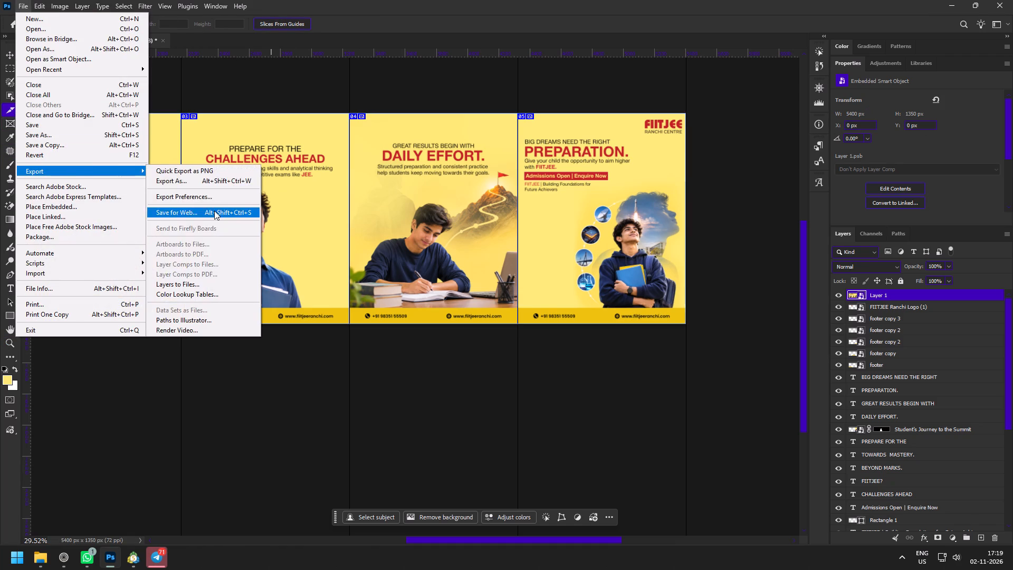
{"action": "left_click", "coordinate": [502, 434]}
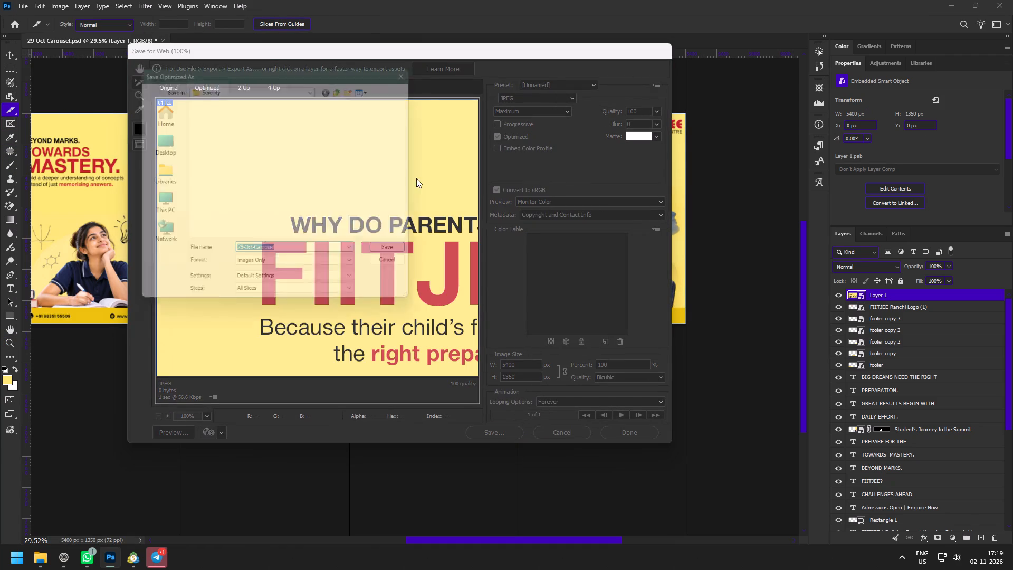
{"action": "left_click", "coordinate": [346, 86]}
{"action": "left_click", "coordinate": [283, 186]}
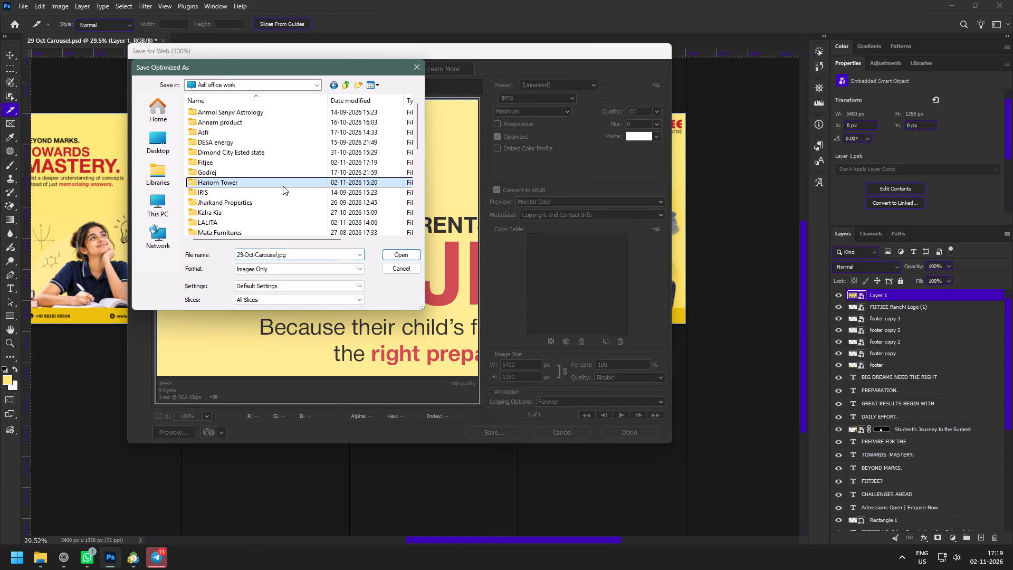
{"action": "double_click", "coordinate": [209, 162]}
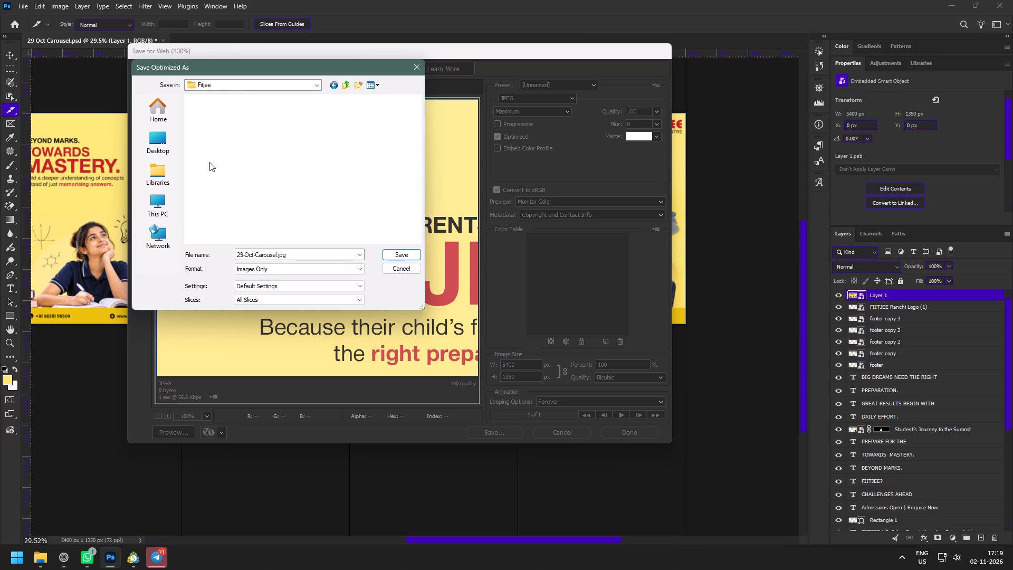
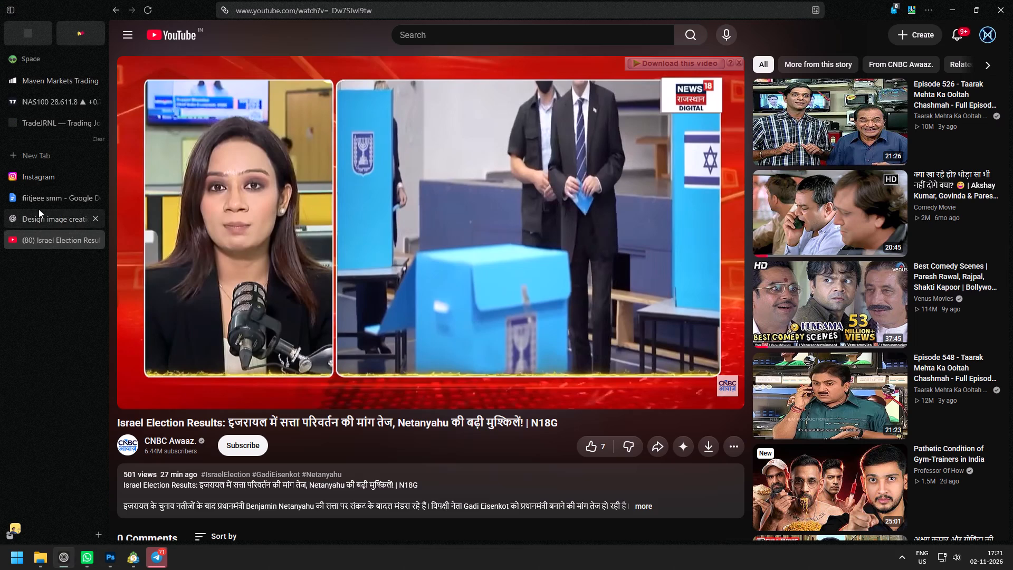
{"action": "left_click", "coordinate": [33, 158]}
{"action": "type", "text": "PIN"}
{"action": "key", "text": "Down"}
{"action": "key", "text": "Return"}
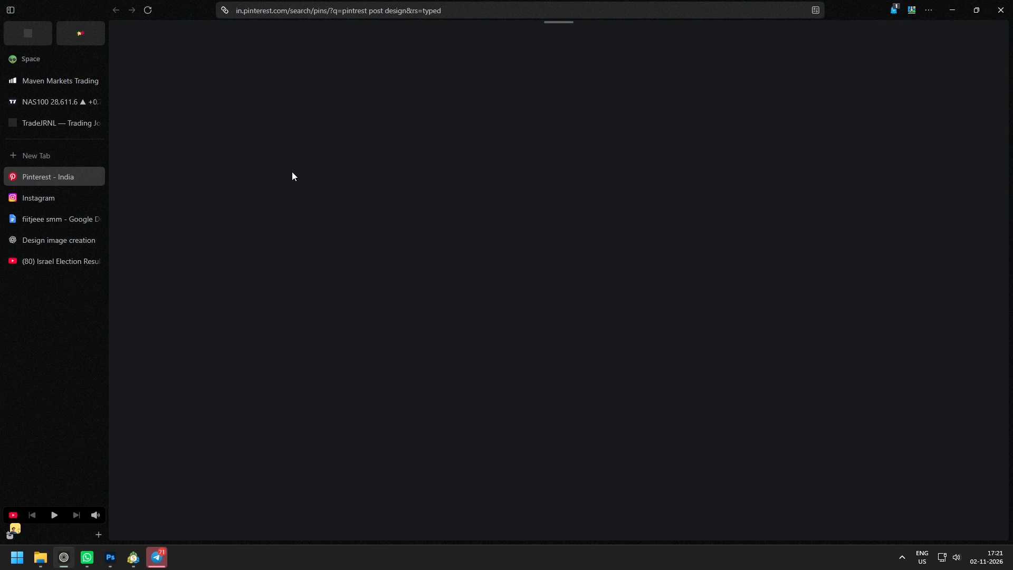
{"action": "left_click", "coordinate": [348, 33]}
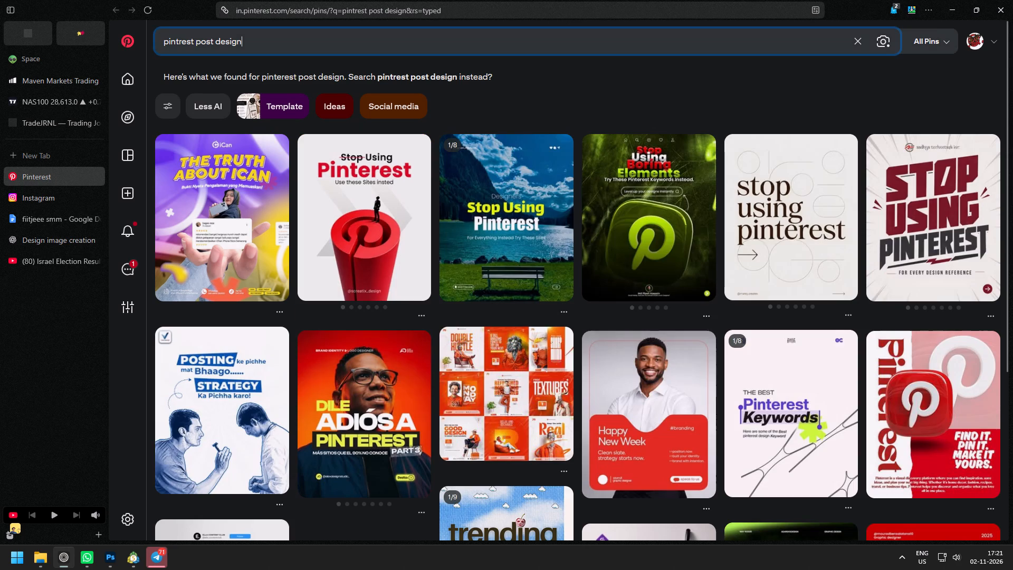
{"action": "key", "text": "ctrl+a"}
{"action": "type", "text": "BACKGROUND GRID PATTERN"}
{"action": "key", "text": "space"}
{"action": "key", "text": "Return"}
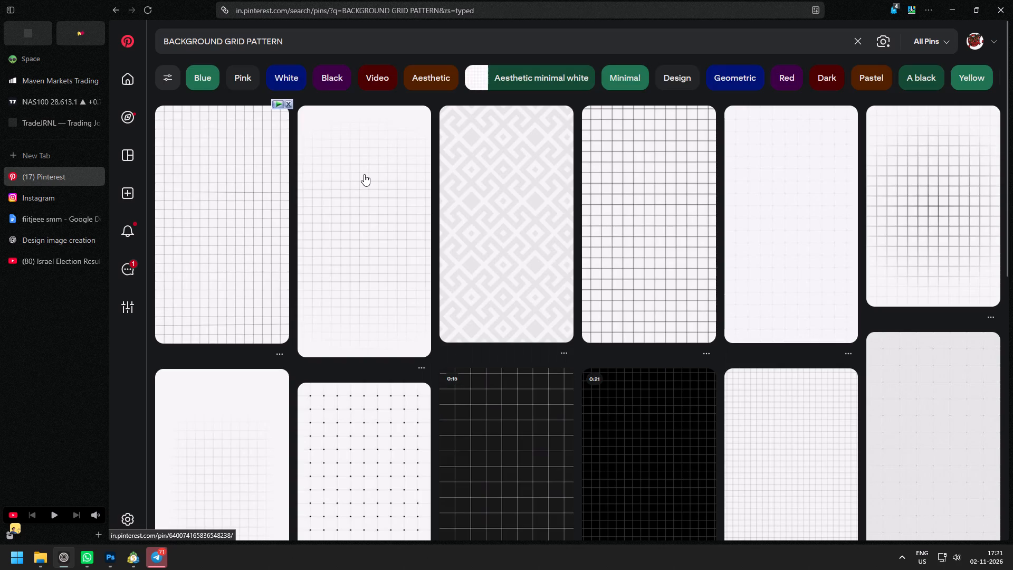
Open the Free Asset Grid Pattern Gradient White pin and copy its image.
{"action": "left_click", "coordinate": [376, 263]}
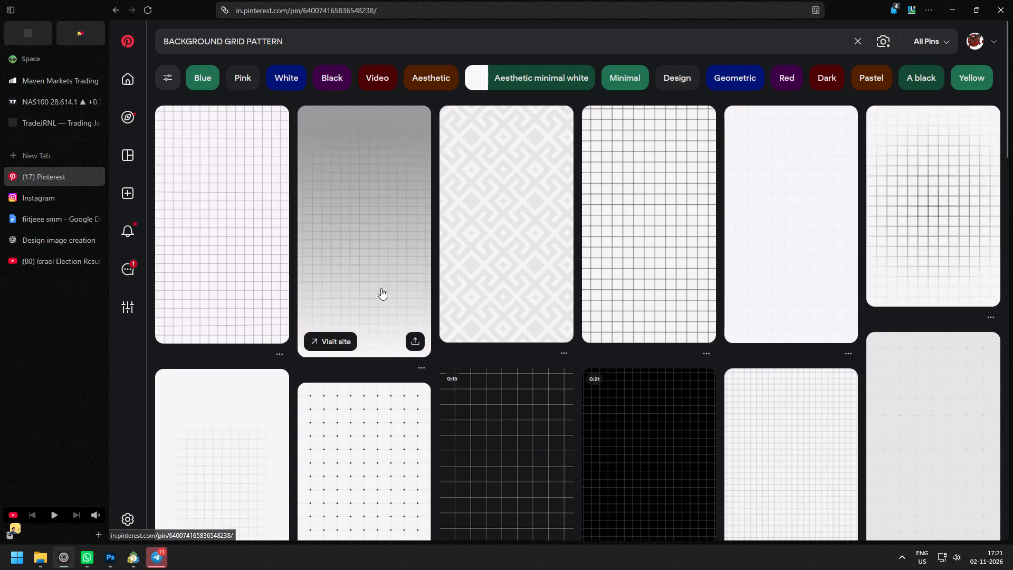
{"action": "right_click", "coordinate": [235, 199]}
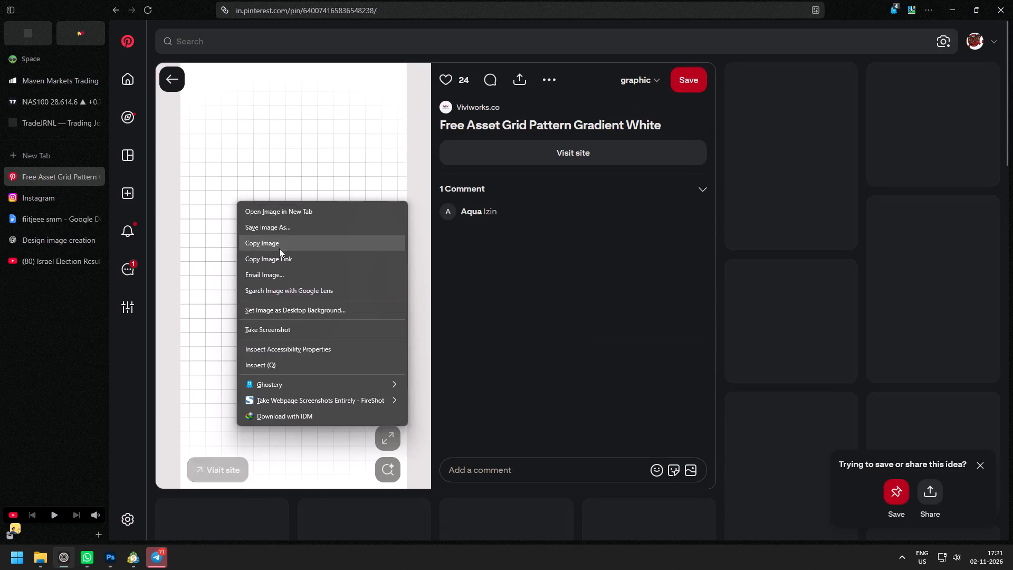
{"action": "left_click", "coordinate": [282, 250]}
Switch to Photoshop and delete the stamped smart object Layer 1 above the FIITJEE Ranchi Logo (1) layer.
{"action": "left_click", "coordinate": [117, 557]}
{"action": "key", "text": "v"}
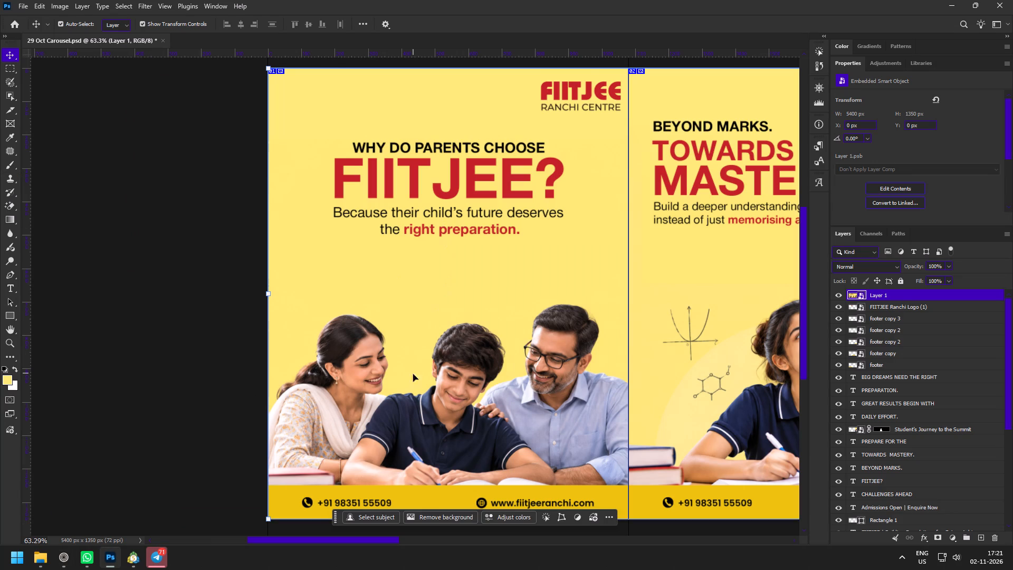
{"action": "left_click", "coordinate": [470, 356]}
{"action": "key", "text": "Delete"}
Paste the copied grid image directly above the Supportive Family Study Success layer.
{"action": "left_click", "coordinate": [451, 388]}
{"action": "key", "text": "ctrl+v"}
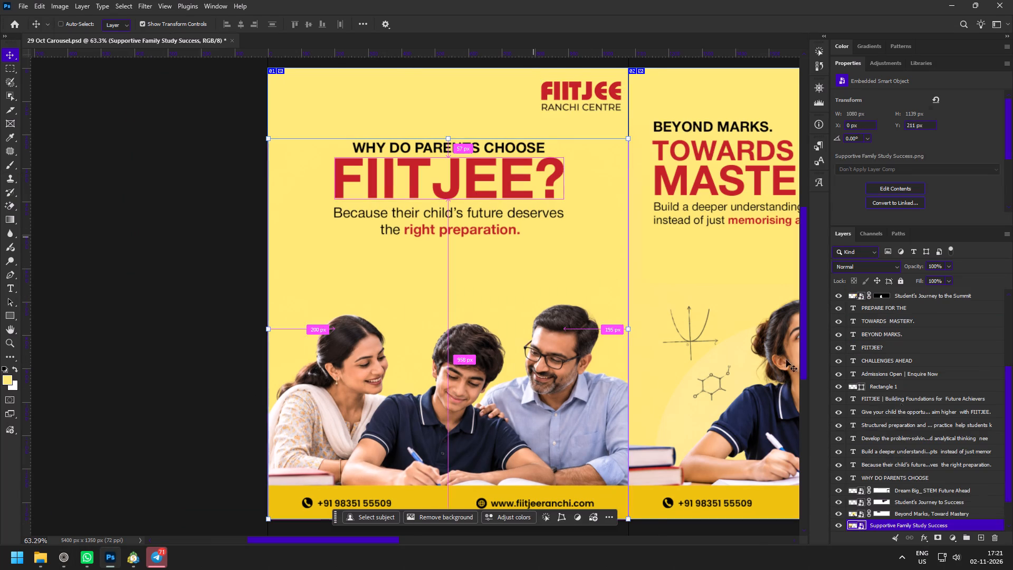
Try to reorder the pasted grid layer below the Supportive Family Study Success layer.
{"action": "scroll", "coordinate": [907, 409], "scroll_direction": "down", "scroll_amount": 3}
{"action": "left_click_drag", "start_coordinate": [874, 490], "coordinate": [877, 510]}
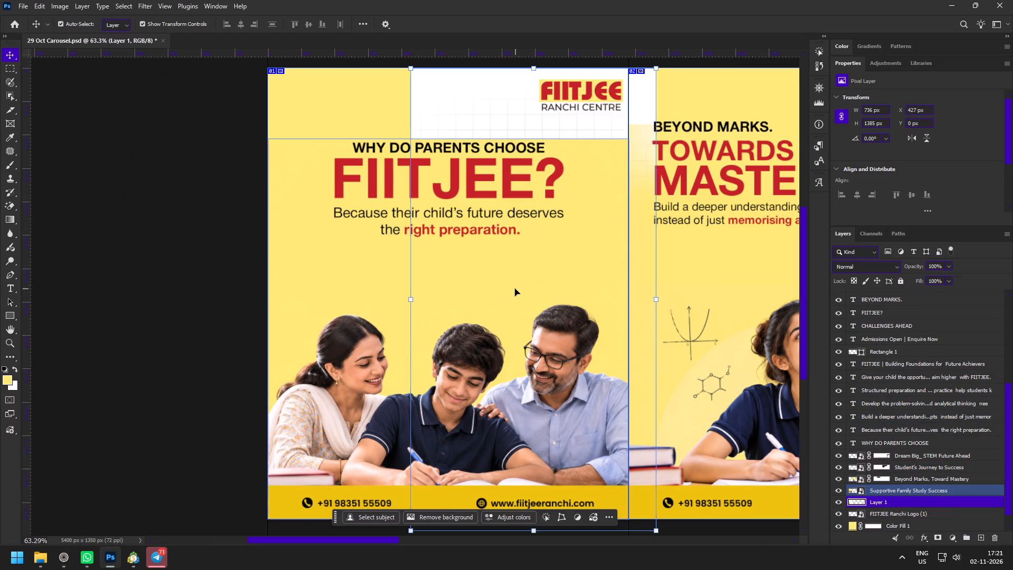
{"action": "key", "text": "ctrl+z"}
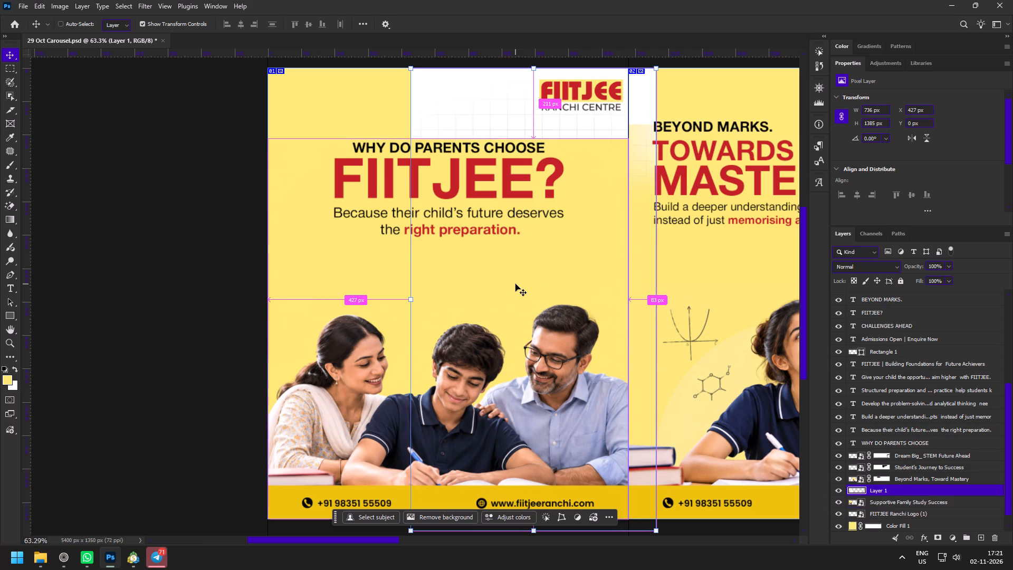
Move the grid onto the first panel, at about X -1 px and Y -439 px.
{"action": "left_click_drag", "start_coordinate": [507, 319], "coordinate": [358, 309], "text": "shift"}
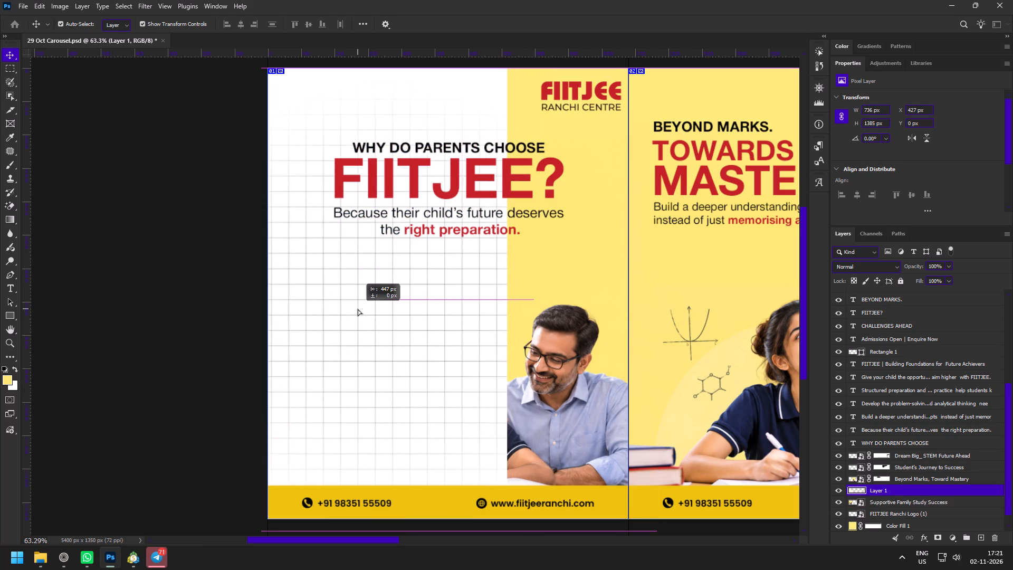
{"action": "left_click_drag", "start_coordinate": [358, 309], "coordinate": [364, 311], "text": "shift"}
{"action": "left_click_drag", "start_coordinate": [472, 316], "coordinate": [467, 217]}
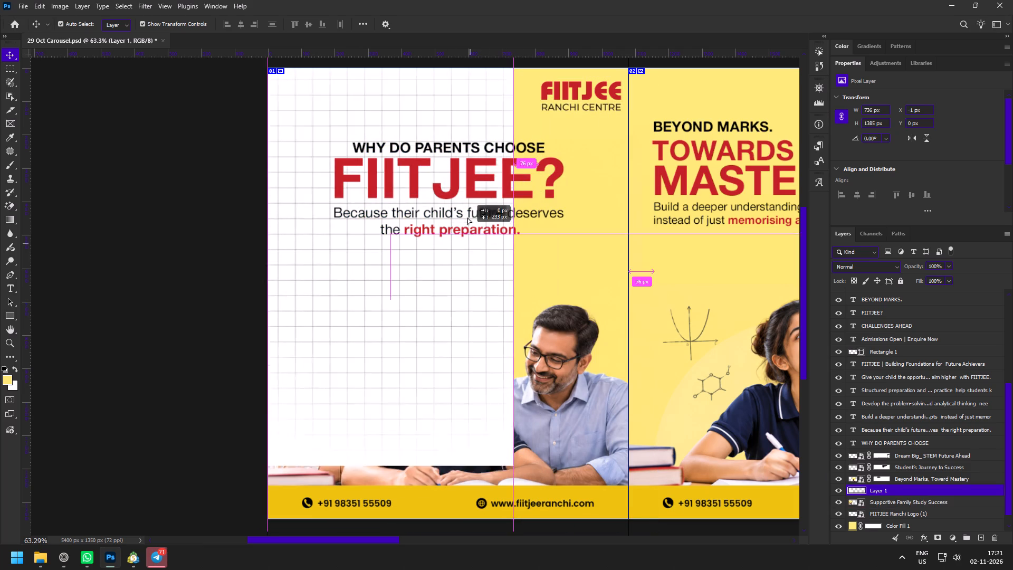
{"action": "left_click_drag", "start_coordinate": [467, 217], "coordinate": [465, 169]}
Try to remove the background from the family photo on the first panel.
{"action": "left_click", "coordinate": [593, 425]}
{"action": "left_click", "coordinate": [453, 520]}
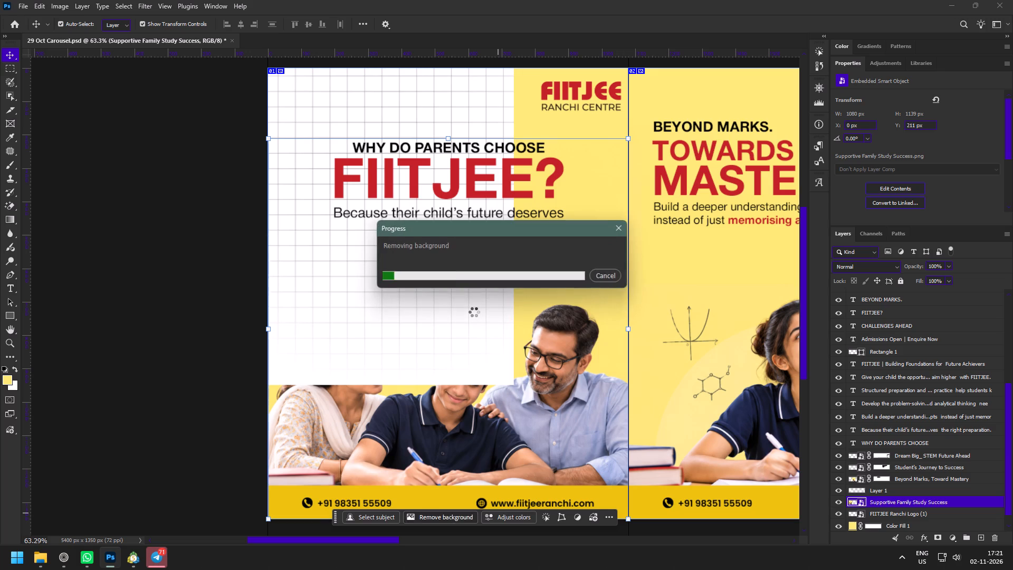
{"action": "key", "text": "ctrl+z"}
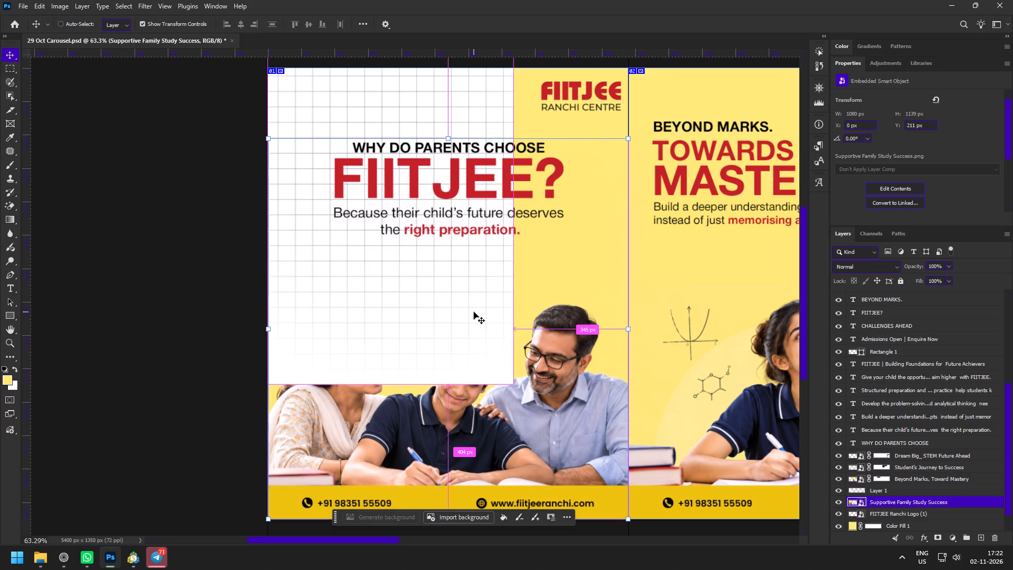
Set the grid layer's blend mode to Multiply.
{"action": "left_click", "coordinate": [475, 305]}
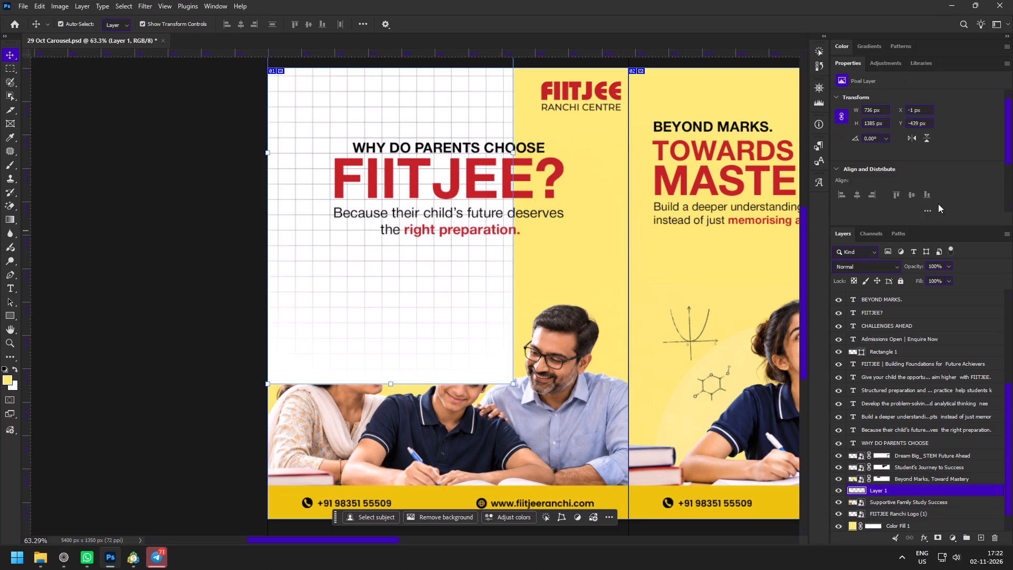
{"action": "left_click", "coordinate": [866, 267]}
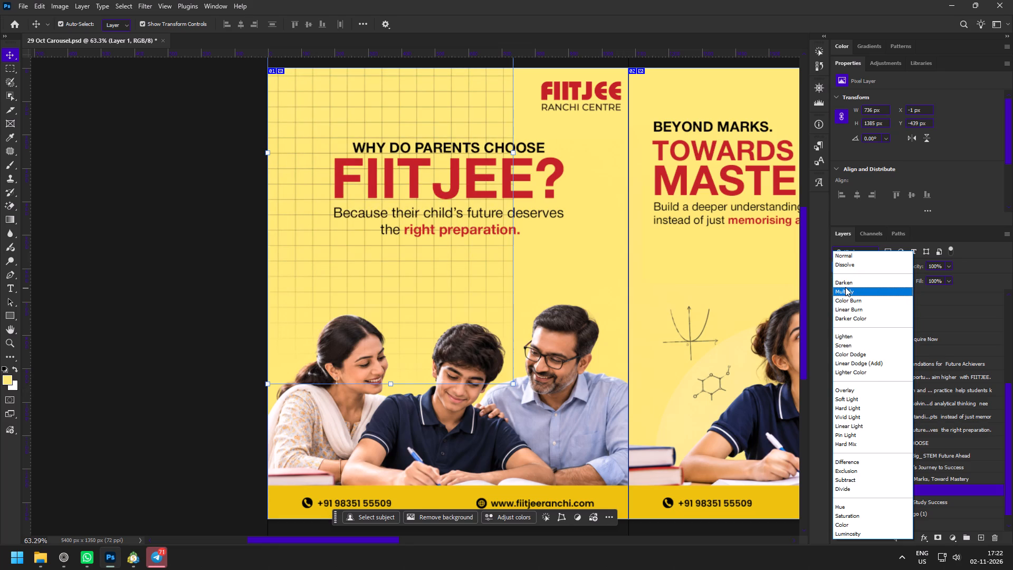
{"action": "left_click", "coordinate": [846, 290]}
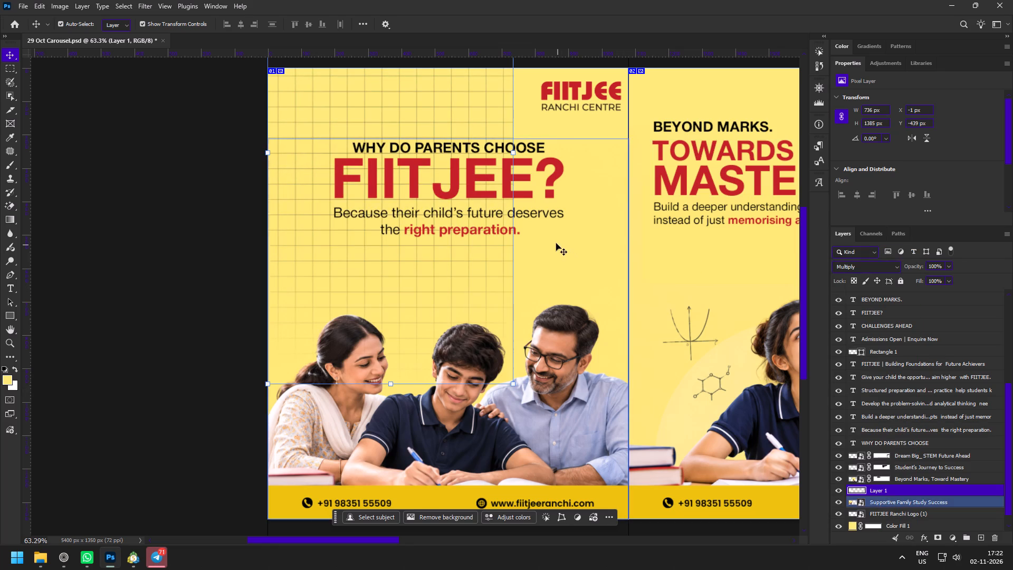
Scale the grid up to about 1081 × 2035 px so it spans the first panel's full width.
{"action": "left_click_drag", "start_coordinate": [515, 225], "coordinate": [631, 230]}
{"action": "left_click", "coordinate": [528, 23]}
Lower the grid layer's opacity to 46%.
{"action": "key", "text": "z"}
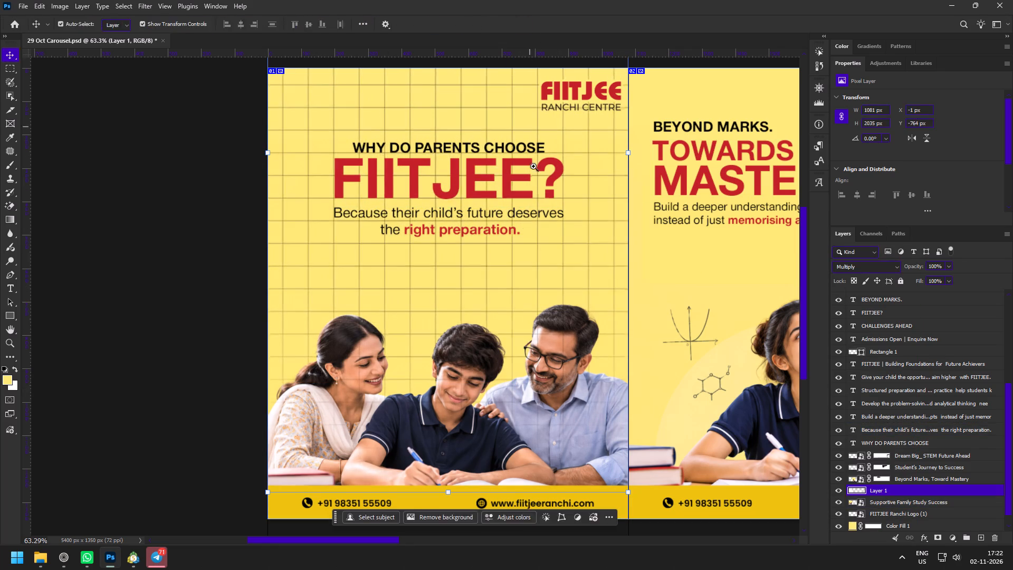
{"action": "left_click_drag", "start_coordinate": [541, 196], "coordinate": [502, 183]}
{"action": "left_click_drag", "start_coordinate": [523, 139], "coordinate": [549, 188]}
{"action": "left_click_drag", "start_coordinate": [517, 161], "coordinate": [542, 188]}
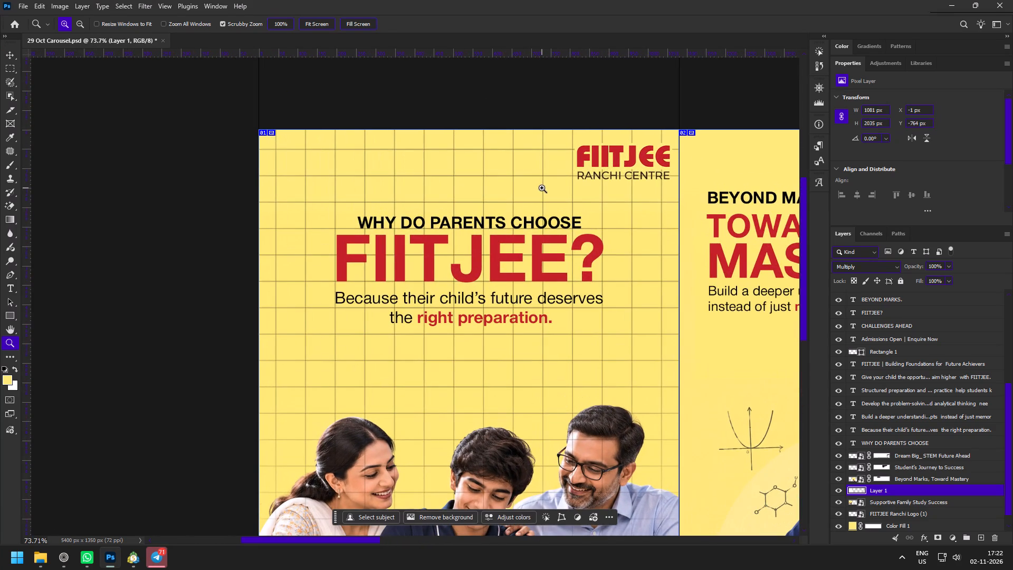
{"action": "key", "text": "v"}
{"action": "left_click_drag", "start_coordinate": [918, 269], "coordinate": [902, 265]}
{"action": "left_click_drag", "start_coordinate": [914, 267], "coordinate": [900, 264]}
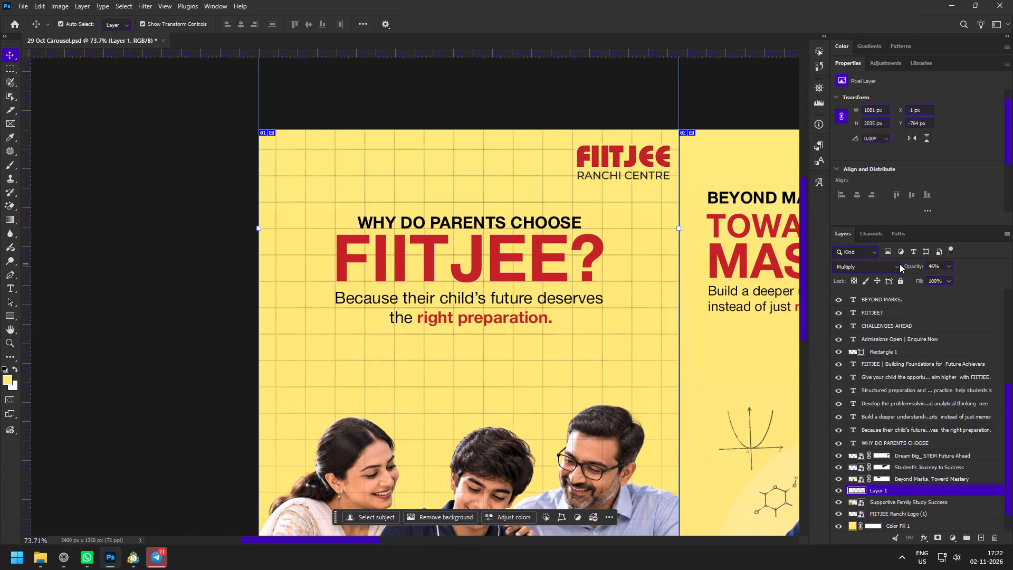
Add a layer mask to the grid and fade it out over the family with a large soft black brush at 30% opacity.
{"action": "left_click", "coordinate": [935, 537]}
{"action": "key", "text": "b"}
{"action": "key", "text": "space"}
{"action": "key", "text": "space"}
{"action": "key", "text": "space"}
{"action": "key", "text": "space"}
{"action": "key", "text": "space"}
{"action": "key", "text": "space"}
{"action": "key", "text": "space"}
{"action": "key", "text": "space"}
{"action": "key", "text": "space"}
{"action": "key", "text": "space"}
{"action": "key", "text": "space"}
{"action": "key", "text": "space"}
{"action": "key", "text": "space"}
{"action": "key", "text": "space"}
{"action": "key", "text": "space"}
{"action": "key", "text": "space"}
{"action": "key", "text": "space"}
{"action": "key", "text": "space"}
{"action": "left_click_drag", "start_coordinate": [535, 307], "coordinate": [512, 214]}
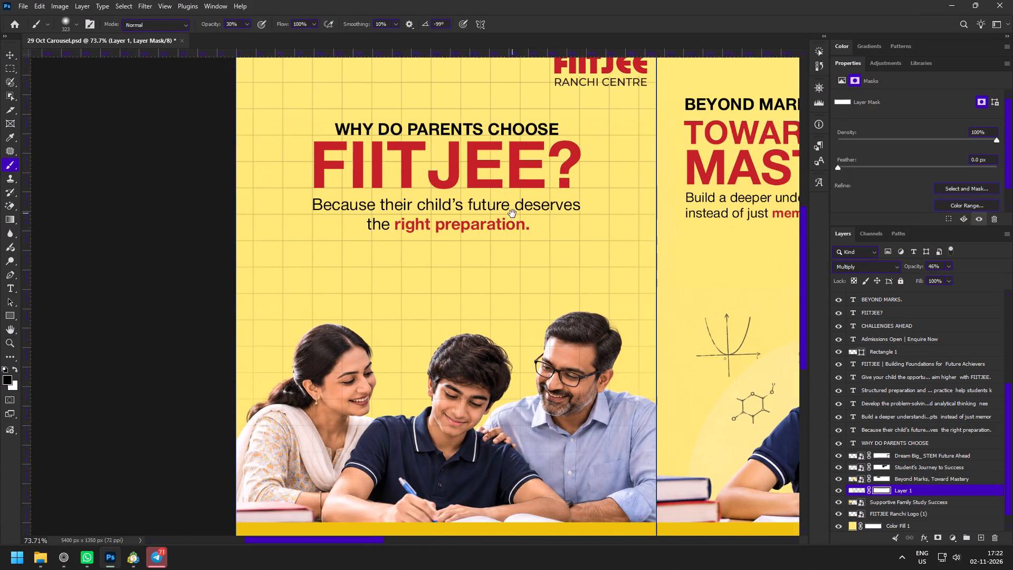
{"action": "left_click_drag", "start_coordinate": [512, 214], "coordinate": [513, 261]}
{"action": "key", "text": "space"}
{"action": "key", "text": "space"}
{"action": "key", "text": "space"}
{"action": "left_click_drag", "start_coordinate": [493, 324], "coordinate": [495, 173]}
{"action": "key", "text": "b"}
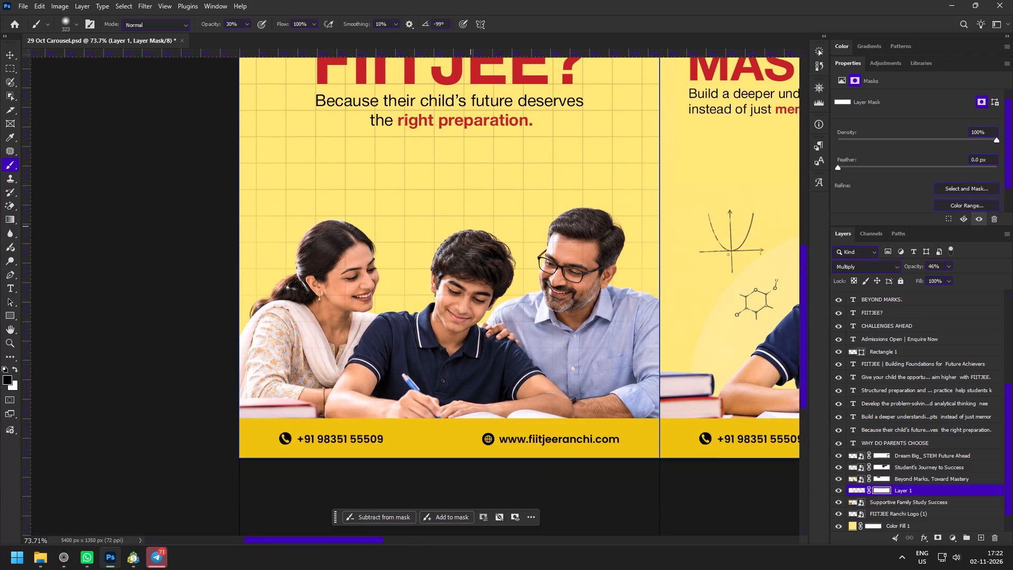
{"action": "key", "text": "v"}
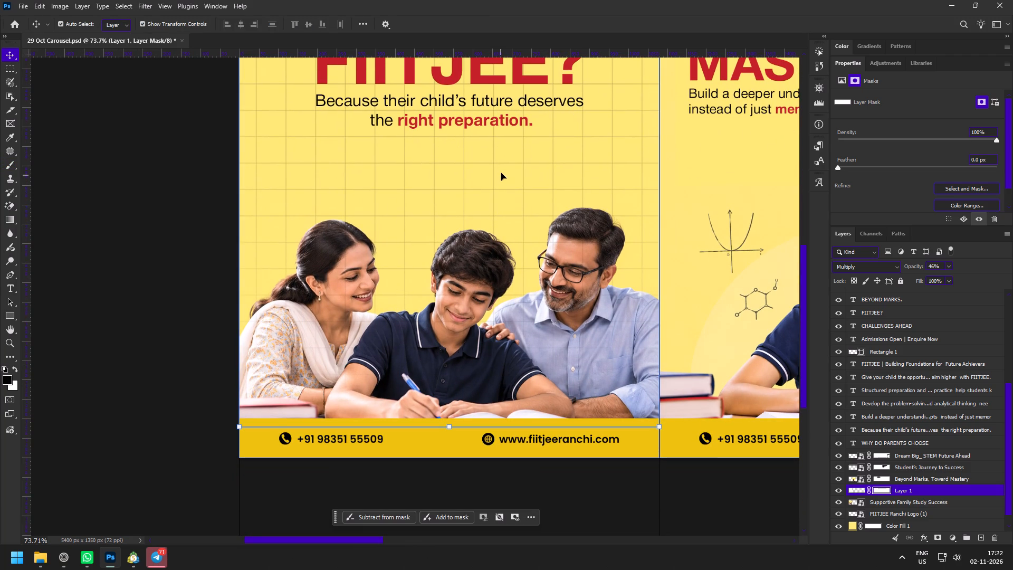
{"action": "key", "text": "b"}
{"action": "right_click_drag", "start_coordinate": [450, 296], "coordinate": [510, 308], "text": "alt"}
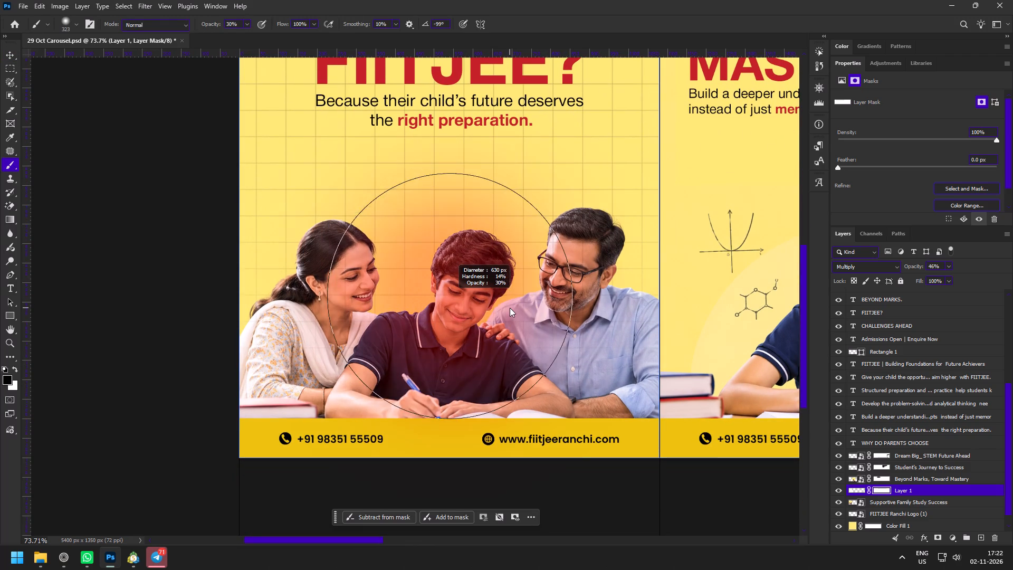
{"action": "right_click_drag", "start_coordinate": [510, 308], "coordinate": [488, 312], "text": "alt"}
{"action": "left_click_drag", "start_coordinate": [641, 338], "coordinate": [175, 334]}
{"action": "left_click_drag", "start_coordinate": [309, 312], "coordinate": [711, 300]}
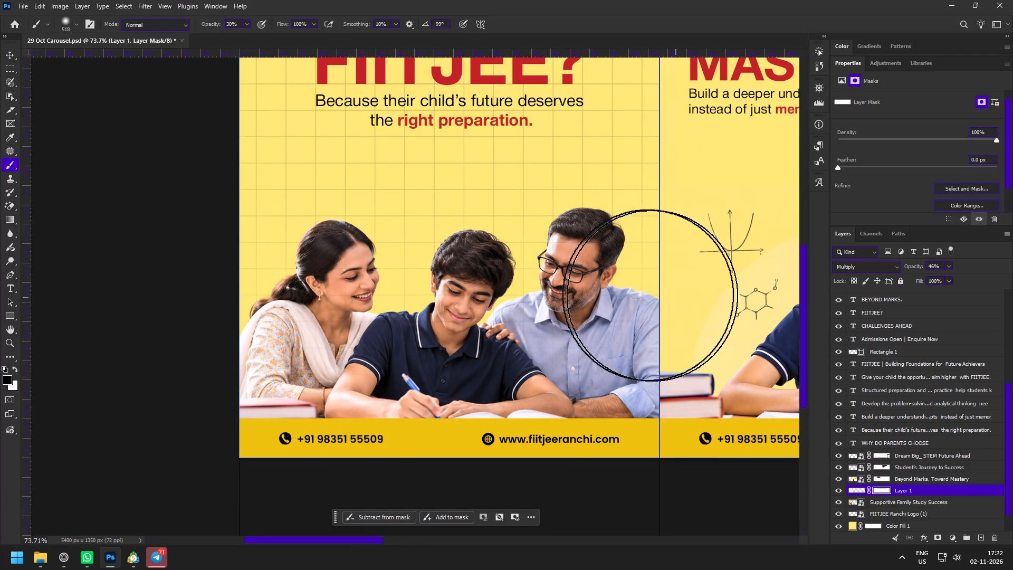
{"action": "left_click_drag", "start_coordinate": [576, 292], "coordinate": [183, 294]}
{"action": "left_click_drag", "start_coordinate": [381, 288], "coordinate": [749, 309]}
{"action": "left_click_drag", "start_coordinate": [588, 297], "coordinate": [189, 300]}
{"action": "left_click_drag", "start_coordinate": [547, 285], "coordinate": [768, 307]}
{"action": "left_click_drag", "start_coordinate": [631, 291], "coordinate": [343, 294]}
{"action": "left_click_drag", "start_coordinate": [620, 274], "coordinate": [763, 287]}
{"action": "left_click_drag", "start_coordinate": [592, 286], "coordinate": [183, 297]}
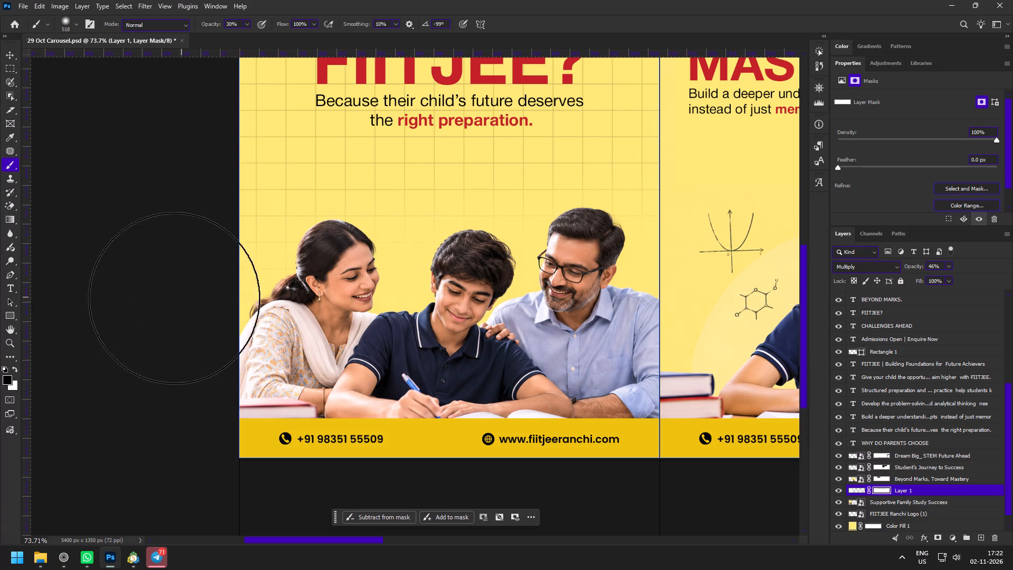
{"action": "left_click_drag", "start_coordinate": [257, 301], "coordinate": [706, 321]}
Paint black on the grid's mask to fade the lines behind the first panel's headline and subtext.
{"action": "key", "text": "space"}
{"action": "key", "text": "space"}
{"action": "key", "text": "space"}
{"action": "key", "text": "space"}
{"action": "key", "text": "space"}
{"action": "key", "text": "space"}
{"action": "left_click_drag", "start_coordinate": [624, 218], "coordinate": [633, 375]}
{"action": "left_click_drag", "start_coordinate": [570, 225], "coordinate": [348, 215]}
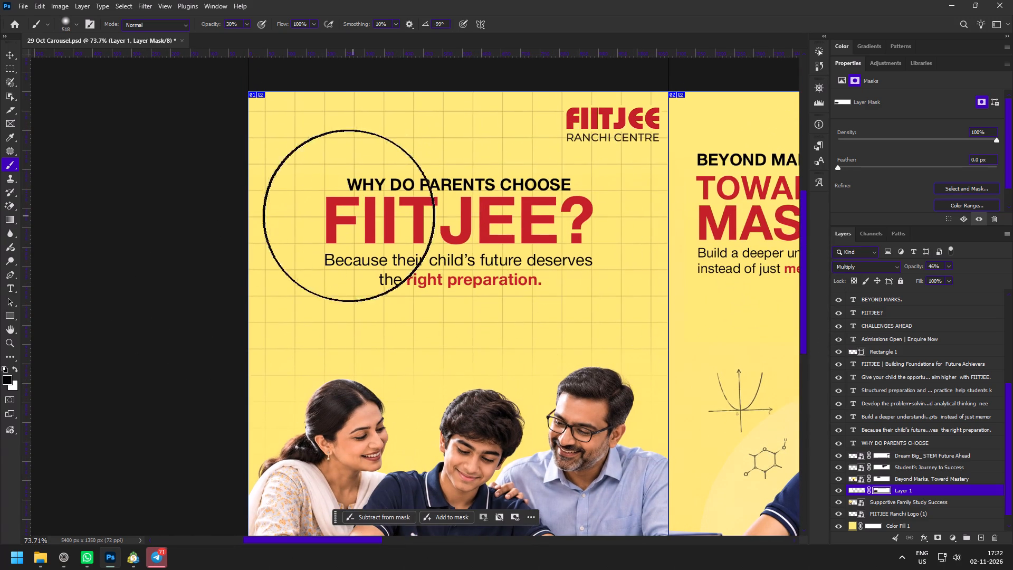
{"action": "left_click_drag", "start_coordinate": [348, 215], "coordinate": [347, 215]}
{"action": "left_click_drag", "start_coordinate": [369, 215], "coordinate": [599, 215]}
{"action": "left_click_drag", "start_coordinate": [430, 215], "coordinate": [312, 220]}
{"action": "left_click_drag", "start_coordinate": [436, 217], "coordinate": [481, 220]}
{"action": "left_click_drag", "start_coordinate": [373, 220], "coordinate": [379, 220]}
{"action": "left_click", "coordinate": [379, 220]}
{"action": "left_click_drag", "start_coordinate": [379, 220], "coordinate": [417, 233]}
{"action": "left_click_drag", "start_coordinate": [402, 231], "coordinate": [513, 234]}
{"action": "left_click_drag", "start_coordinate": [530, 234], "coordinate": [541, 234]}
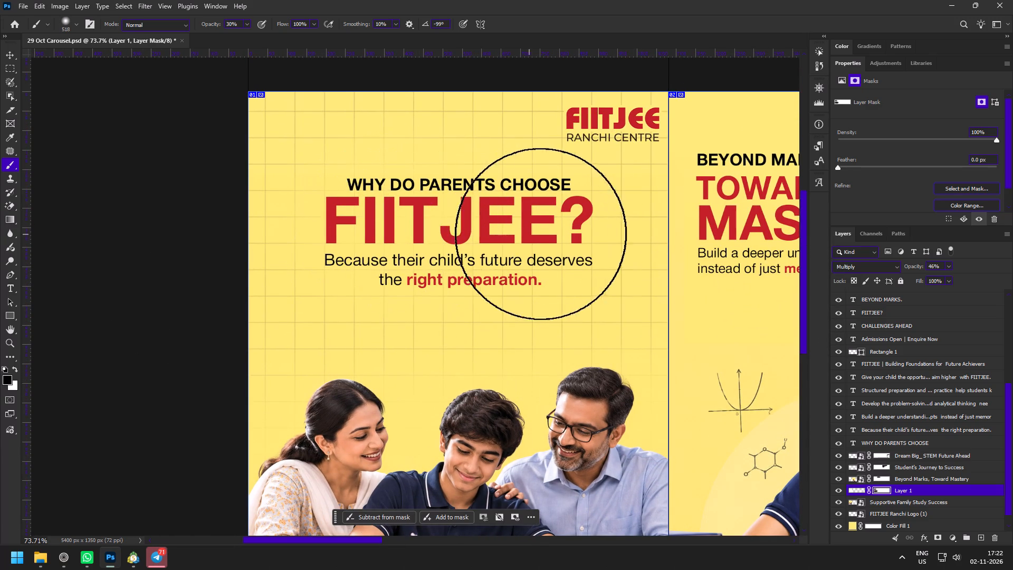
{"action": "left_click_drag", "start_coordinate": [541, 234], "coordinate": [557, 234]}
{"action": "left_click_drag", "start_coordinate": [565, 233], "coordinate": [574, 233]}
{"action": "left_click", "coordinate": [574, 233]}
Examine the faded grid on the first panel alongside the neighbouring panels.
{"action": "key", "text": "z"}
{"action": "left_click_drag", "start_coordinate": [594, 321], "coordinate": [569, 308]}
{"action": "key", "text": "space"}
{"action": "key", "text": "space"}
{"action": "key", "text": "space"}
{"action": "key", "text": "space"}
{"action": "key", "text": "space"}
{"action": "left_click_drag", "start_coordinate": [618, 311], "coordinate": [448, 282]}
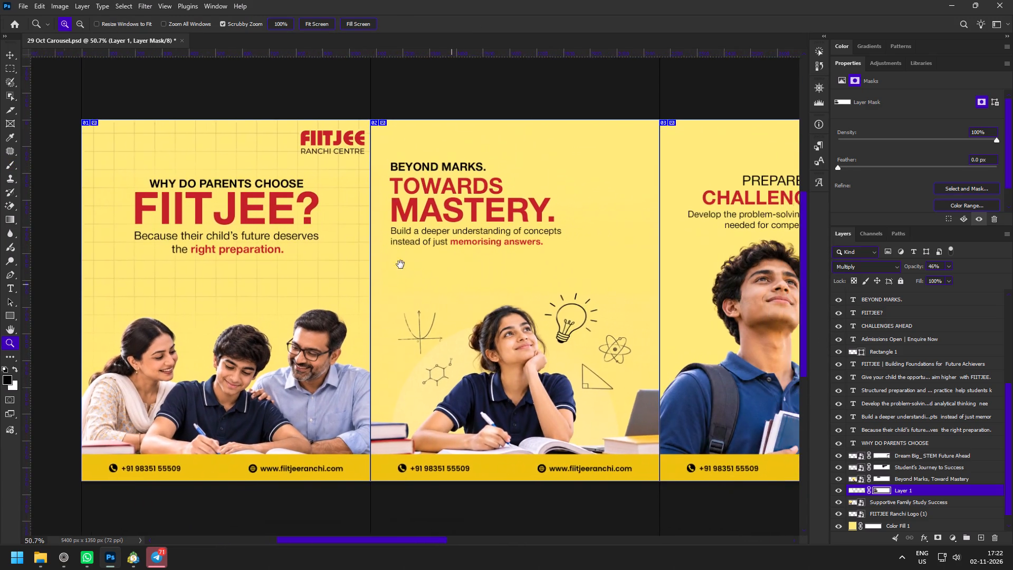
{"action": "key", "text": "space"}
{"action": "key", "text": "space"}
{"action": "key", "text": "space"}
{"action": "key", "text": "space"}
{"action": "key", "text": "space"}
{"action": "key", "text": "space"}
{"action": "key", "text": "space"}
{"action": "key", "text": "space"}
{"action": "left_click_drag", "start_coordinate": [379, 255], "coordinate": [647, 257]}
{"action": "key", "text": "z"}
{"action": "left_click_drag", "start_coordinate": [520, 196], "coordinate": [544, 211]}
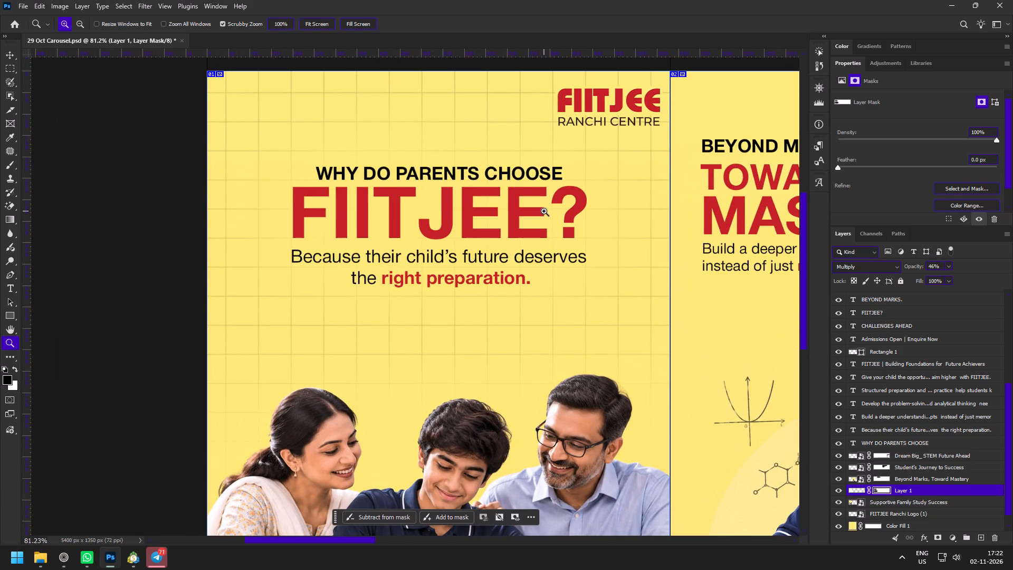
Paint white on the grid's mask to partly restore the lines behind the FIITJEE? headline.
{"action": "key", "text": "b"}
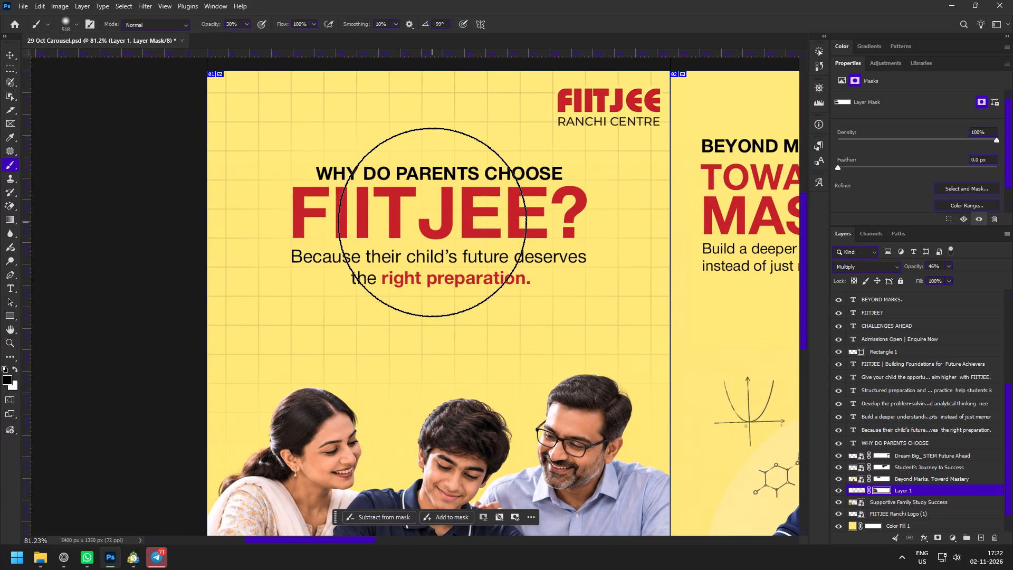
{"action": "key", "text": "x"}
{"action": "left_click", "coordinate": [432, 222]}
{"action": "left_click", "coordinate": [343, 212]}
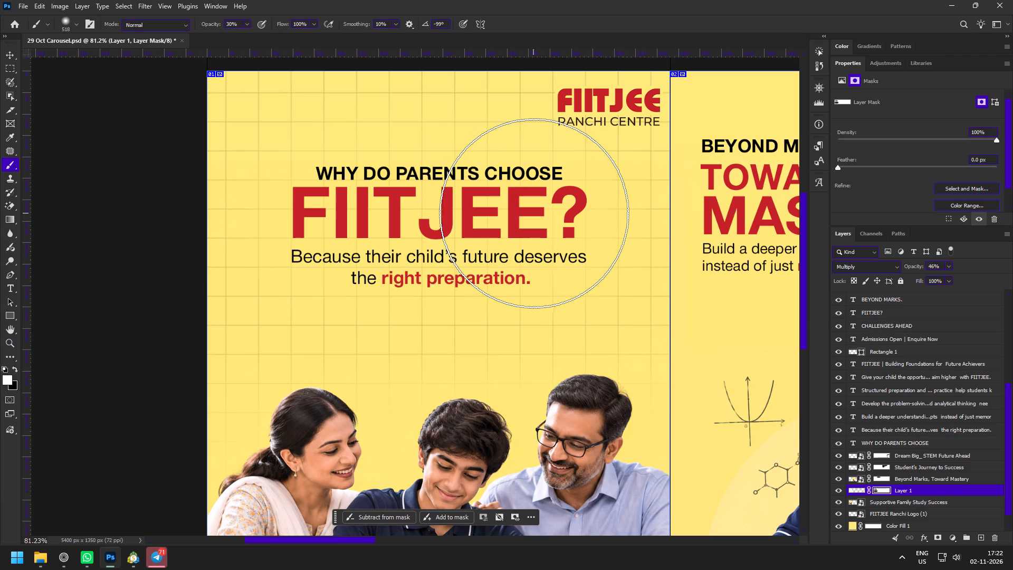
{"action": "left_click", "coordinate": [547, 218]}
{"action": "key", "text": "z"}
Lower the grid layer's opacity to 31%.
{"action": "key", "text": "v"}
{"action": "left_click", "coordinate": [447, 119]}
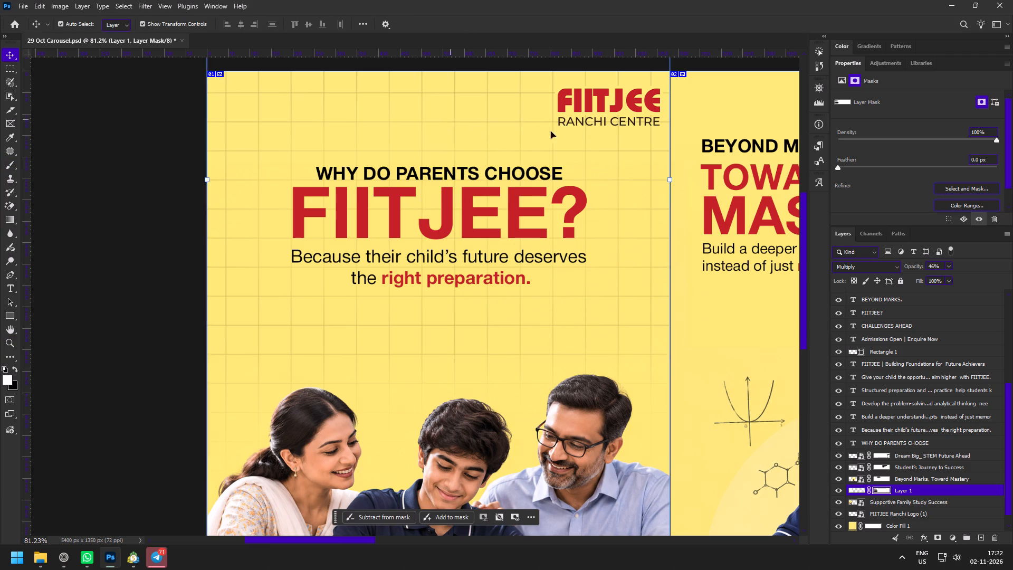
{"action": "left_click_drag", "start_coordinate": [914, 265], "coordinate": [906, 264]}
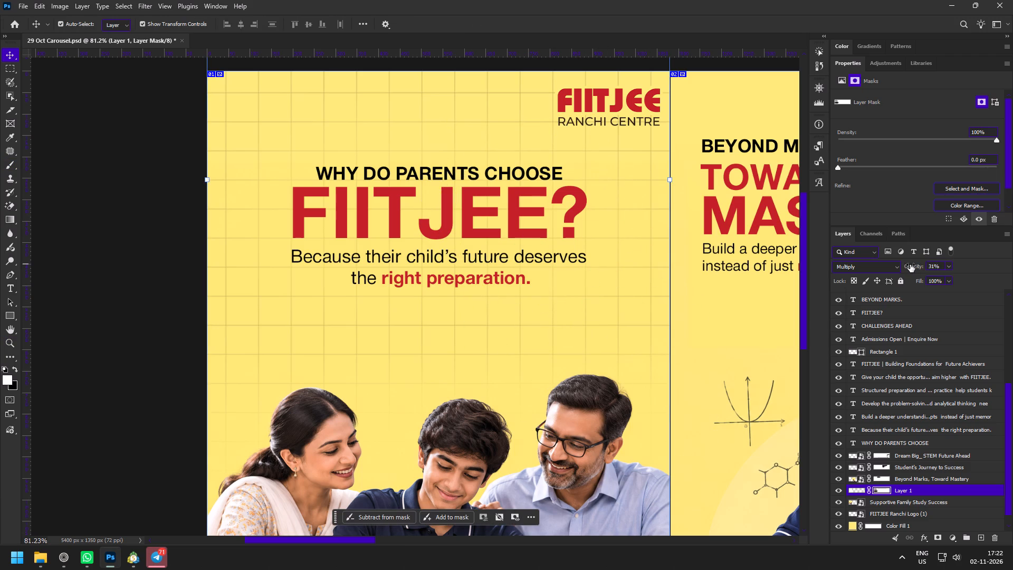
Duplicate the masked grid layer across onto the second panel, aligned with its edges.
{"action": "key", "text": "z"}
{"action": "left_click_drag", "start_coordinate": [639, 285], "coordinate": [611, 269]}
{"action": "key", "text": "space"}
{"action": "key", "text": "space"}
{"action": "key", "text": "space"}
{"action": "key", "text": "space"}
{"action": "key", "text": "space"}
{"action": "key", "text": "space"}
{"action": "key", "text": "space"}
{"action": "key", "text": "space"}
{"action": "key", "text": "space"}
{"action": "key", "text": "space"}
{"action": "key", "text": "space"}
{"action": "key", "text": "space"}
{"action": "key", "text": "space"}
{"action": "key", "text": "space"}
{"action": "key", "text": "space"}
{"action": "key", "text": "space"}
{"action": "key", "text": "space"}
{"action": "key", "text": "space"}
{"action": "key", "text": "space"}
{"action": "key", "text": "space"}
{"action": "left_click_drag", "start_coordinate": [665, 287], "coordinate": [464, 254]}
{"action": "left_click_drag", "start_coordinate": [483, 259], "coordinate": [510, 268]}
{"action": "key", "text": "v"}
{"action": "left_click", "coordinate": [181, 132]}
{"action": "left_click_drag", "start_coordinate": [193, 143], "coordinate": [231, 148], "text": "alt+shift"}
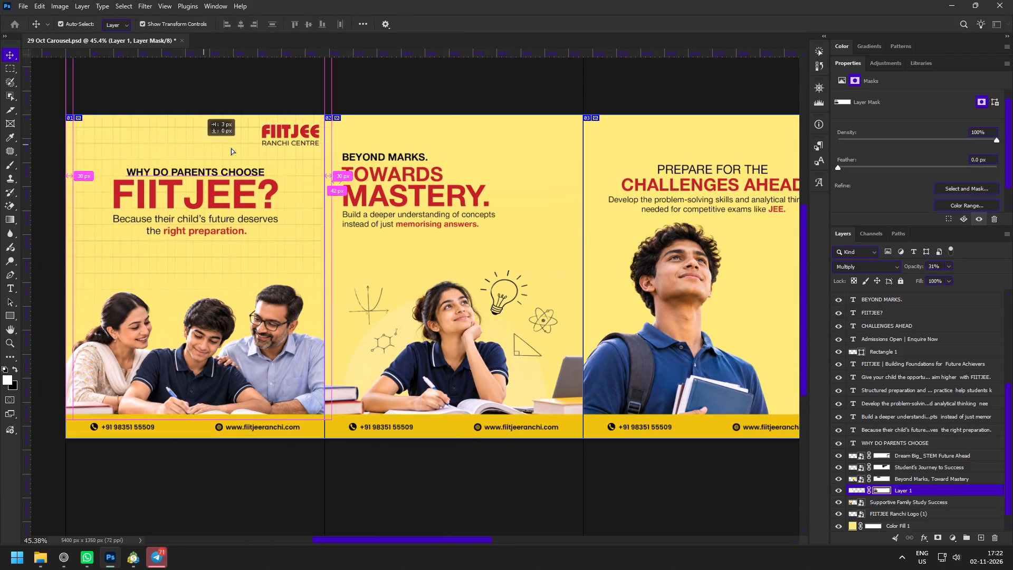
{"action": "left_click_drag", "start_coordinate": [231, 148], "coordinate": [454, 147], "text": "alt+shift"}
Paint white and black strokes on the second panel's grid mask, across the Towards Mastery headline and the area beneath it.
{"action": "key", "text": "z"}
{"action": "left_click_drag", "start_coordinate": [604, 121], "coordinate": [610, 125]}
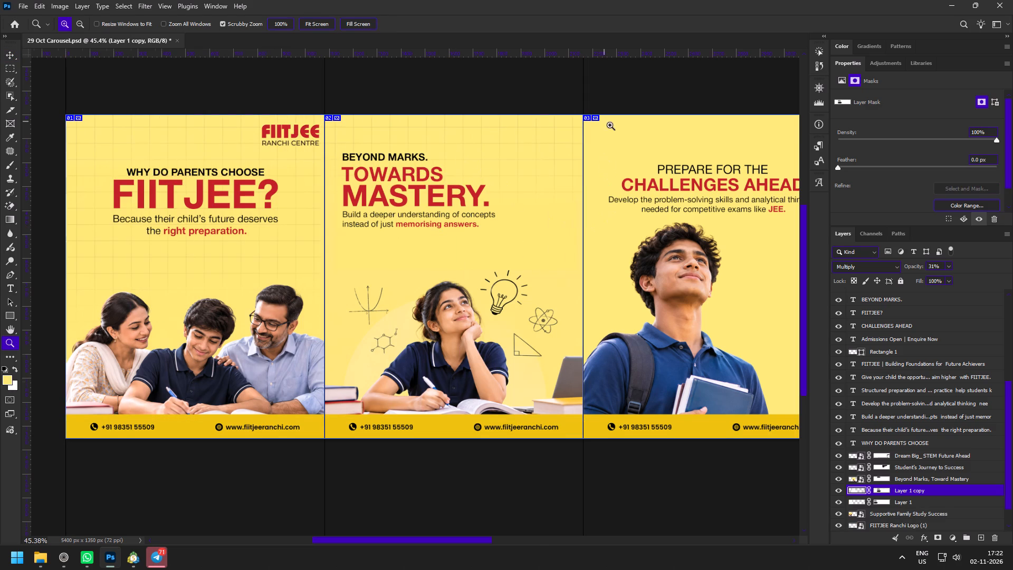
{"action": "left_click_drag", "start_coordinate": [610, 125], "coordinate": [618, 136]}
{"action": "key", "text": "v"}
{"action": "left_click", "coordinate": [517, 179]}
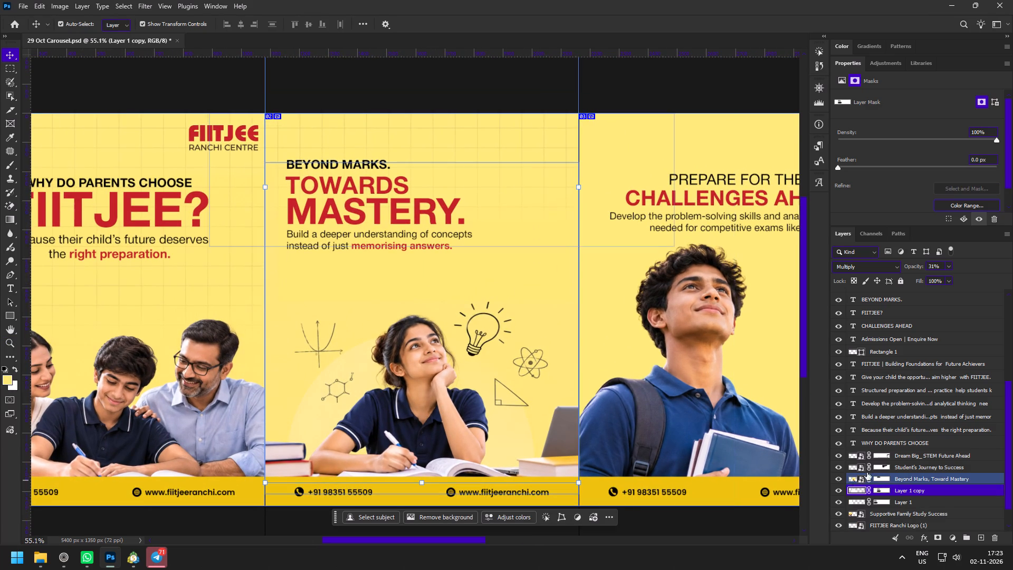
{"action": "left_click", "coordinate": [883, 487]}
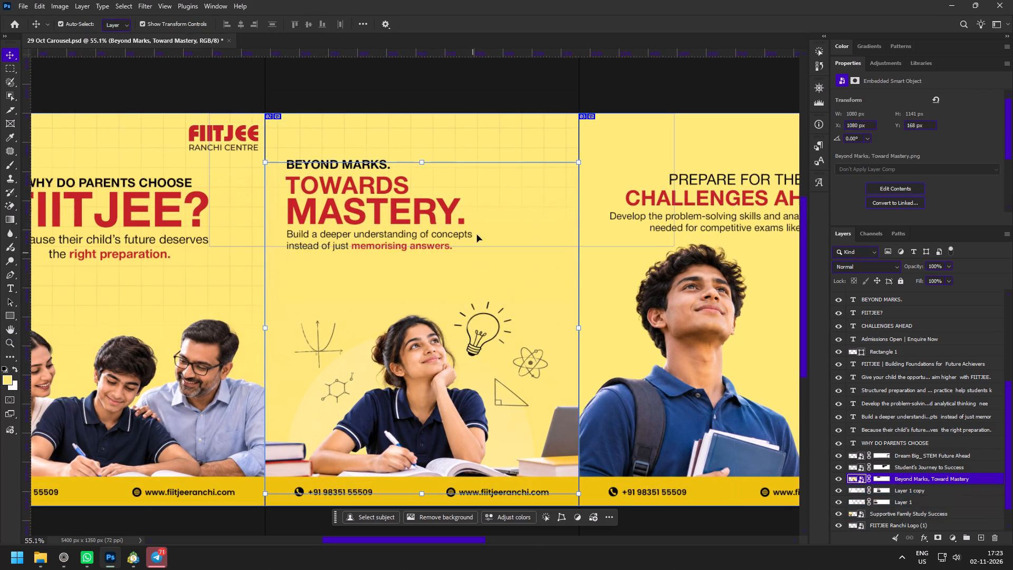
{"action": "key", "text": "v"}
{"action": "left_click", "coordinate": [524, 133]}
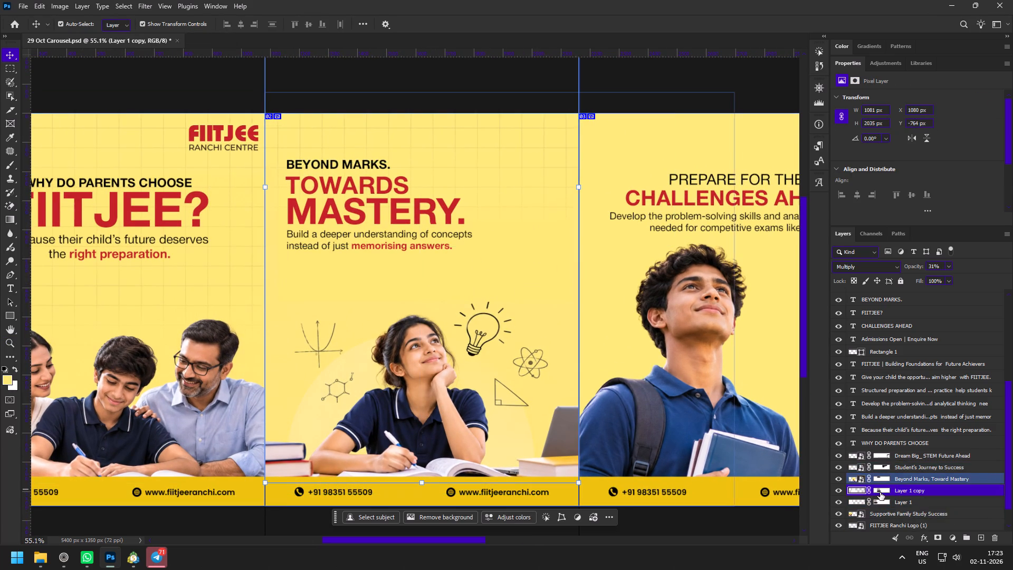
{"action": "left_click", "coordinate": [880, 492]}
{"action": "key", "text": "b"}
{"action": "left_click_drag", "start_coordinate": [499, 260], "coordinate": [585, 187]}
{"action": "left_click_drag", "start_coordinate": [565, 218], "coordinate": [455, 250]}
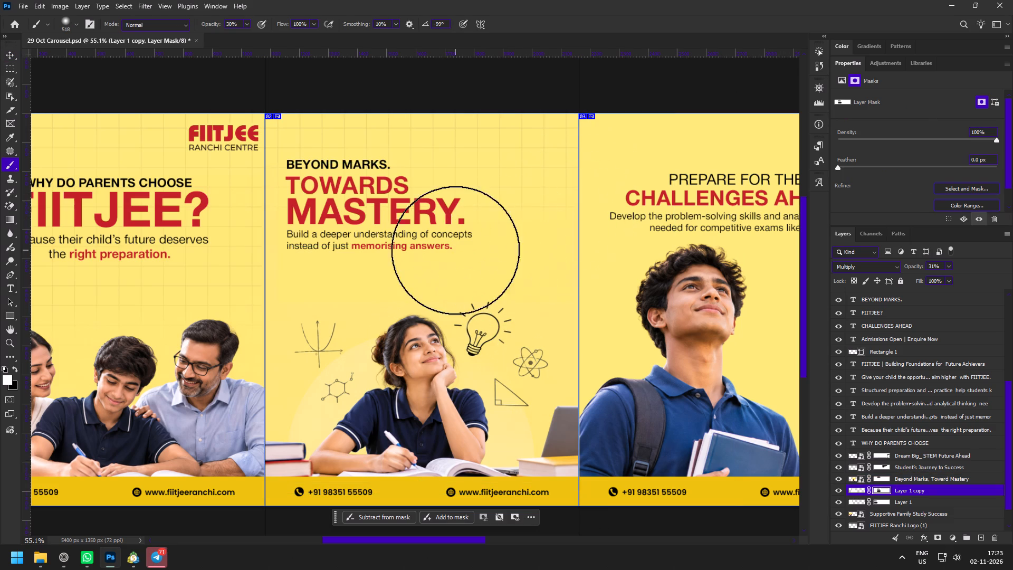
{"action": "left_click_drag", "start_coordinate": [538, 239], "coordinate": [294, 255]}
{"action": "key", "text": "x"}
{"action": "left_click_drag", "start_coordinate": [295, 270], "coordinate": [582, 224]}
{"action": "left_click_drag", "start_coordinate": [558, 227], "coordinate": [219, 274]}
{"action": "left_click_drag", "start_coordinate": [446, 238], "coordinate": [634, 217]}
{"action": "left_click_drag", "start_coordinate": [584, 221], "coordinate": [307, 252]}
Paint repeated white strokes across the second panel's grid mask to restore the lines around the subheading text.
{"action": "key", "text": "x"}
{"action": "left_click_drag", "start_coordinate": [322, 253], "coordinate": [670, 212]}
{"action": "left_click_drag", "start_coordinate": [523, 222], "coordinate": [369, 237]}
{"action": "left_click_drag", "start_coordinate": [524, 218], "coordinate": [677, 211]}
{"action": "left_click_drag", "start_coordinate": [587, 215], "coordinate": [374, 248]}
{"action": "left_click_drag", "start_coordinate": [482, 240], "coordinate": [678, 230]}
{"action": "left_click_drag", "start_coordinate": [512, 235], "coordinate": [270, 255]}
{"action": "left_click_drag", "start_coordinate": [413, 248], "coordinate": [672, 232]}
{"action": "left_click_drag", "start_coordinate": [464, 254], "coordinate": [220, 286]}
{"action": "left_click_drag", "start_coordinate": [585, 248], "coordinate": [675, 245]}
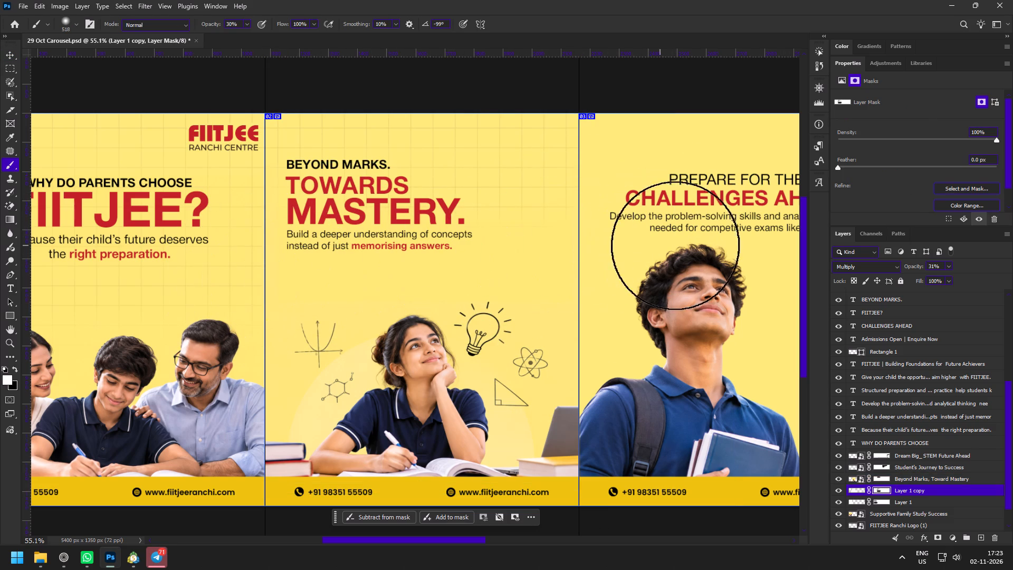
{"action": "left_click_drag", "start_coordinate": [675, 245], "coordinate": [676, 245]}
{"action": "left_click_drag", "start_coordinate": [567, 251], "coordinate": [262, 274]}
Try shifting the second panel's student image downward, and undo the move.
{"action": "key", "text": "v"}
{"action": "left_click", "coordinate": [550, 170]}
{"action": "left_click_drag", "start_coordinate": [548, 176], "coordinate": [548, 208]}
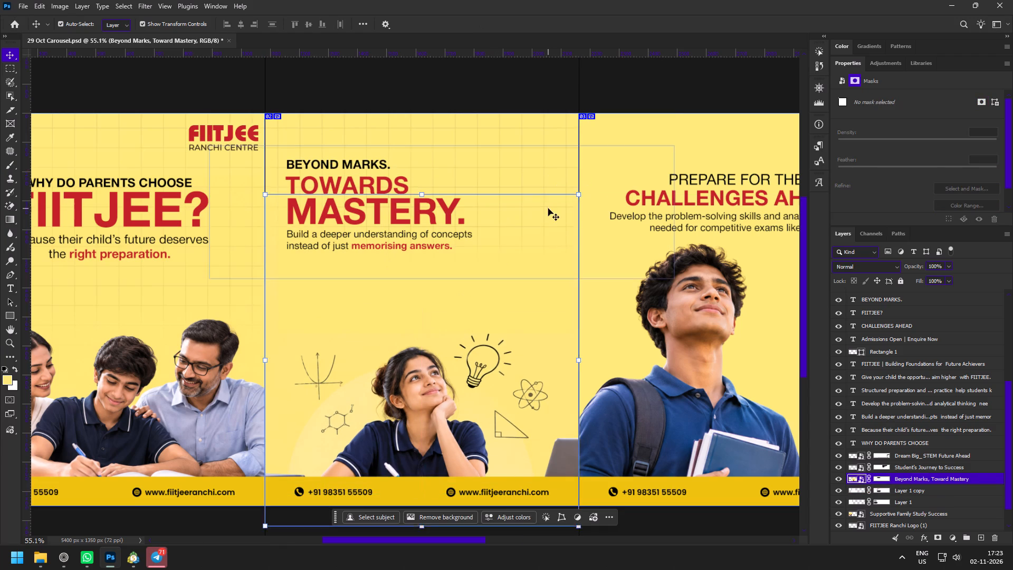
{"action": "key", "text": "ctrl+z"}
Move the second panel's grid layer above the Beyond Marks, Toward Mastery image in the layer order.
{"action": "left_click", "coordinate": [502, 86]}
{"action": "left_click", "coordinate": [499, 128]}
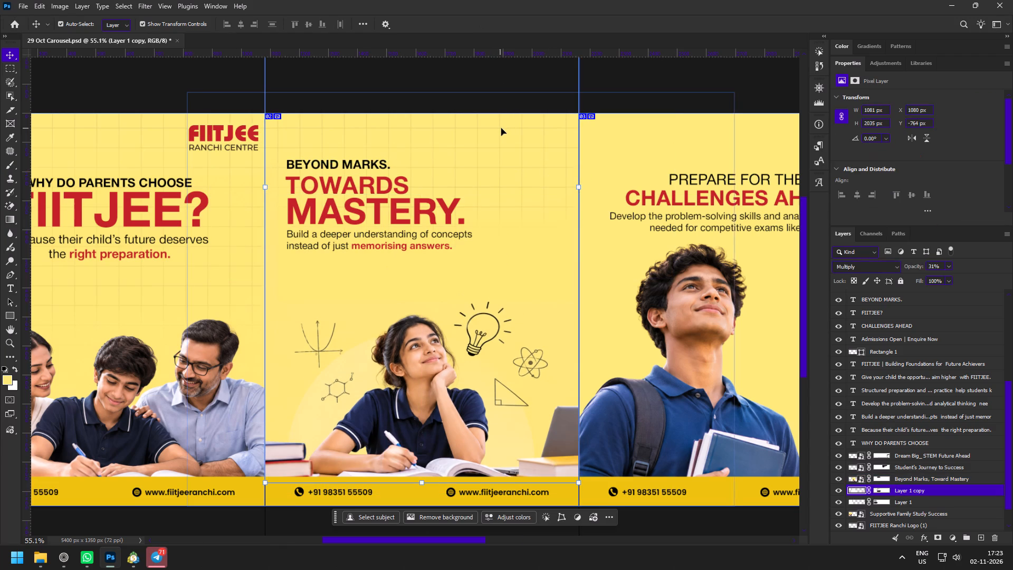
{"action": "left_click", "coordinate": [516, 296]}
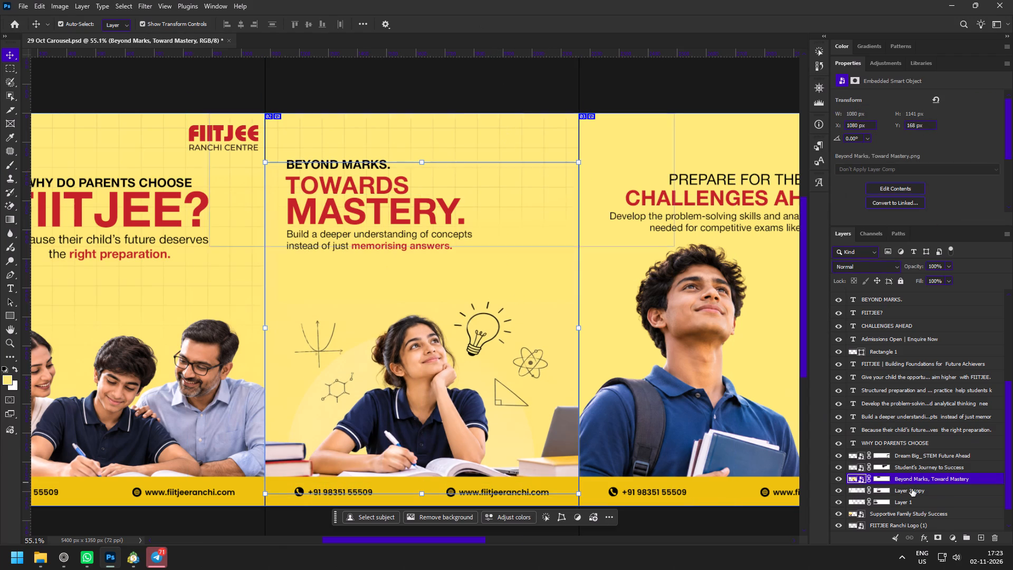
{"action": "left_click_drag", "start_coordinate": [909, 493], "coordinate": [907, 472]}
{"action": "left_click", "coordinate": [521, 198]}
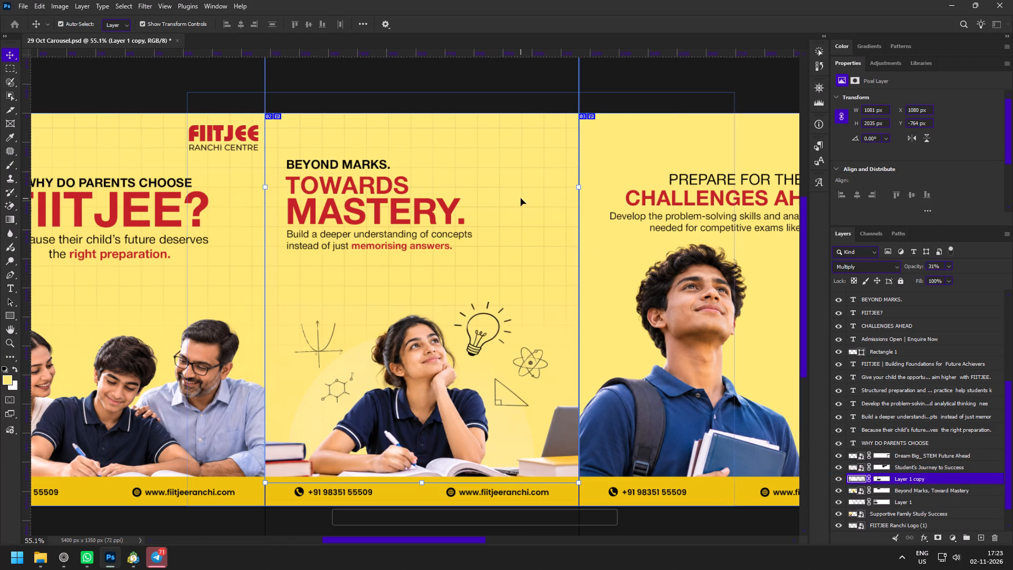
Paint the second panel's grid mask across the student and sketches, white first and then black to fade the lines.
{"action": "left_click", "coordinate": [885, 481]}
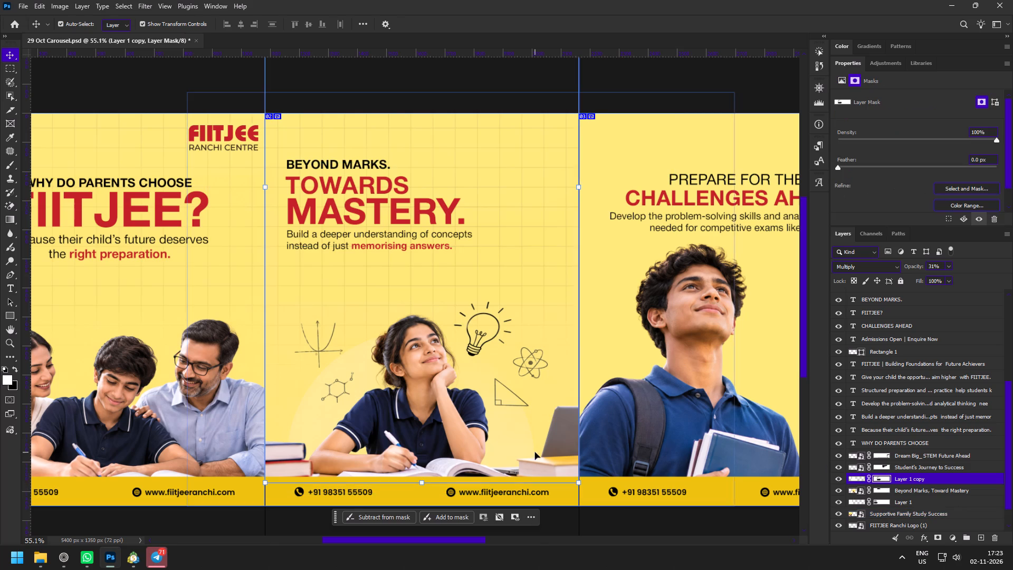
{"action": "key", "text": "b"}
{"action": "left_click_drag", "start_coordinate": [250, 424], "coordinate": [650, 310]}
{"action": "left_click_drag", "start_coordinate": [463, 340], "coordinate": [121, 403]}
{"action": "key", "text": "x"}
{"action": "left_click_drag", "start_coordinate": [171, 405], "coordinate": [271, 385]}
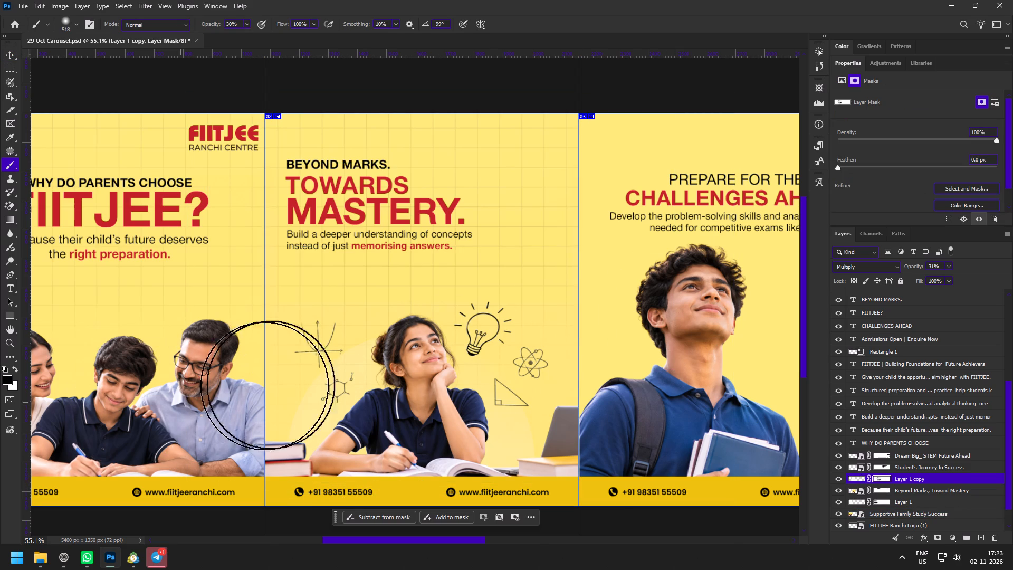
{"action": "left_click_drag", "start_coordinate": [271, 385], "coordinate": [639, 312]}
{"action": "left_click_drag", "start_coordinate": [536, 322], "coordinate": [50, 397]}
{"action": "left_click_drag", "start_coordinate": [291, 361], "coordinate": [705, 307]}
Paint black on the grid mask behind the second panel's headline and along its top edge, enlarging the brush for the top.
{"action": "left_click_drag", "start_coordinate": [298, 218], "coordinate": [390, 215]}
{"action": "left_click_drag", "start_coordinate": [273, 213], "coordinate": [379, 211]}
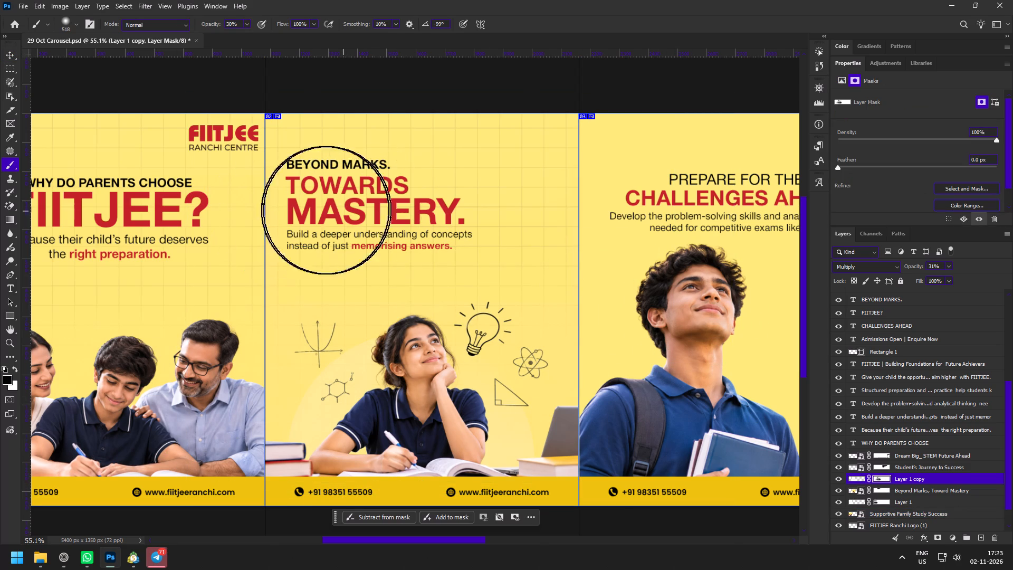
{"action": "left_click_drag", "start_coordinate": [298, 204], "coordinate": [503, 210]}
{"action": "left_click", "coordinate": [455, 234]}
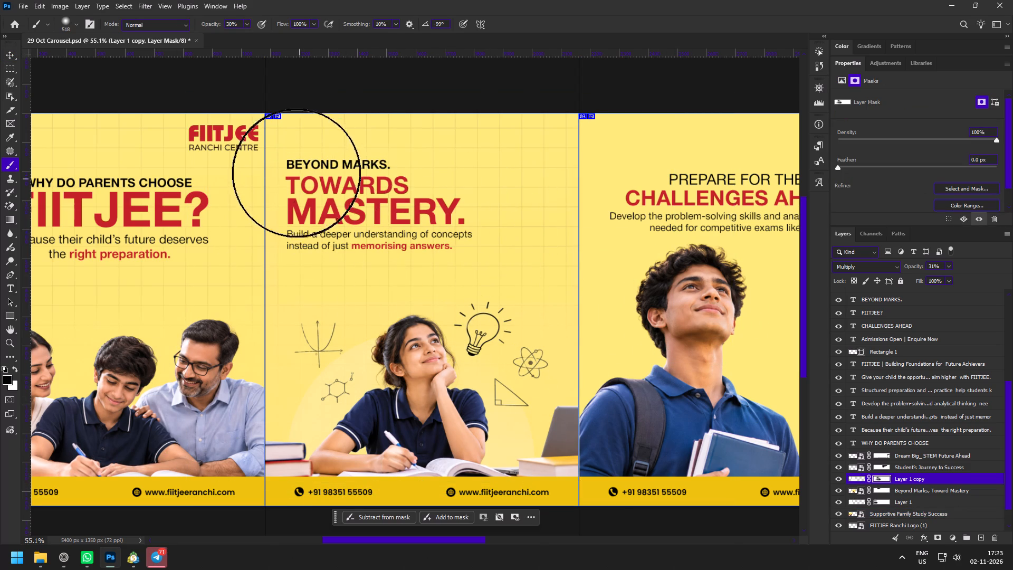
{"action": "left_click", "coordinate": [290, 167]}
{"action": "left_click_drag", "start_coordinate": [272, 119], "coordinate": [294, 108]}
{"action": "right_click_drag", "start_coordinate": [322, 145], "coordinate": [376, 155], "text": "alt"}
{"action": "left_click_drag", "start_coordinate": [289, 93], "coordinate": [574, 77]}
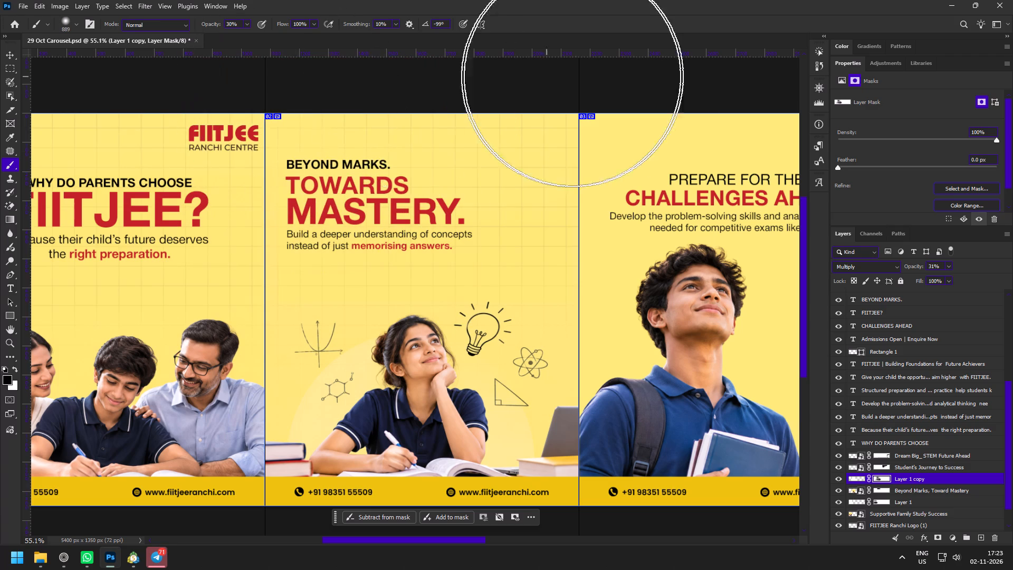
{"action": "left_click_drag", "start_coordinate": [574, 77], "coordinate": [694, 80]}
{"action": "left_click_drag", "start_coordinate": [405, 116], "coordinate": [261, 122]}
{"action": "left_click_drag", "start_coordinate": [514, 140], "coordinate": [675, 220]}
Duplicate the second panel's masked grid layer across onto the third panel, aligned with its edges.
{"action": "key", "text": "z"}
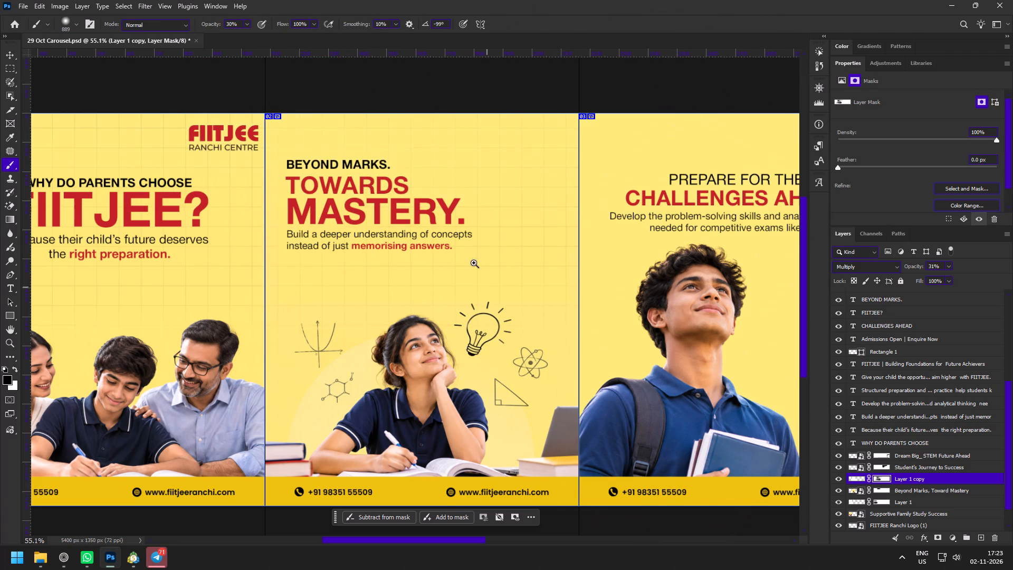
{"action": "left_click_drag", "start_coordinate": [474, 258], "coordinate": [490, 265]}
{"action": "key", "text": "space"}
{"action": "key", "text": "space"}
{"action": "key", "text": "space"}
{"action": "key", "text": "space"}
{"action": "key", "text": "space"}
{"action": "key", "text": "space"}
{"action": "key", "text": "space"}
{"action": "key", "text": "space"}
{"action": "key", "text": "space"}
{"action": "key", "text": "space"}
{"action": "key", "text": "space"}
{"action": "key", "text": "space"}
{"action": "key", "text": "space"}
{"action": "key", "text": "space"}
{"action": "key", "text": "space"}
{"action": "key", "text": "space"}
{"action": "key", "text": "space"}
{"action": "key", "text": "space"}
{"action": "key", "text": "space"}
{"action": "key", "text": "space"}
{"action": "left_click_drag", "start_coordinate": [624, 316], "coordinate": [533, 313]}
{"action": "left_click_drag", "start_coordinate": [596, 318], "coordinate": [453, 313]}
{"action": "key", "text": "v"}
{"action": "left_click", "coordinate": [171, 273]}
{"action": "left_click", "coordinate": [147, 258]}
{"action": "left_click_drag", "start_coordinate": [135, 252], "coordinate": [166, 255], "text": "alt"}
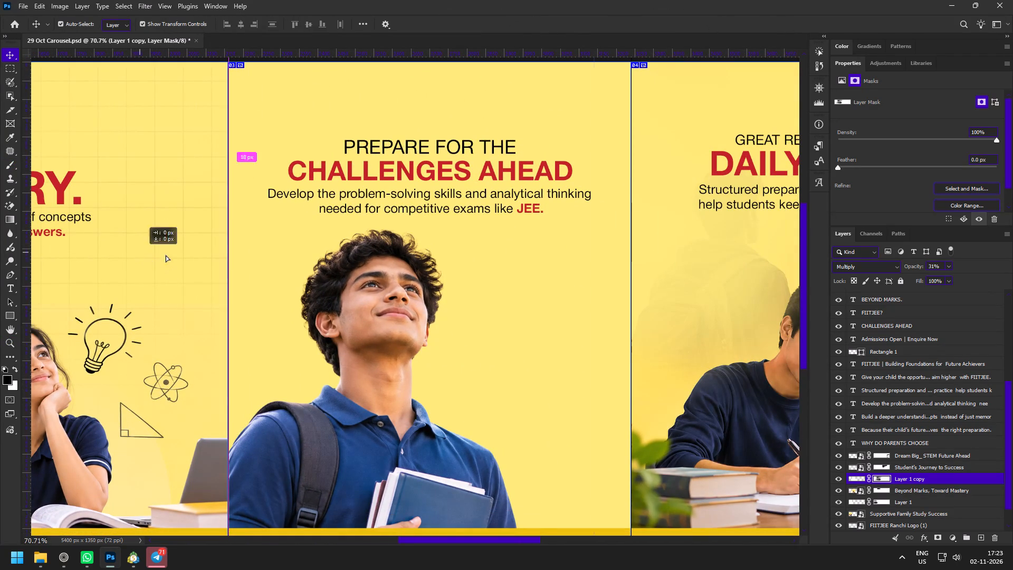
{"action": "left_click_drag", "start_coordinate": [166, 255], "coordinate": [537, 260], "text": "alt"}
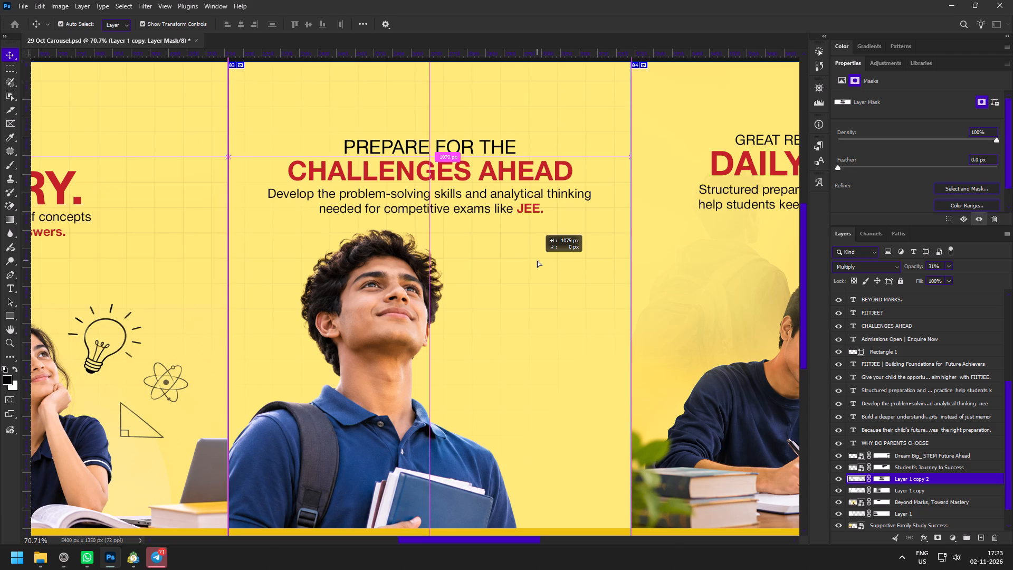
{"action": "left_click_drag", "start_coordinate": [537, 260], "coordinate": [539, 261], "text": "alt"}
Paint white on the third panel's grid mask to reveal the lines on both sides of the student.
{"action": "key", "text": "z"}
{"action": "key", "text": "space"}
{"action": "left_click_drag", "start_coordinate": [589, 350], "coordinate": [565, 289]}
{"action": "key", "text": "v"}
{"action": "left_click", "coordinate": [503, 239]}
{"action": "key", "text": "b"}
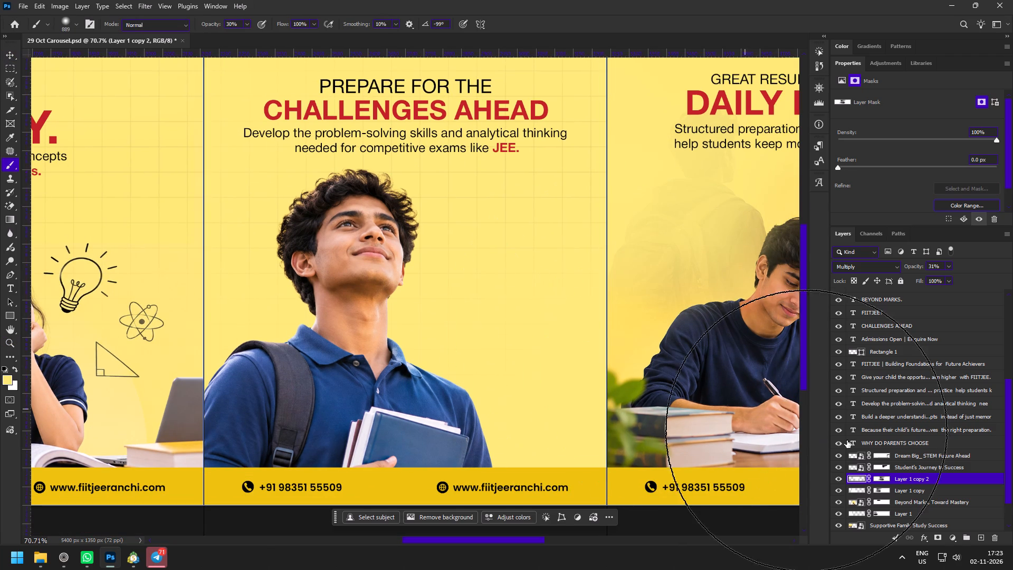
{"action": "left_click", "coordinate": [883, 480]}
{"action": "left_click_drag", "start_coordinate": [563, 337], "coordinate": [581, 357]}
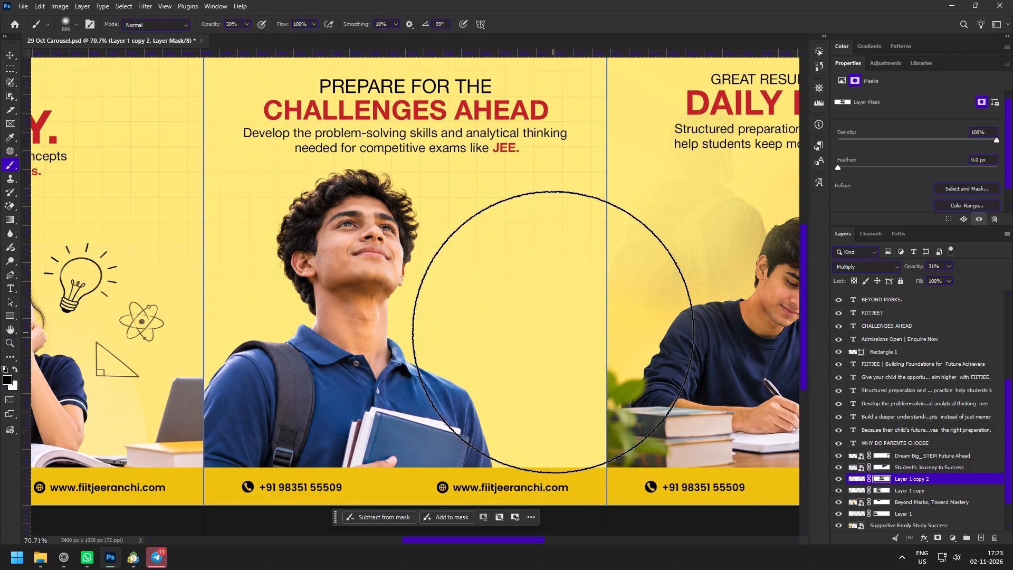
{"action": "key", "text": "ctrl+z"}
{"action": "key", "text": "x"}
{"action": "left_click", "coordinate": [553, 332]}
{"action": "left_click_drag", "start_coordinate": [594, 376], "coordinate": [605, 388]}
{"action": "left_click_drag", "start_coordinate": [617, 403], "coordinate": [620, 410]}
{"action": "left_click", "coordinate": [622, 410]}
{"action": "left_click_drag", "start_coordinate": [617, 395], "coordinate": [618, 395]}
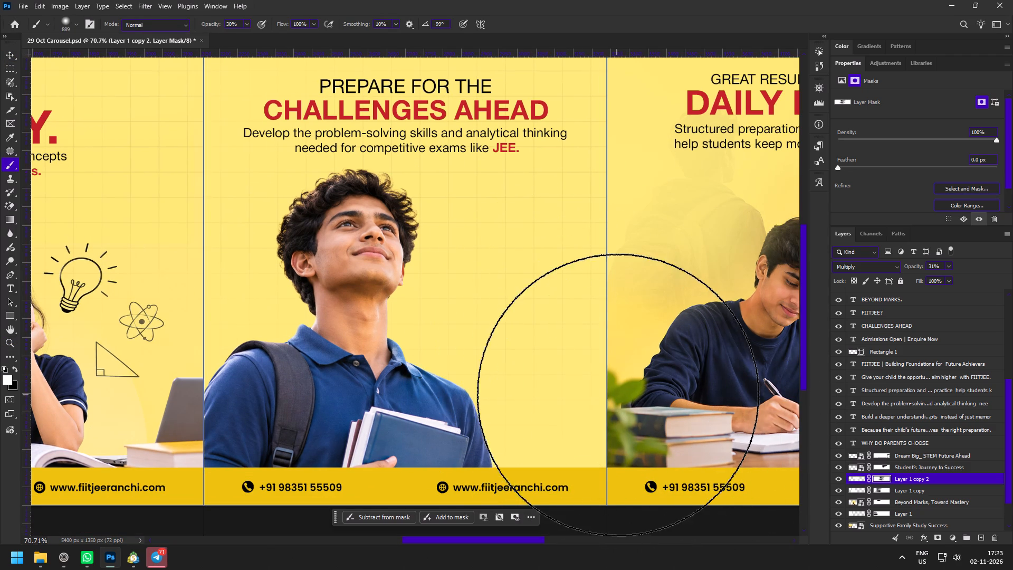
{"action": "left_click_drag", "start_coordinate": [618, 395], "coordinate": [624, 398]}
{"action": "left_click", "coordinate": [541, 321]}
{"action": "left_click", "coordinate": [541, 319]}
{"action": "left_click", "coordinate": [543, 321]}
{"action": "left_click", "coordinate": [243, 339]}
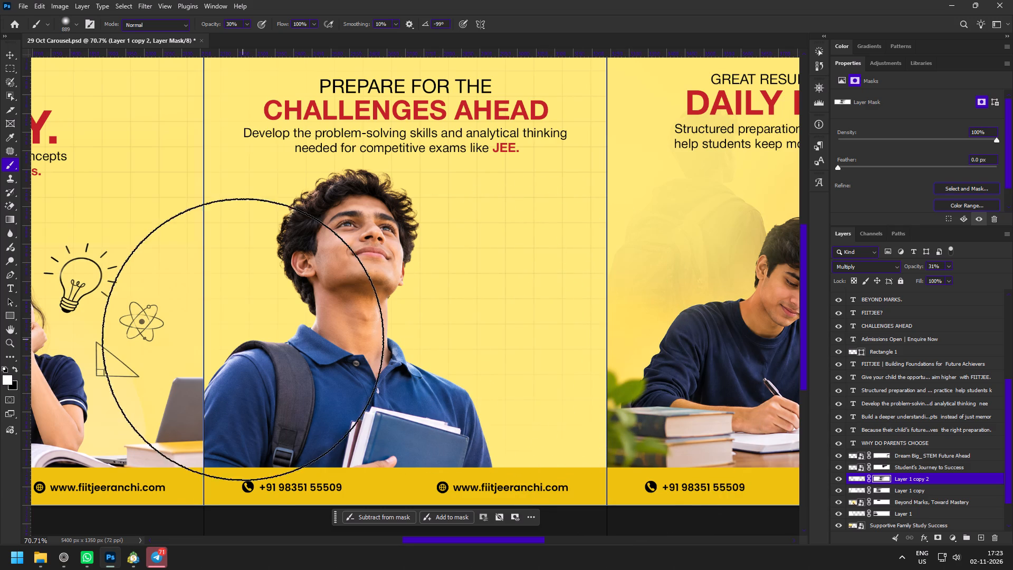
{"action": "left_click", "coordinate": [232, 370]}
Paint white on the third panel's grid mask to restore the lines around the Challenges Ahead headline.
{"action": "key", "text": "space"}
{"action": "key", "text": "space"}
{"action": "key", "text": "space"}
{"action": "key", "text": "space"}
{"action": "key", "text": "space"}
{"action": "key", "text": "space"}
{"action": "key", "text": "space"}
{"action": "key", "text": "space"}
{"action": "key", "text": "space"}
{"action": "key", "text": "space"}
{"action": "key", "text": "space"}
{"action": "key", "text": "space"}
{"action": "key", "text": "space"}
{"action": "key", "text": "space"}
{"action": "key", "text": "space"}
{"action": "key", "text": "space"}
{"action": "key", "text": "space"}
{"action": "key", "text": "space"}
{"action": "key", "text": "space"}
{"action": "key", "text": "space"}
{"action": "left_click_drag", "start_coordinate": [310, 350], "coordinate": [309, 453]}
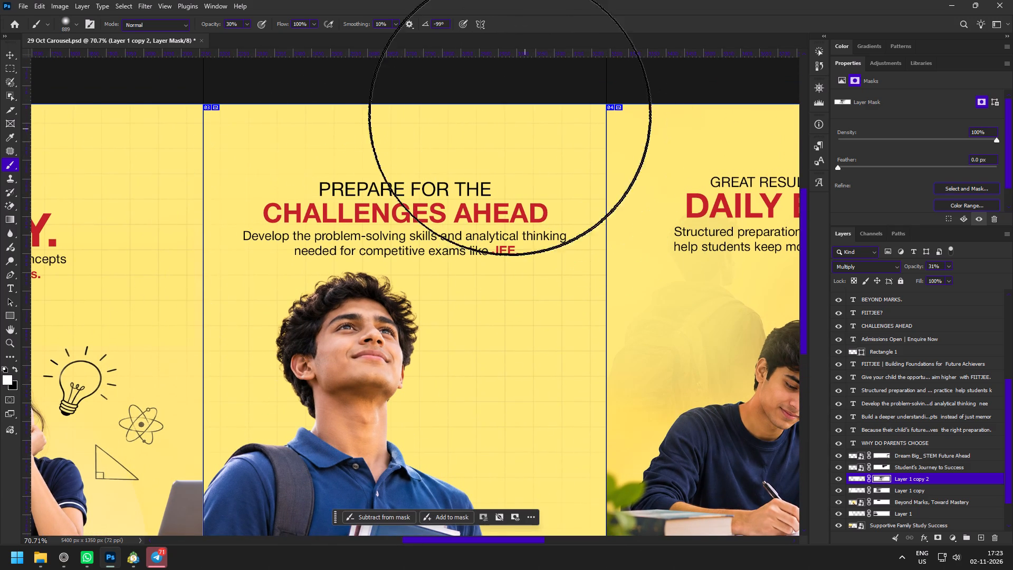
{"action": "left_click_drag", "start_coordinate": [314, 133], "coordinate": [216, 177]}
{"action": "left_click_drag", "start_coordinate": [242, 180], "coordinate": [258, 196]}
{"action": "left_click_drag", "start_coordinate": [378, 207], "coordinate": [572, 211]}
{"action": "left_click_drag", "start_coordinate": [593, 215], "coordinate": [632, 232]}
Fade the grid behind the third panel's headline and top edge with black mask strokes, using a 716 px brush.
{"action": "key", "text": "x"}
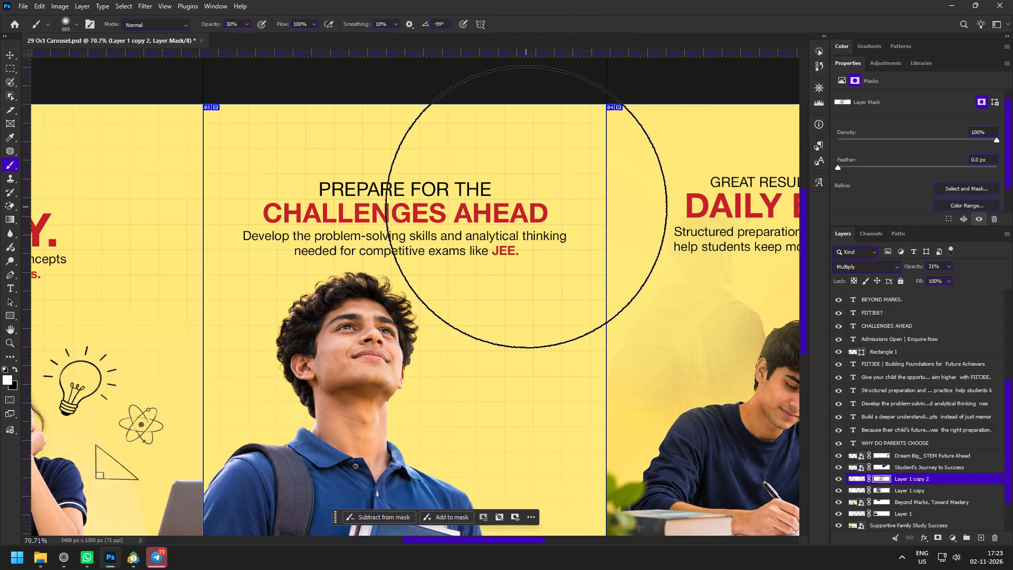
{"action": "right_click_drag", "start_coordinate": [461, 203], "coordinate": [433, 213], "text": "alt"}
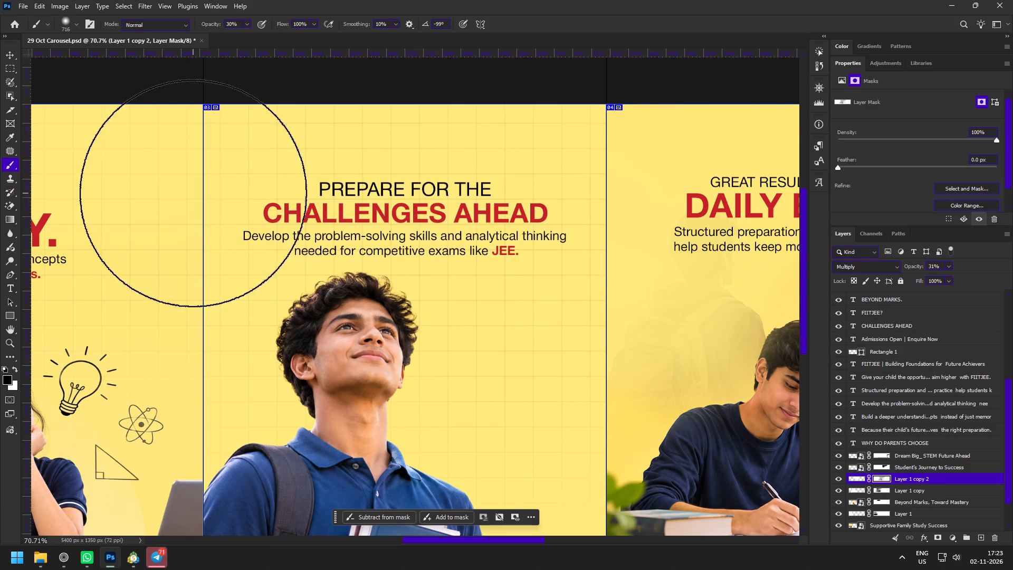
{"action": "left_click_drag", "start_coordinate": [194, 193], "coordinate": [717, 206]}
{"action": "left_click_drag", "start_coordinate": [562, 169], "coordinate": [199, 157]}
{"action": "left_click_drag", "start_coordinate": [200, 150], "coordinate": [846, 126]}
{"action": "left_click_drag", "start_coordinate": [651, 117], "coordinate": [155, 130]}
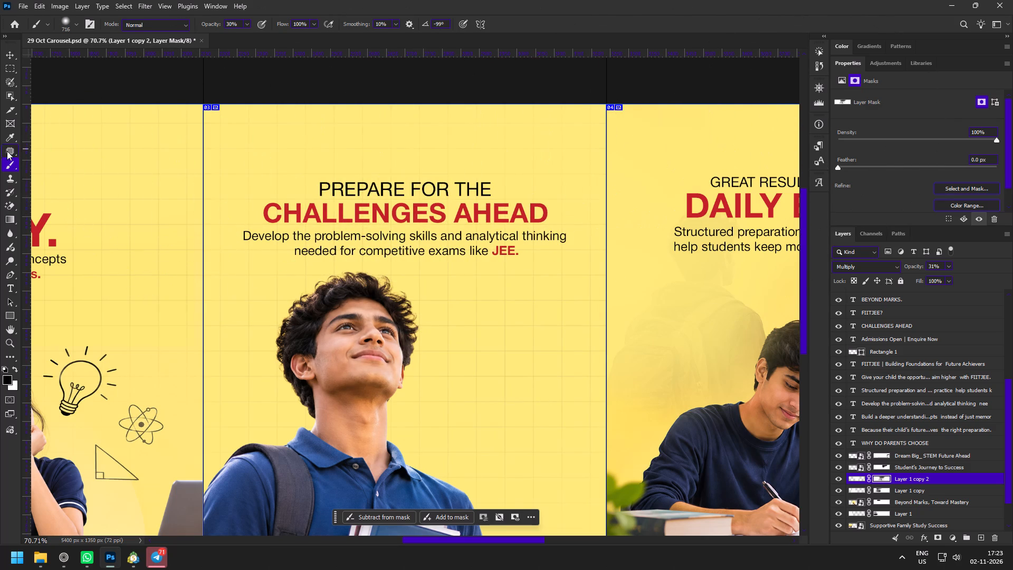
Examine the carousel panels, including the fourth and fifth, to compare how the background grid looks across them.
{"action": "left_click_drag", "start_coordinate": [103, 210], "coordinate": [300, 175]}
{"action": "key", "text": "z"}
{"action": "left_click_drag", "start_coordinate": [611, 317], "coordinate": [592, 296]}
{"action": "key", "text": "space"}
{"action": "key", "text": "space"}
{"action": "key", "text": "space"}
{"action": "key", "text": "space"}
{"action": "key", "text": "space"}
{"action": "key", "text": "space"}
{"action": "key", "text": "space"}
{"action": "left_click_drag", "start_coordinate": [546, 334], "coordinate": [632, 253]}
{"action": "left_click_drag", "start_coordinate": [338, 240], "coordinate": [349, 245]}
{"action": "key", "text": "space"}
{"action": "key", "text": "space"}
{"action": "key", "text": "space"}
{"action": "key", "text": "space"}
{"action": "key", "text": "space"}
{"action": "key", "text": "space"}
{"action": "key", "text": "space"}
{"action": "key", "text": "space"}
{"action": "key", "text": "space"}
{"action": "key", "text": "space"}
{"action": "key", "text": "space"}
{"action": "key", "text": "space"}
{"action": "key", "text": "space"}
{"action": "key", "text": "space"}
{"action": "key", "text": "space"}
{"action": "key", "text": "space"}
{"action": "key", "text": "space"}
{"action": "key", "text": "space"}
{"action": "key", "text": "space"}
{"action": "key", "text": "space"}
{"action": "left_click_drag", "start_coordinate": [305, 280], "coordinate": [461, 271]}
{"action": "left_click_drag", "start_coordinate": [467, 271], "coordinate": [470, 302]}
{"action": "left_click_drag", "start_coordinate": [470, 302], "coordinate": [445, 294]}
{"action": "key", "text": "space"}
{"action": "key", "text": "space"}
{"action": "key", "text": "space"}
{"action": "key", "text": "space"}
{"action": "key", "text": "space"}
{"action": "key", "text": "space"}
{"action": "left_click_drag", "start_coordinate": [483, 301], "coordinate": [462, 299]}
{"action": "left_click_drag", "start_coordinate": [649, 270], "coordinate": [663, 287]}
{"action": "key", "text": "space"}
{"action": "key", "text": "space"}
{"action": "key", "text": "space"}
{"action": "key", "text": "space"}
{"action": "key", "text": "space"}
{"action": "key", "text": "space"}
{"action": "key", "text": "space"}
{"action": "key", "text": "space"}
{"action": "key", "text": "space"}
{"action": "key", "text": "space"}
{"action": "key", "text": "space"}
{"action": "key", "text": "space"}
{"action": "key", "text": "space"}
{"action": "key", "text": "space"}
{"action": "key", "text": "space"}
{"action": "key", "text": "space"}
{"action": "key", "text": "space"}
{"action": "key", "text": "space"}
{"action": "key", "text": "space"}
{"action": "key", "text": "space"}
{"action": "left_click_drag", "start_coordinate": [711, 289], "coordinate": [577, 287]}
{"action": "left_click_drag", "start_coordinate": [589, 282], "coordinate": [466, 282]}
{"action": "left_click_drag", "start_coordinate": [527, 280], "coordinate": [490, 280]}
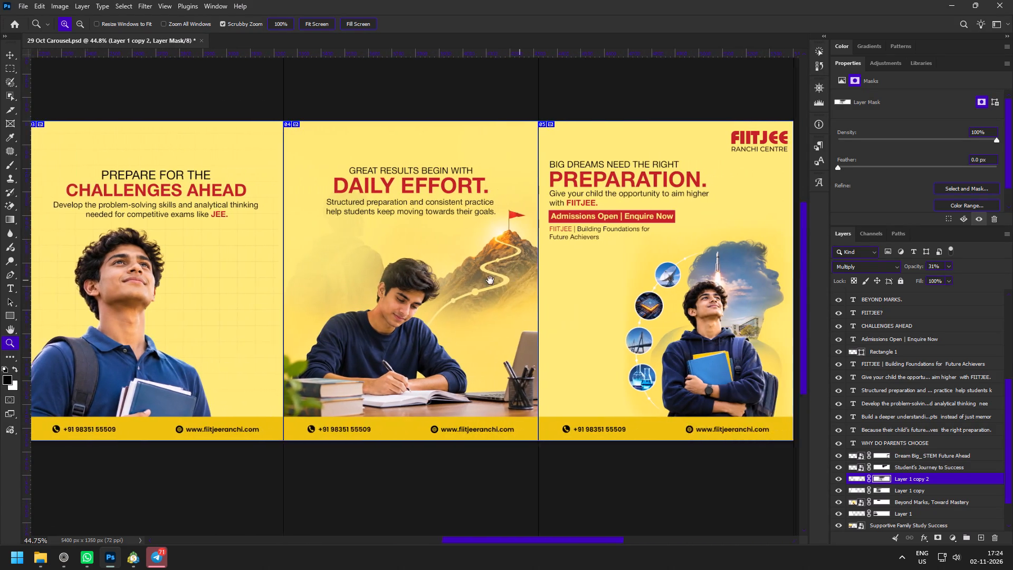
{"action": "left_click_drag", "start_coordinate": [490, 280], "coordinate": [444, 278]}
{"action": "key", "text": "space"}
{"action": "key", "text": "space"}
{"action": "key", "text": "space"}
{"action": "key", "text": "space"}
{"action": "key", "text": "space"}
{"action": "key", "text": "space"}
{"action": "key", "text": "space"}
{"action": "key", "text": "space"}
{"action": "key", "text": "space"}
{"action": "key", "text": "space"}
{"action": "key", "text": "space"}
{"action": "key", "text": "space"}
{"action": "left_click_drag", "start_coordinate": [377, 280], "coordinate": [421, 279]}
Duplicate the third panel's masked grid layer across onto the fifth panel, aligned with its edges.
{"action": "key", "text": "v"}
{"action": "left_click", "coordinate": [179, 313]}
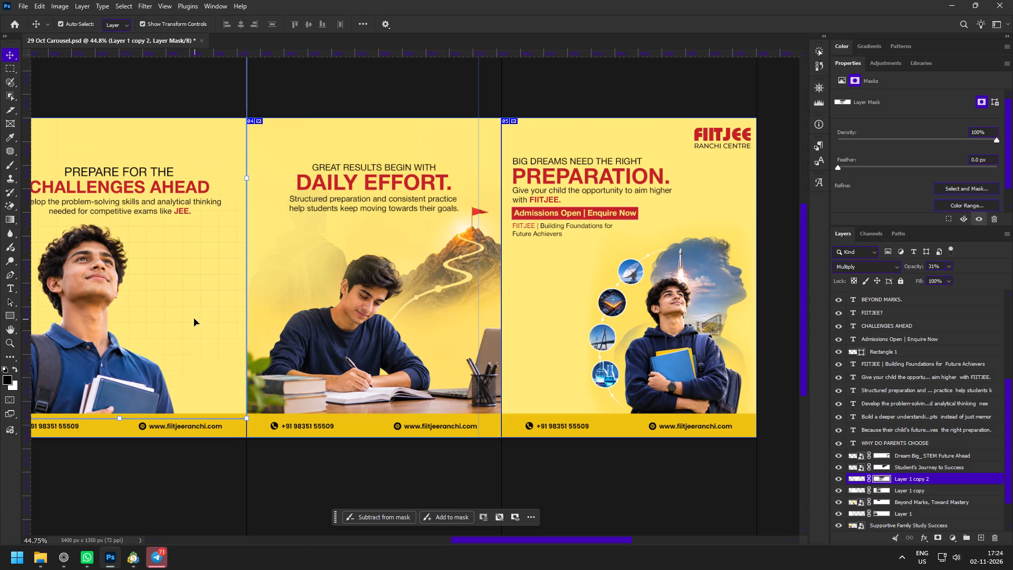
{"action": "left_click_drag", "start_coordinate": [185, 302], "coordinate": [697, 314], "text": "alt+shift"}
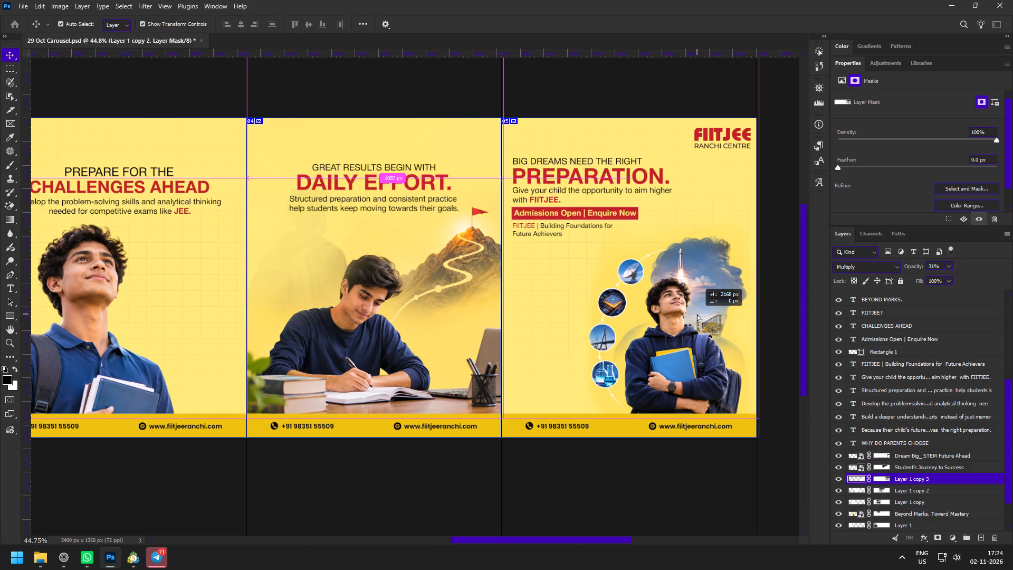
{"action": "left_click_drag", "start_coordinate": [697, 314], "coordinate": [695, 314], "text": "alt+shift"}
Review the grid on the fifth panel and compare it with the grids on the earlier panels back to the first.
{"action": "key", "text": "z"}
{"action": "left_click_drag", "start_coordinate": [698, 160], "coordinate": [719, 182]}
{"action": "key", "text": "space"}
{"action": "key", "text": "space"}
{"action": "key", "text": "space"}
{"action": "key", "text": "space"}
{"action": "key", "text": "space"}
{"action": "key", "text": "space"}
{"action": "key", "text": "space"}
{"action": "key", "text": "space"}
{"action": "left_click_drag", "start_coordinate": [720, 195], "coordinate": [655, 184]}
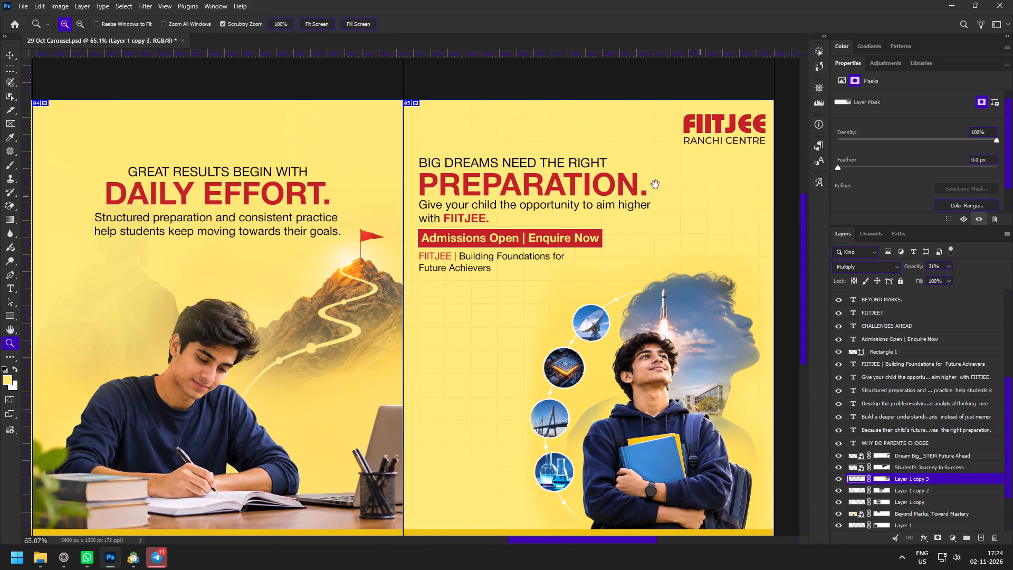
{"action": "left_click_drag", "start_coordinate": [655, 184], "coordinate": [630, 169]}
{"action": "left_click_drag", "start_coordinate": [635, 210], "coordinate": [620, 206]}
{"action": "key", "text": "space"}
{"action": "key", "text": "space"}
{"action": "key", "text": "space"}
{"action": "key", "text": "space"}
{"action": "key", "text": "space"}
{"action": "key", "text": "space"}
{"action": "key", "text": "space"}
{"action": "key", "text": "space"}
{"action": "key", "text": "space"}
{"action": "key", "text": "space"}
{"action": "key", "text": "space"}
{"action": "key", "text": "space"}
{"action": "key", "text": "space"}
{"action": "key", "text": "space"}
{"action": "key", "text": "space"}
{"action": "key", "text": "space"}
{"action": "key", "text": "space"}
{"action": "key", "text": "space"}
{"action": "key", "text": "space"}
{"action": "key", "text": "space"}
{"action": "left_click_drag", "start_coordinate": [329, 244], "coordinate": [519, 242]}
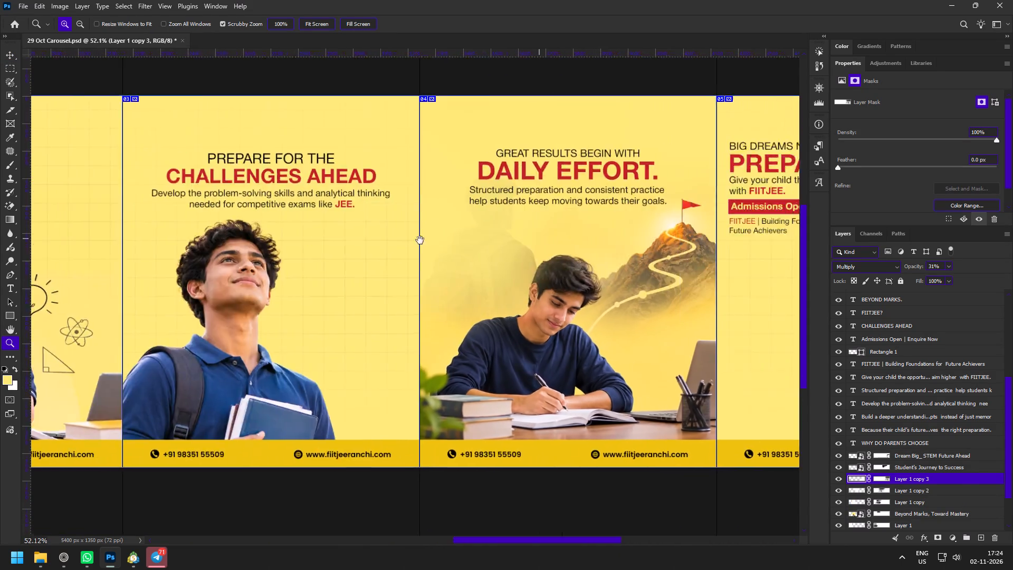
{"action": "left_click_drag", "start_coordinate": [366, 241], "coordinate": [545, 242]}
{"action": "left_click_drag", "start_coordinate": [546, 274], "coordinate": [519, 265]}
{"action": "left_click_drag", "start_coordinate": [286, 291], "coordinate": [305, 306]}
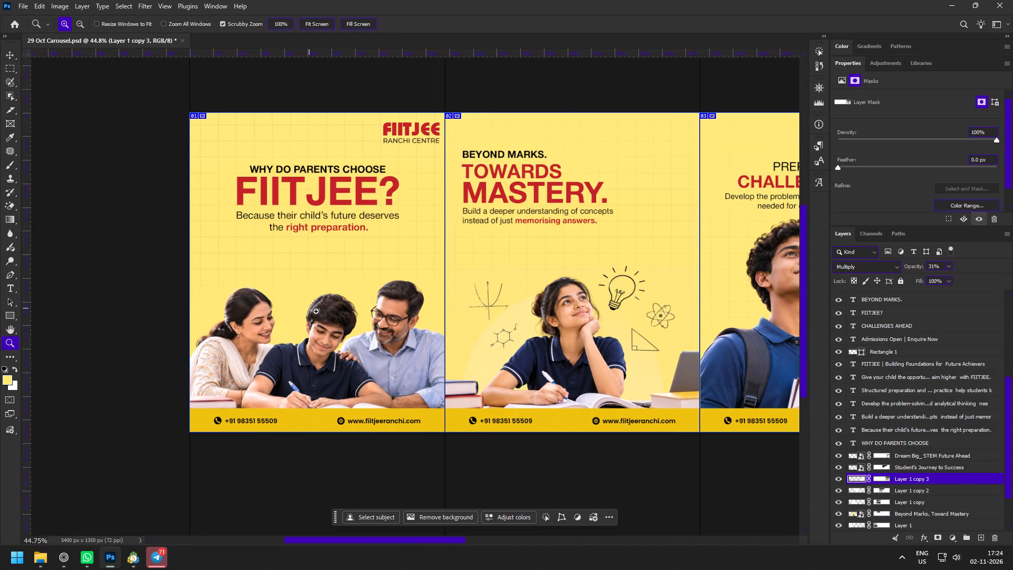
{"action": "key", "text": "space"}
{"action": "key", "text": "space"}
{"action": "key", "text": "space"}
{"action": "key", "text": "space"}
{"action": "left_click_drag", "start_coordinate": [522, 262], "coordinate": [428, 264]}
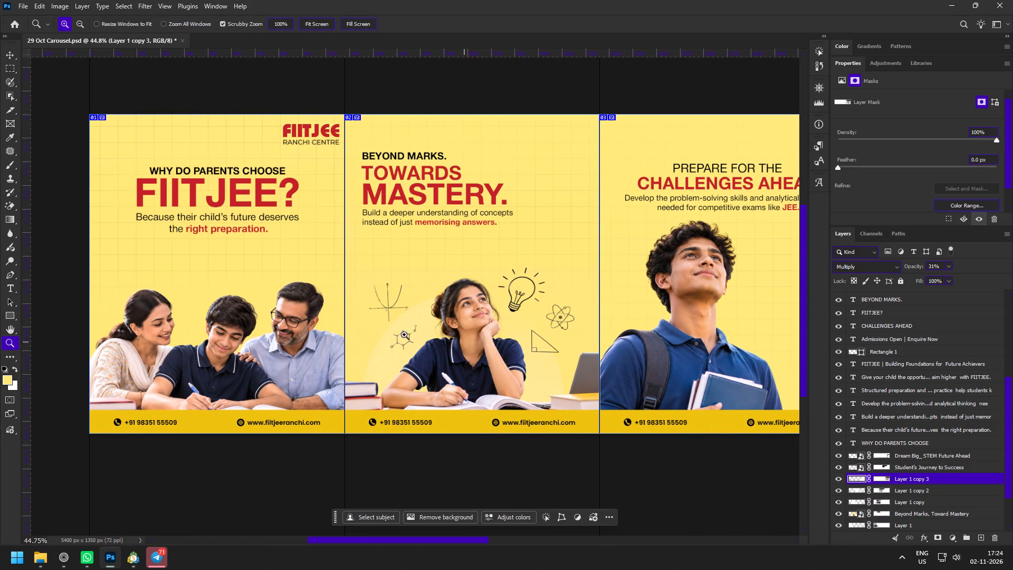
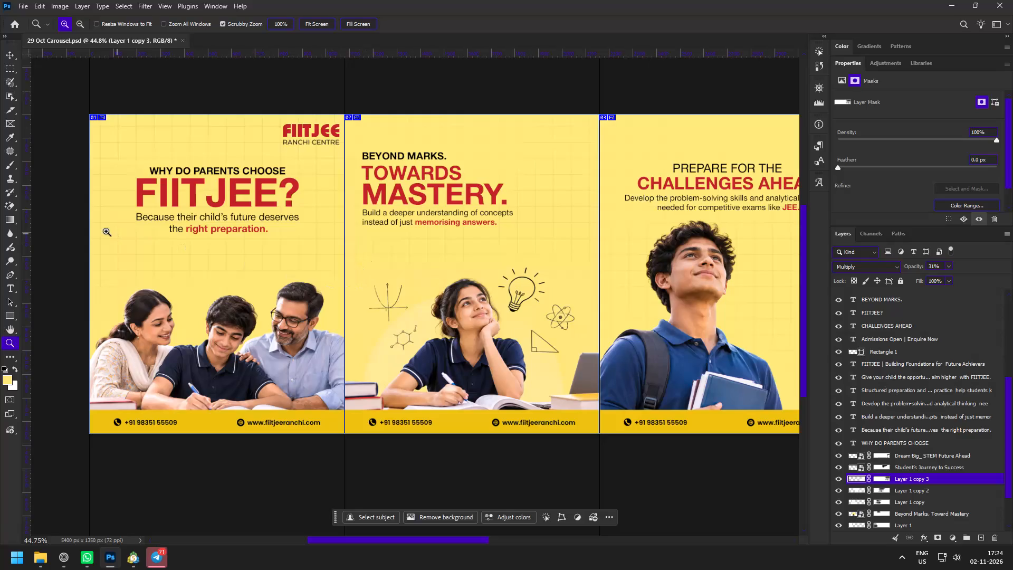
Inspect the first panel's background grid up close around the "WHY DO PARENTS CHOOSE FIITJEE?" headline and logo.
{"action": "left_click_drag", "start_coordinate": [106, 231], "coordinate": [122, 239]}
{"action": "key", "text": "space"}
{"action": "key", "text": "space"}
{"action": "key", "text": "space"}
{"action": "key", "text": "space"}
{"action": "left_click_drag", "start_coordinate": [137, 246], "coordinate": [295, 235]}
{"action": "left_click_drag", "start_coordinate": [366, 166], "coordinate": [380, 178]}
{"action": "left_click_drag", "start_coordinate": [444, 124], "coordinate": [462, 138]}
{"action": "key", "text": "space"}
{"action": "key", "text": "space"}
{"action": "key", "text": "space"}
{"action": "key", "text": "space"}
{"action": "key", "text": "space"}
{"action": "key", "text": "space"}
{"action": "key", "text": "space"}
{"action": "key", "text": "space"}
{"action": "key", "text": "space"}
{"action": "left_click_drag", "start_coordinate": [458, 143], "coordinate": [387, 163]}
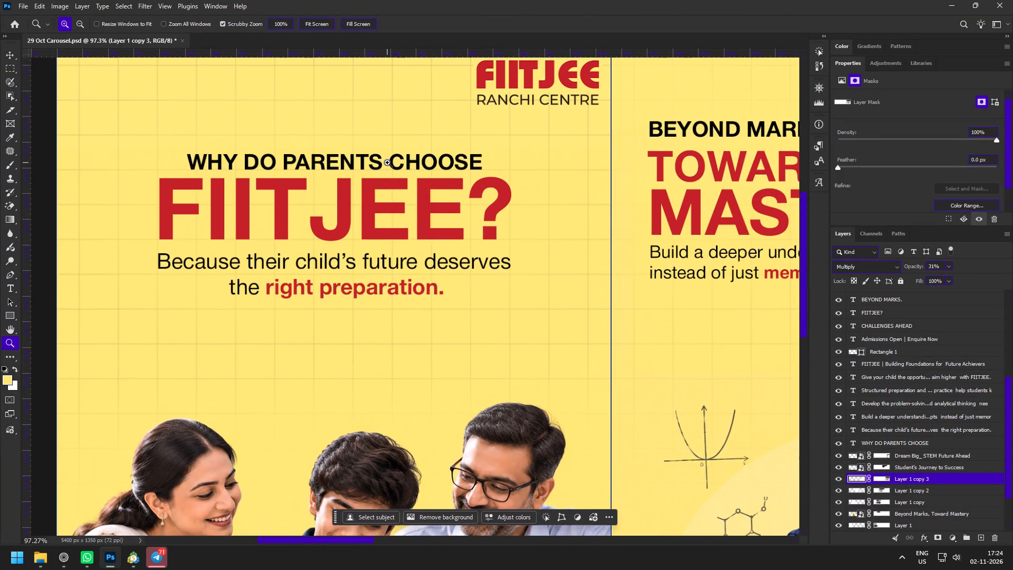
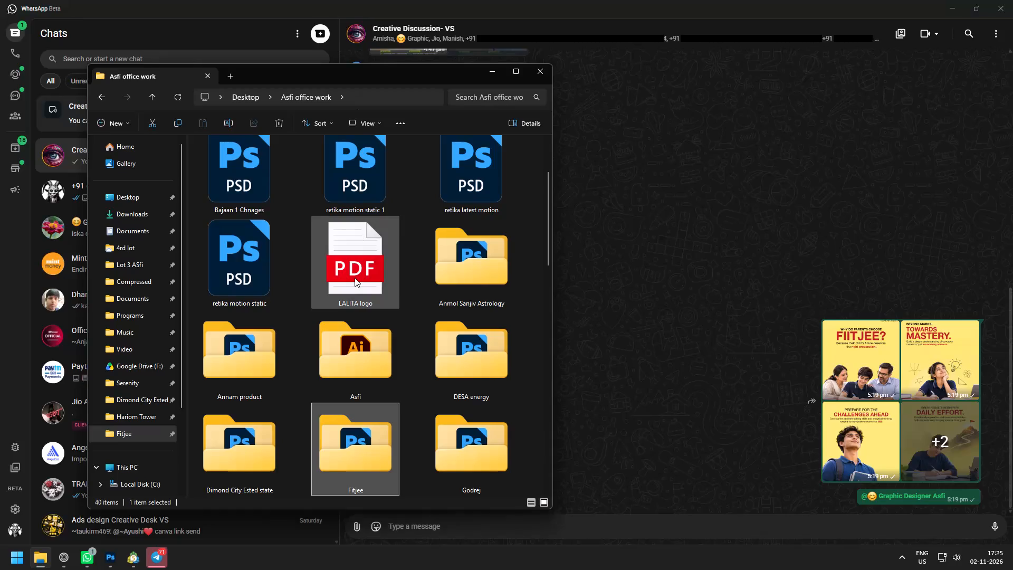
Locate and select the LALITA folder inside the Asfi office work folder in File Explorer.
{"action": "left_click", "coordinate": [355, 278]}
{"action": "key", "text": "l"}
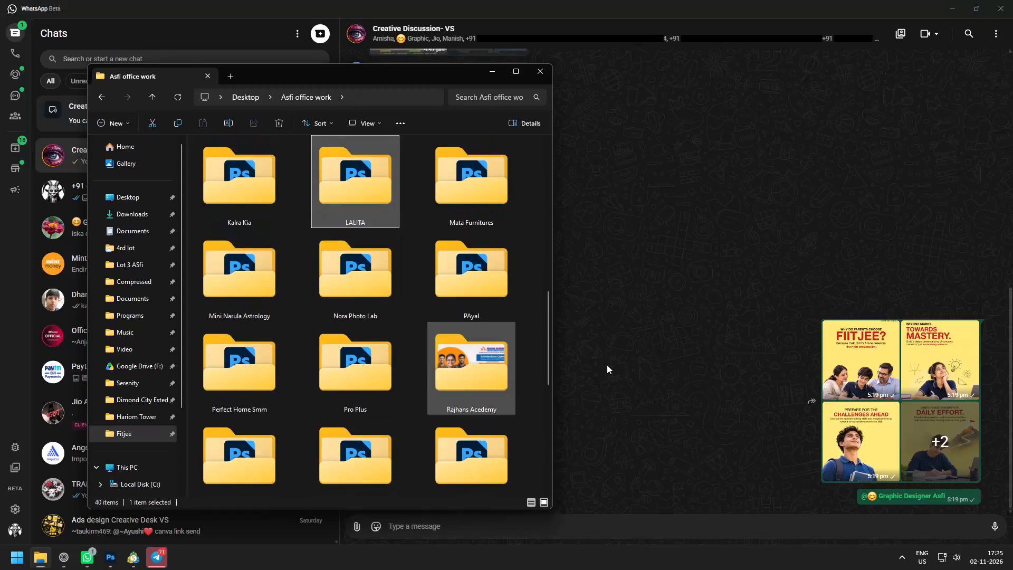
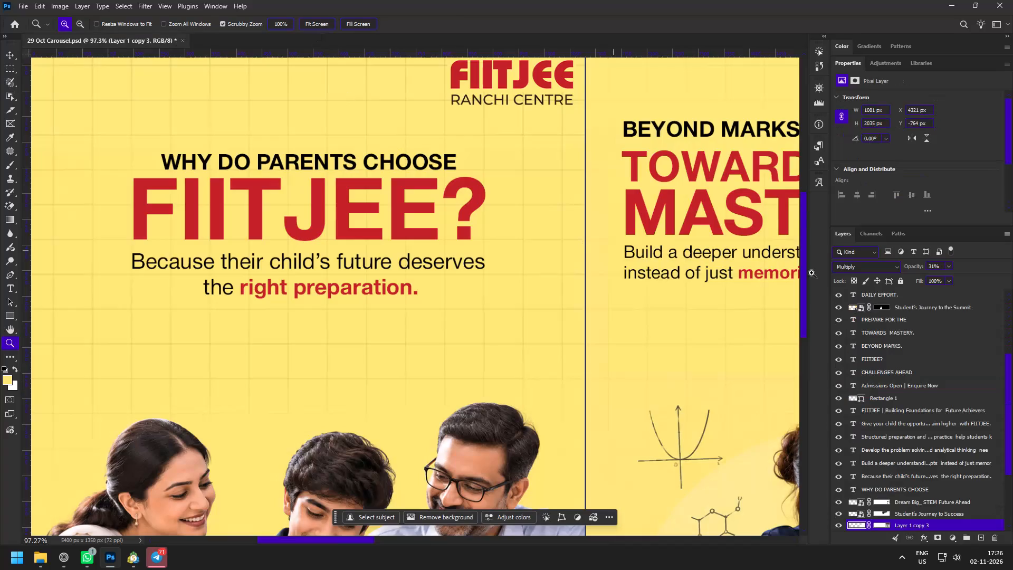
Stamp all visible artwork into a new layer above the FIITJEE Ranchi logo and convert it to a smart object.
{"action": "scroll", "coordinate": [888, 330], "scroll_direction": "up", "scroll_amount": 14}
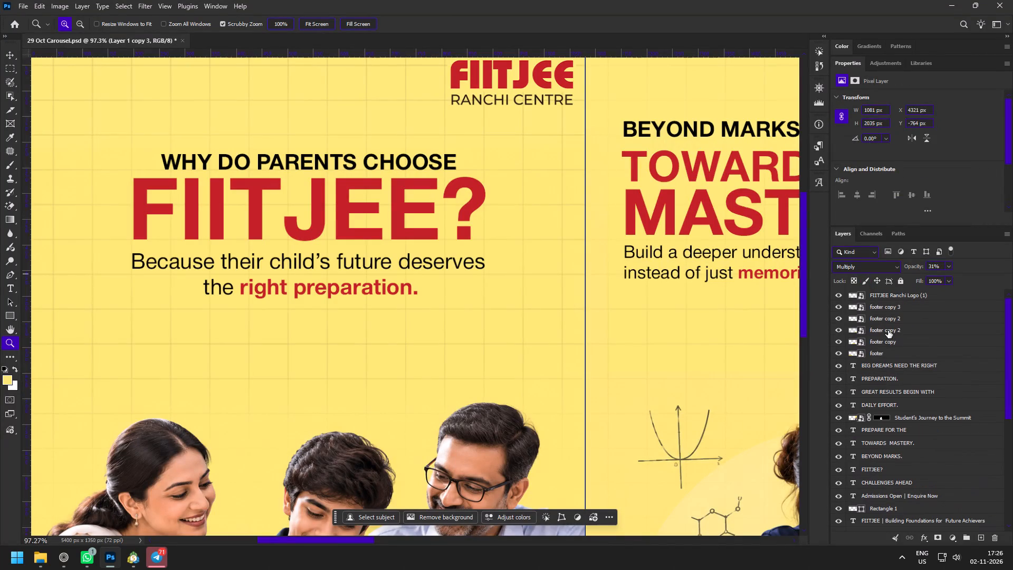
{"action": "scroll", "coordinate": [888, 330], "scroll_direction": "up", "scroll_amount": 2}
{"action": "left_click", "coordinate": [872, 293]}
{"action": "key", "text": "ctrl+alt+shift+e"}
{"action": "key", "text": "F8"}
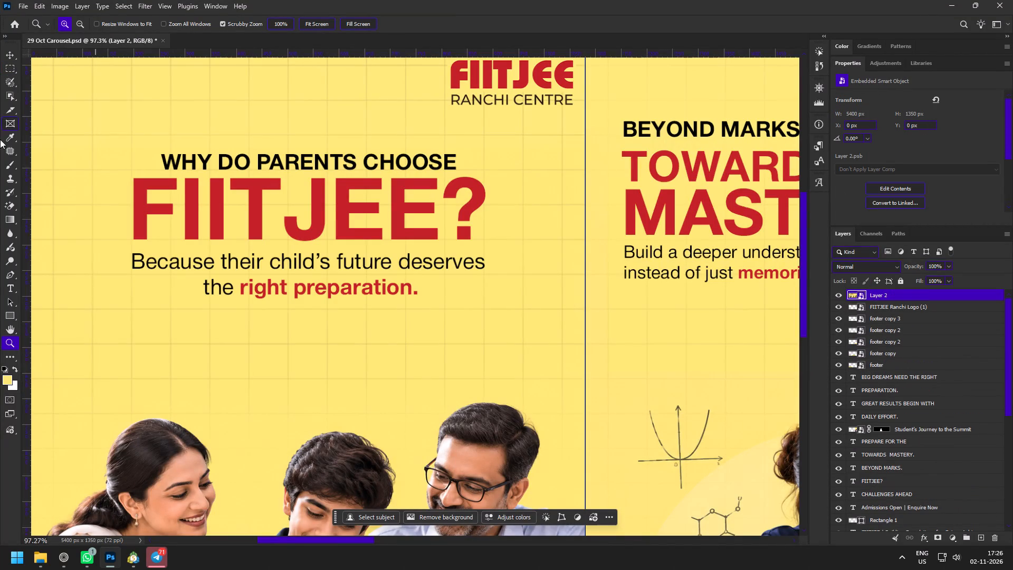
Activate the Perspective Crop tool with the merged carousel layer selected.
{"action": "left_click", "coordinate": [7, 109]}
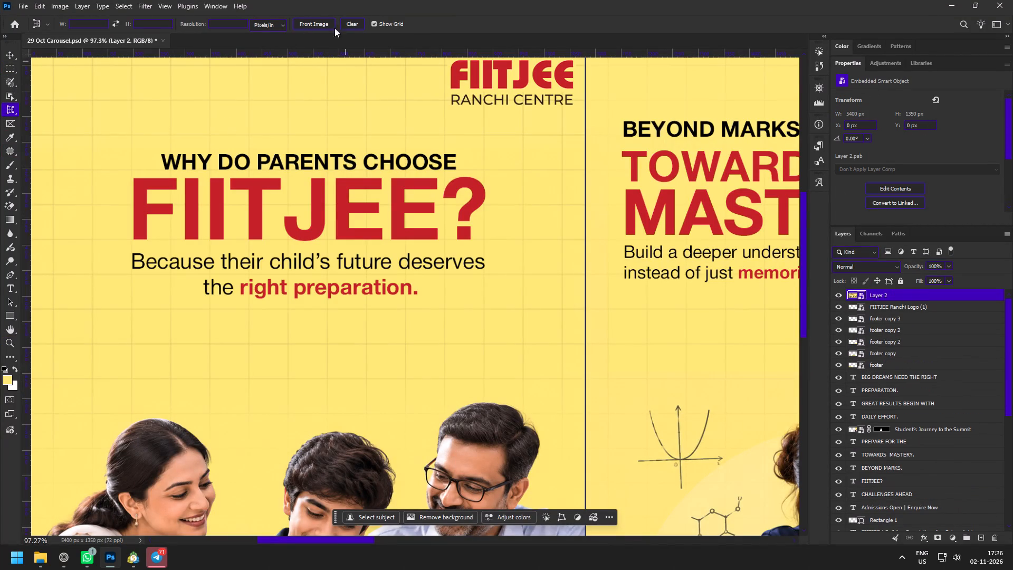
Divide the carousel into panel slices from the existing guides with the Slice tool.
{"action": "right_click", "coordinate": [10, 107]}
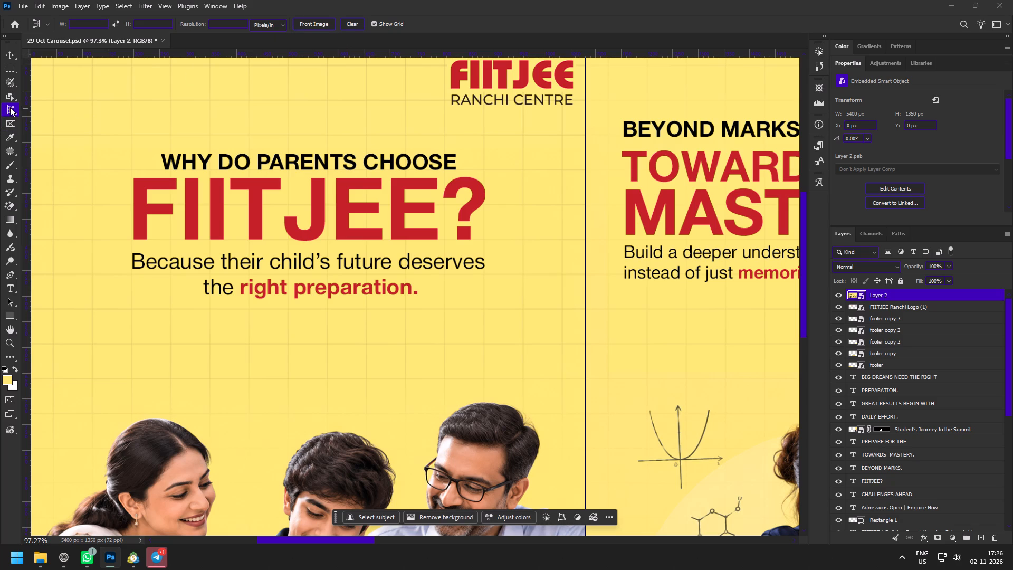
{"action": "left_click", "coordinate": [40, 129]}
{"action": "left_click", "coordinate": [274, 22]}
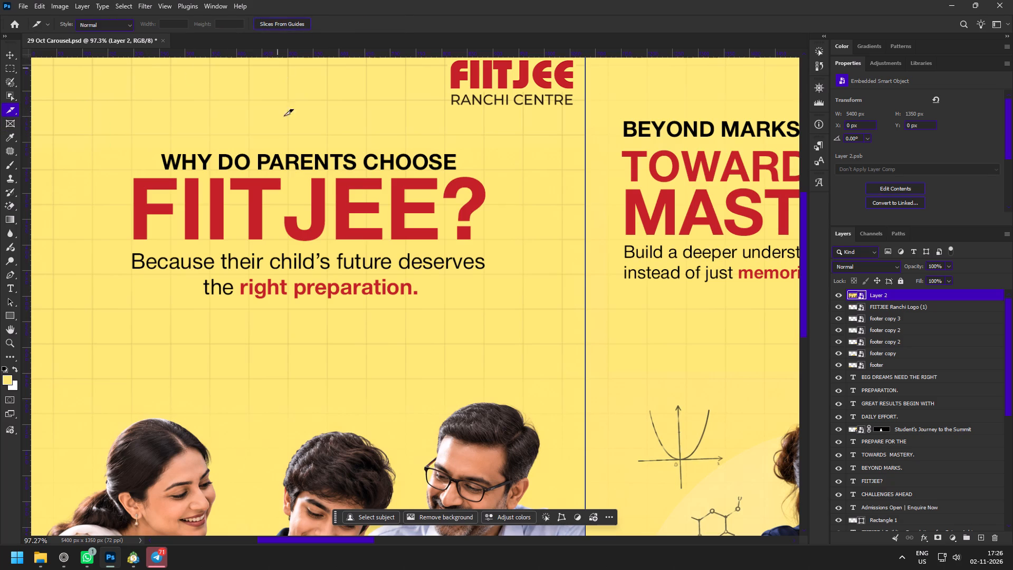
Load the outline of the full-carousel smart object Layer 2 as a selection and copy its artwork.
{"action": "key", "text": "z"}
{"action": "left_click_drag", "start_coordinate": [462, 235], "coordinate": [413, 208]}
{"action": "key", "text": "space"}
{"action": "key", "text": "space"}
{"action": "key", "text": "space"}
{"action": "key", "text": "space"}
{"action": "left_click_drag", "start_coordinate": [482, 239], "coordinate": [416, 230]}
{"action": "left_click_drag", "start_coordinate": [436, 211], "coordinate": [445, 223]}
{"action": "key", "text": "space"}
{"action": "key", "text": "space"}
{"action": "key", "text": "space"}
{"action": "key", "text": "space"}
{"action": "key", "text": "space"}
{"action": "key", "text": "space"}
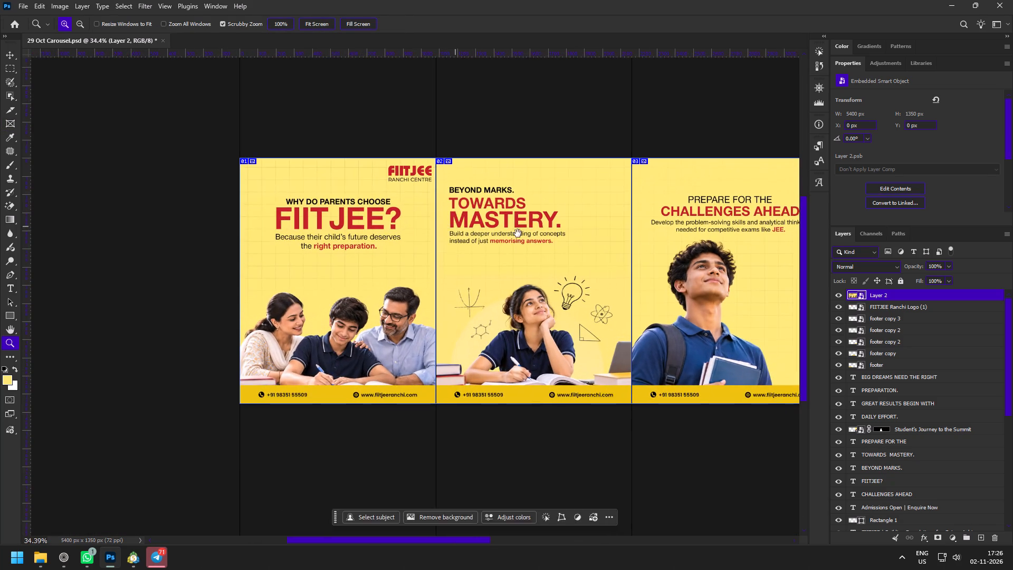
{"action": "left_click_drag", "start_coordinate": [533, 235], "coordinate": [381, 227]}
{"action": "key", "text": "v"}
{"action": "scroll", "coordinate": [943, 364], "scroll_direction": "up", "scroll_amount": 5}
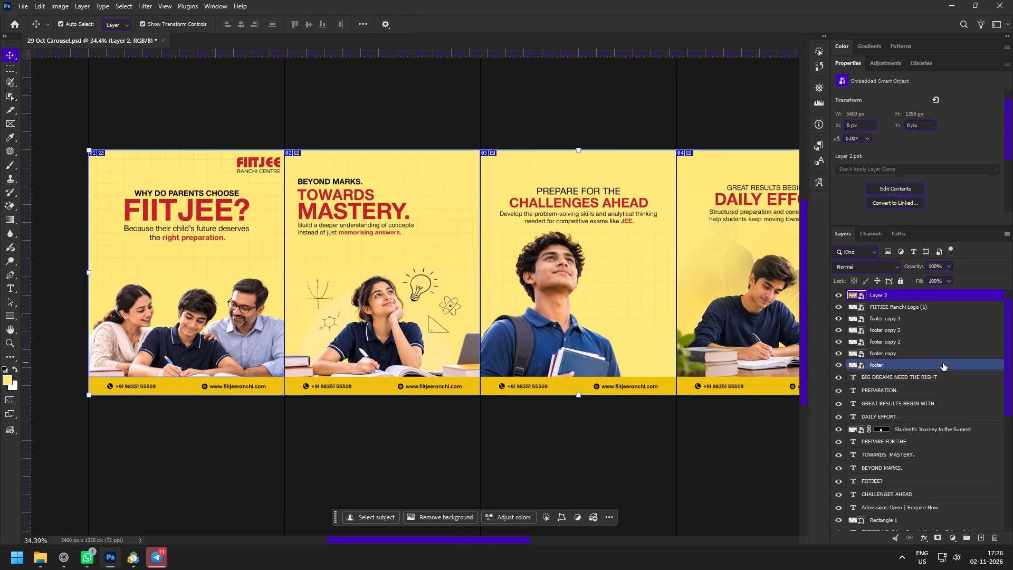
{"action": "left_click", "coordinate": [852, 296], "text": "ctrl"}
{"action": "key", "text": "ctrl+c"}
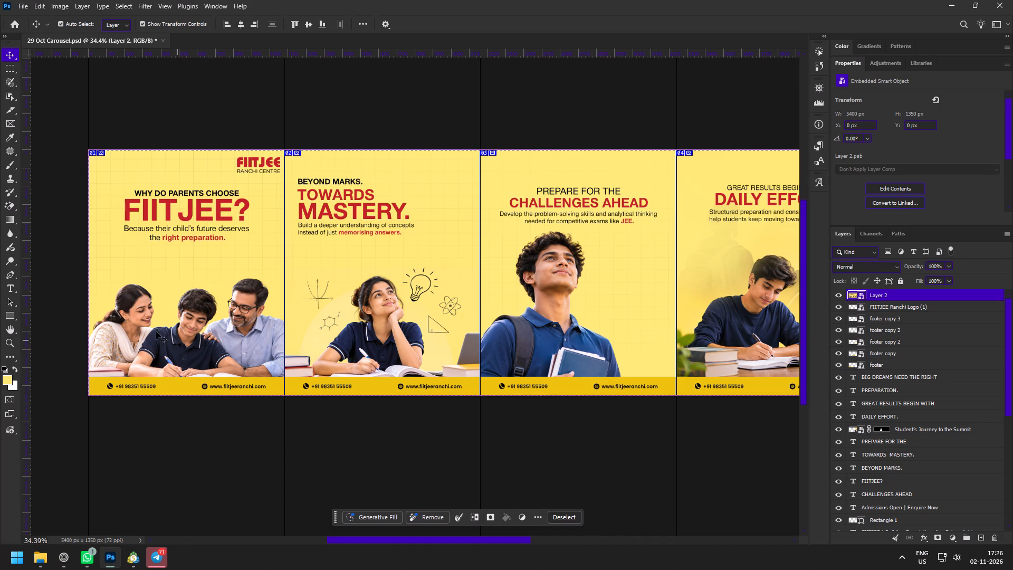
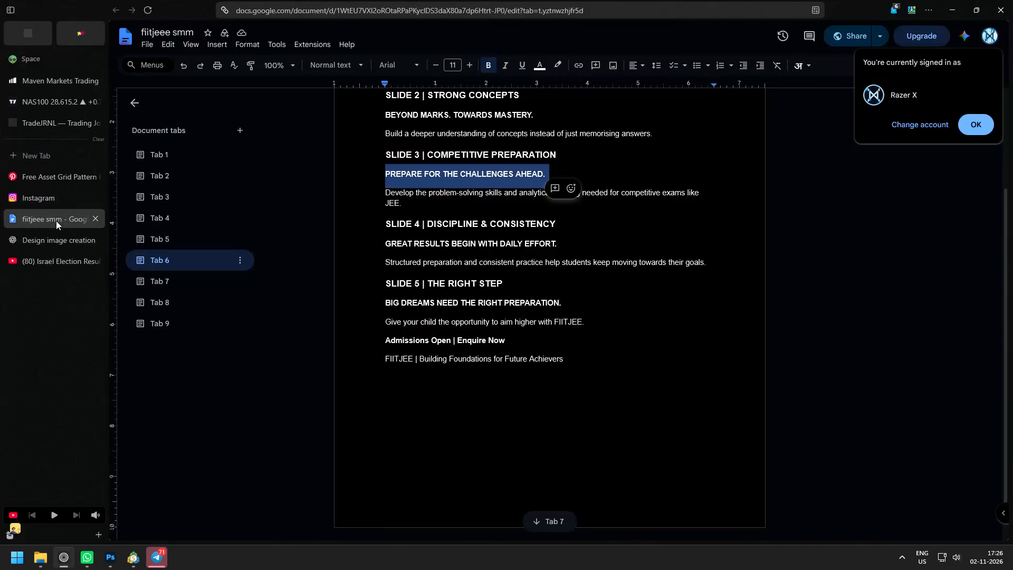
In the fiitjee smm document, place the text cursor before the Slide 1 headline in Tab 6.
{"action": "left_click", "coordinate": [56, 234]}
{"action": "left_click", "coordinate": [52, 252]}
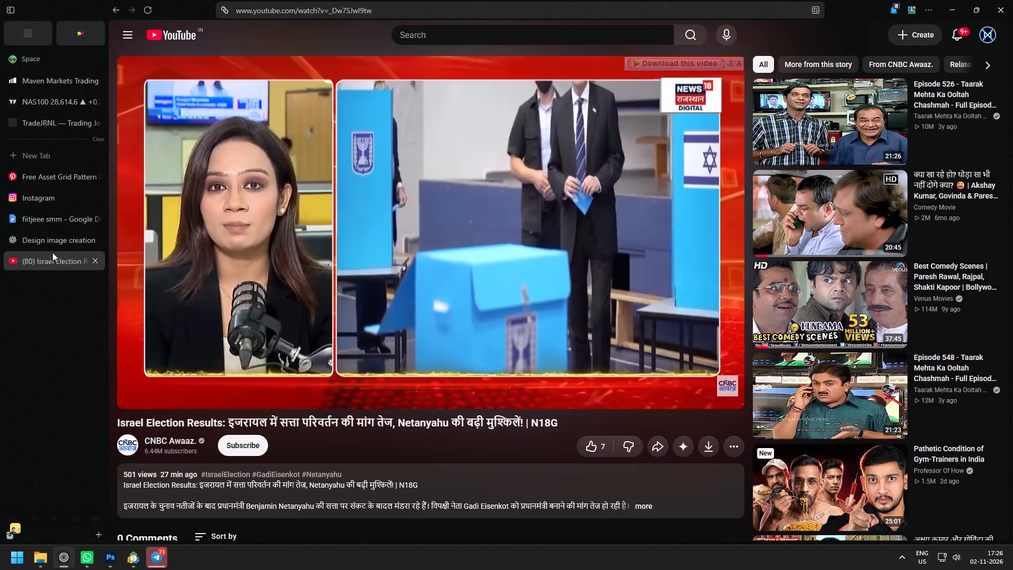
{"action": "left_click", "coordinate": [44, 217]}
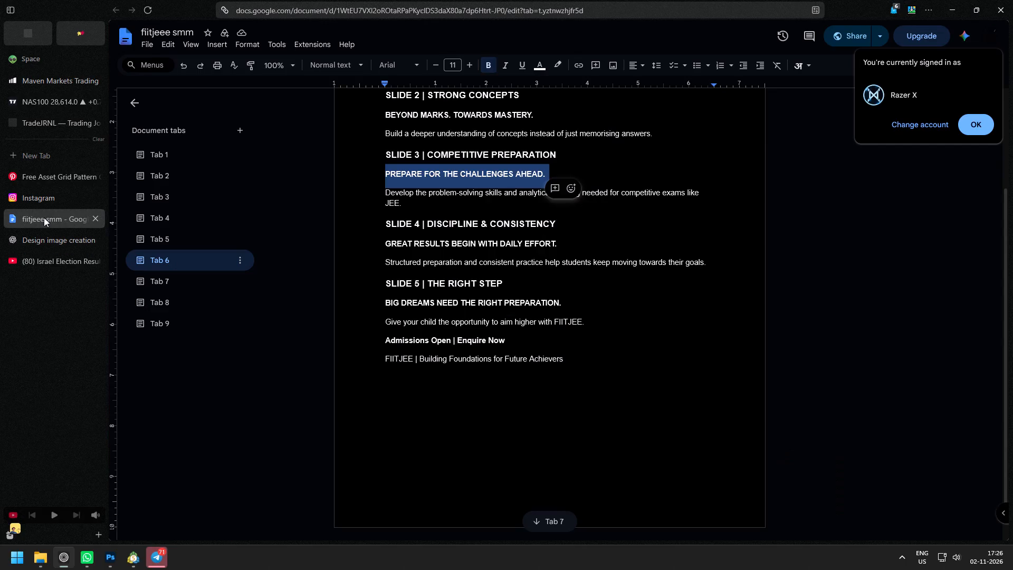
{"action": "scroll", "coordinate": [520, 298], "scroll_direction": "up", "scroll_amount": 5}
{"action": "left_click", "coordinate": [380, 196]}
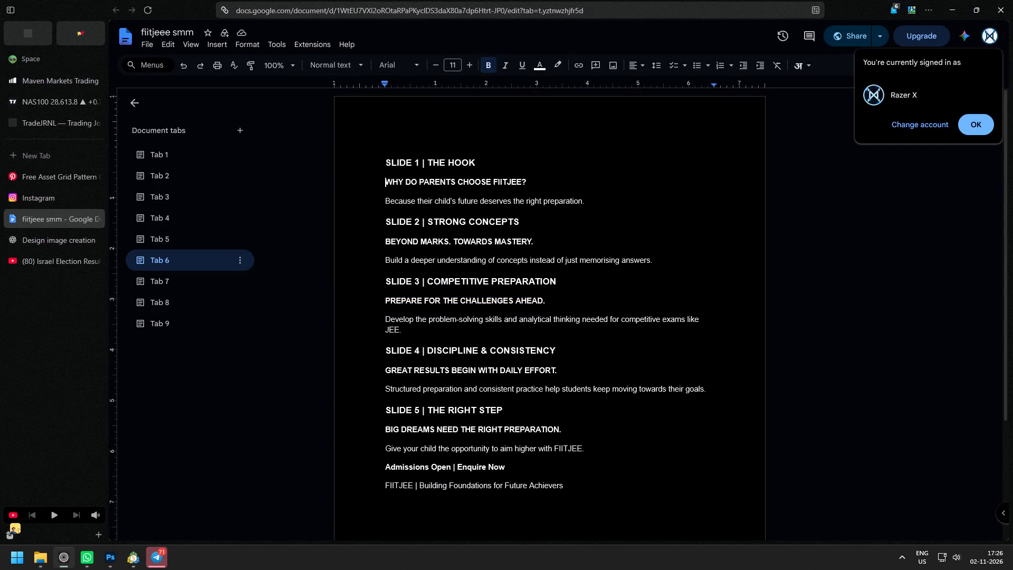
Switch to Photoshop, copy the selected full-carousel artwork on Layer 2 again, and return to the fiitjee smm document in the browser.
{"action": "left_click", "coordinate": [110, 560]}
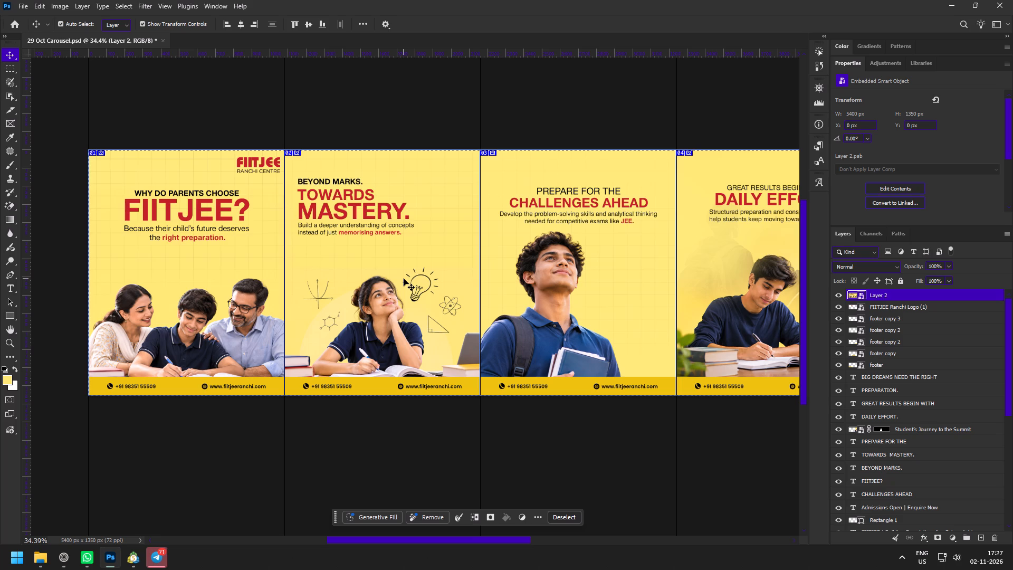
{"action": "key", "text": "ctrl+c"}
{"action": "left_click", "coordinate": [139, 558]}
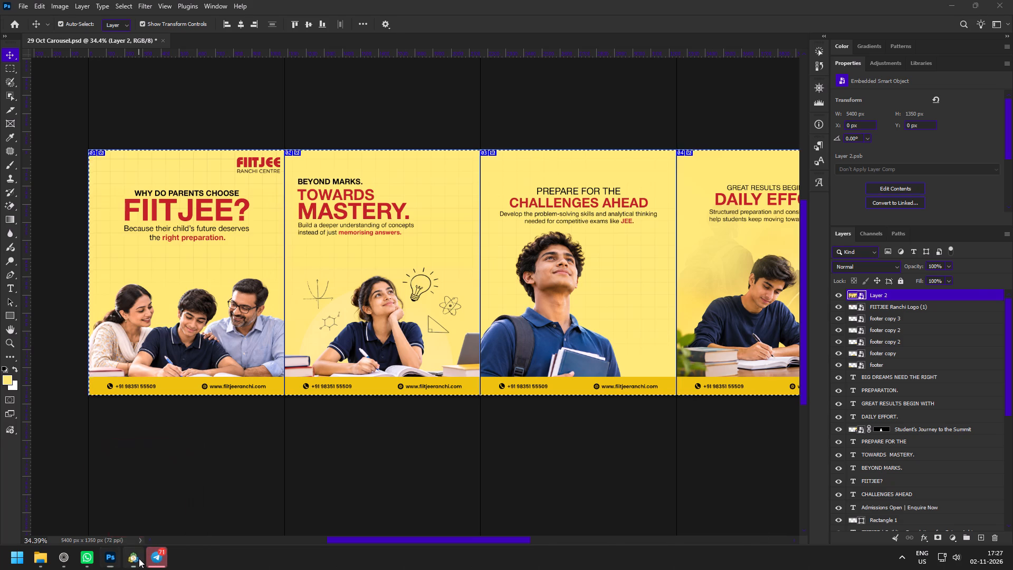
{"action": "left_click", "coordinate": [139, 558]}
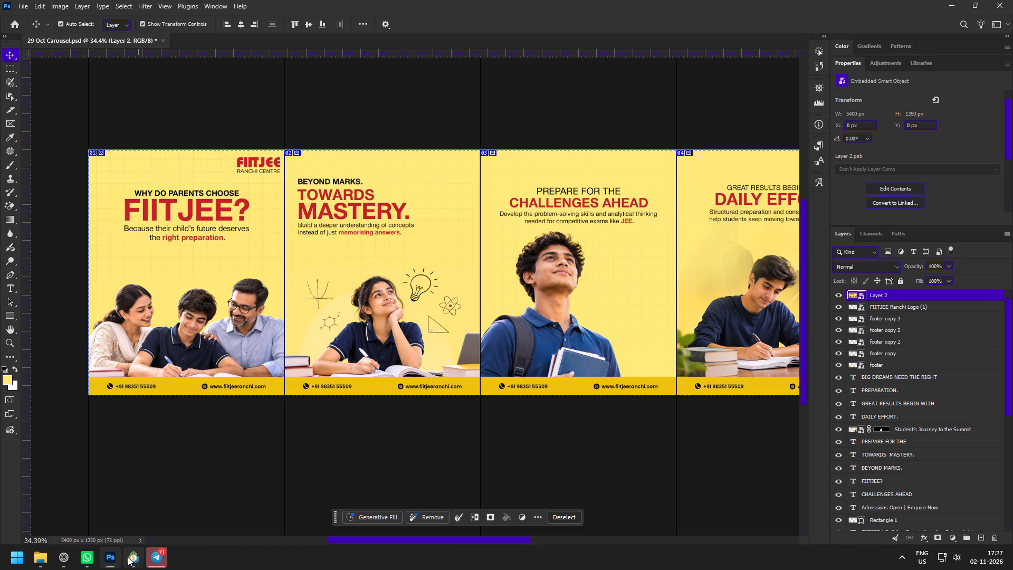
{"action": "left_click", "coordinate": [62, 556]}
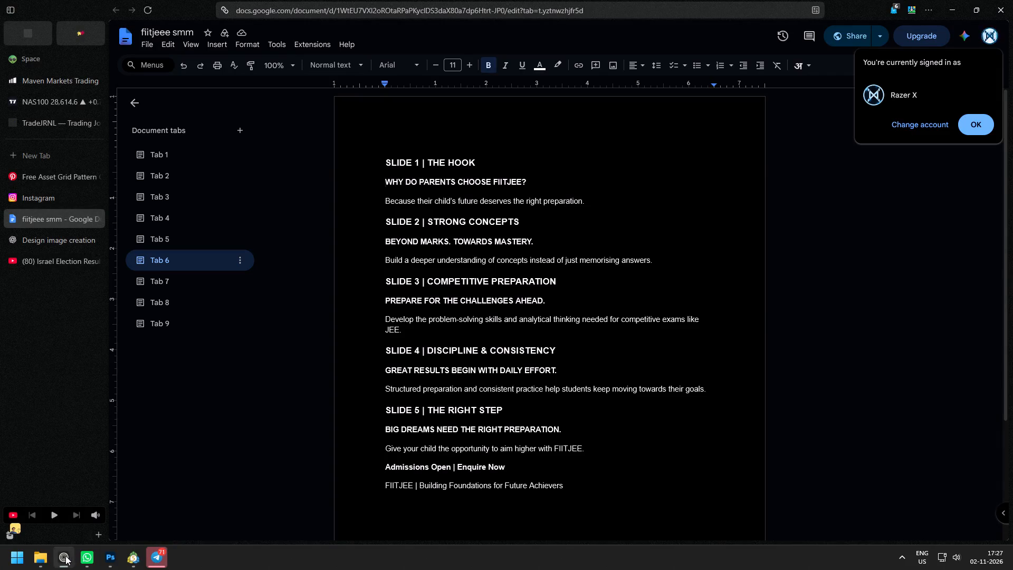
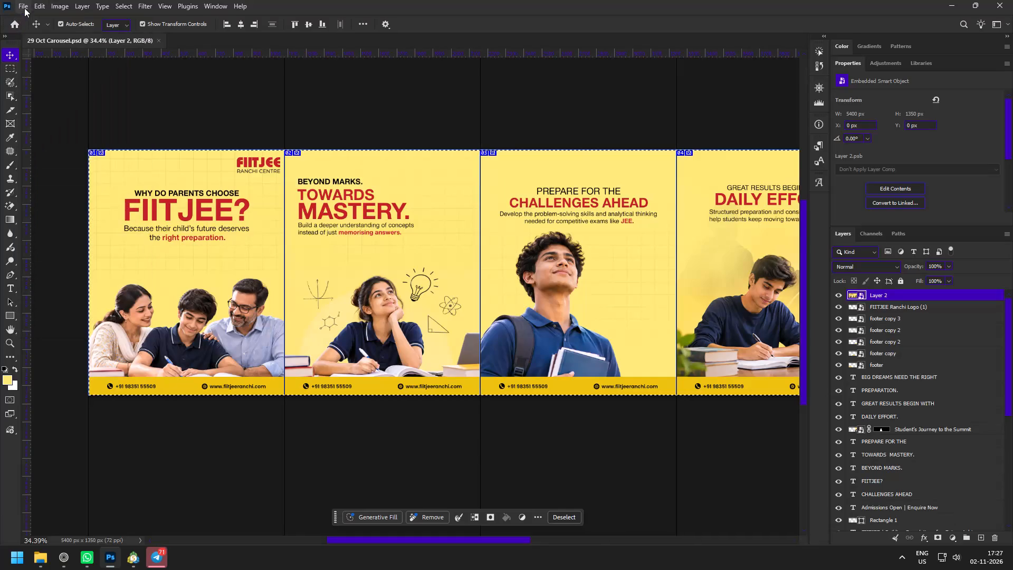
Export all carousel slices through Save for Web as maximum-quality JPEGs named 29-Oct-Carousel in the Fitjee folder, replacing the existing files.
{"action": "left_click", "coordinate": [24, 8]}
{"action": "left_click", "coordinate": [94, 169]}
{"action": "left_click", "coordinate": [195, 212]}
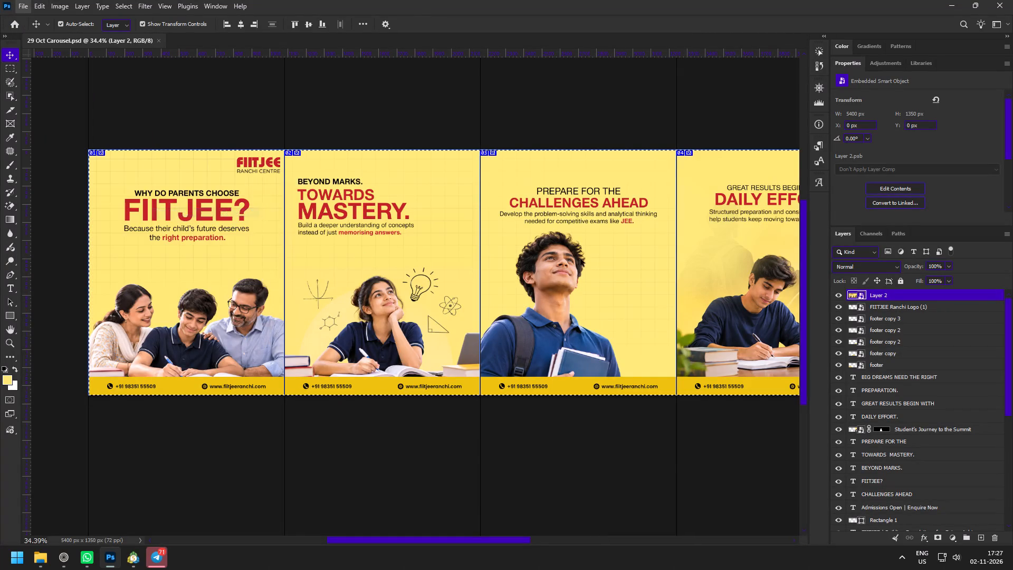
{"action": "left_click", "coordinate": [499, 438]}
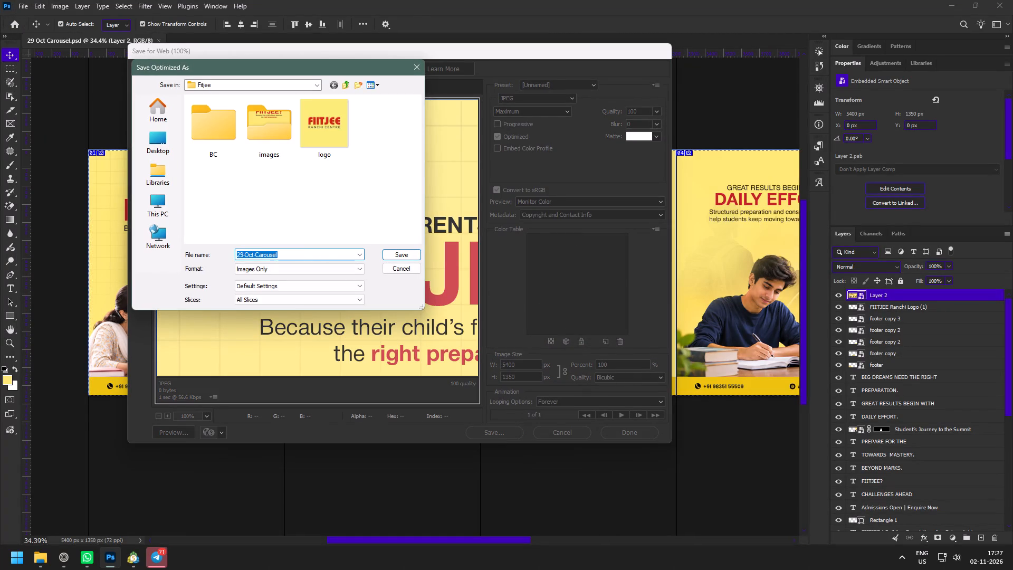
{"action": "left_click", "coordinate": [410, 255]}
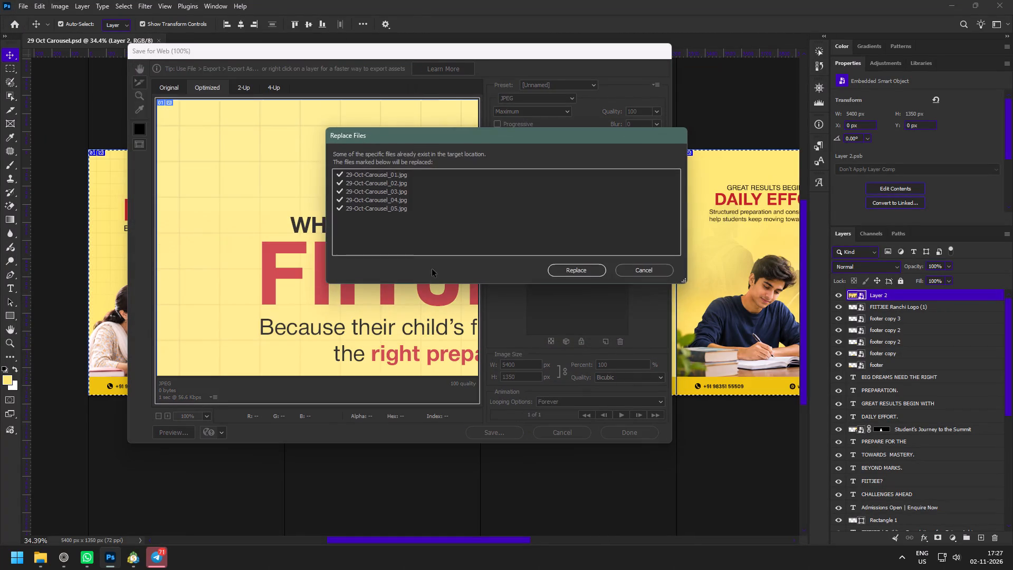
{"action": "left_click", "coordinate": [582, 272]}
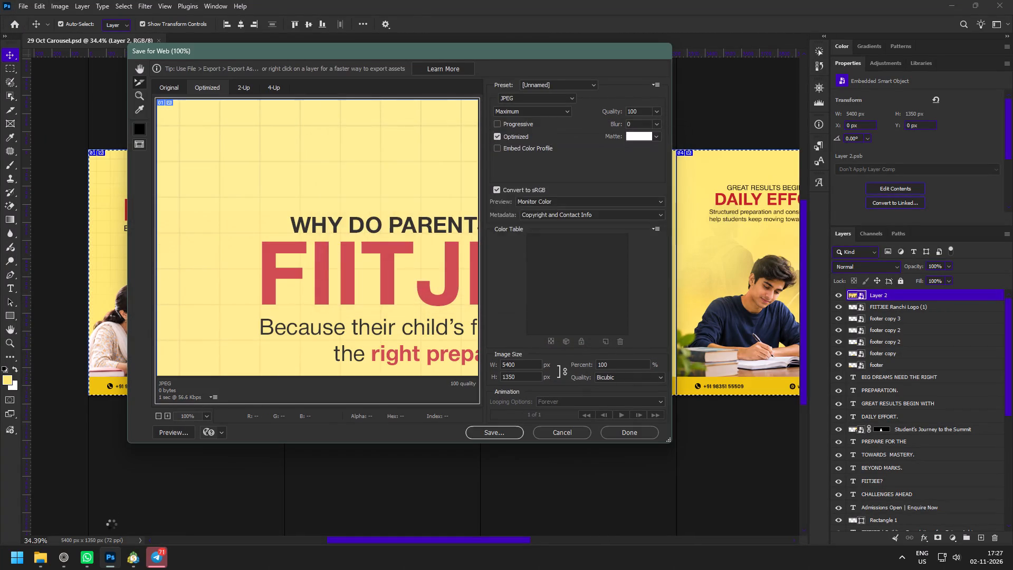
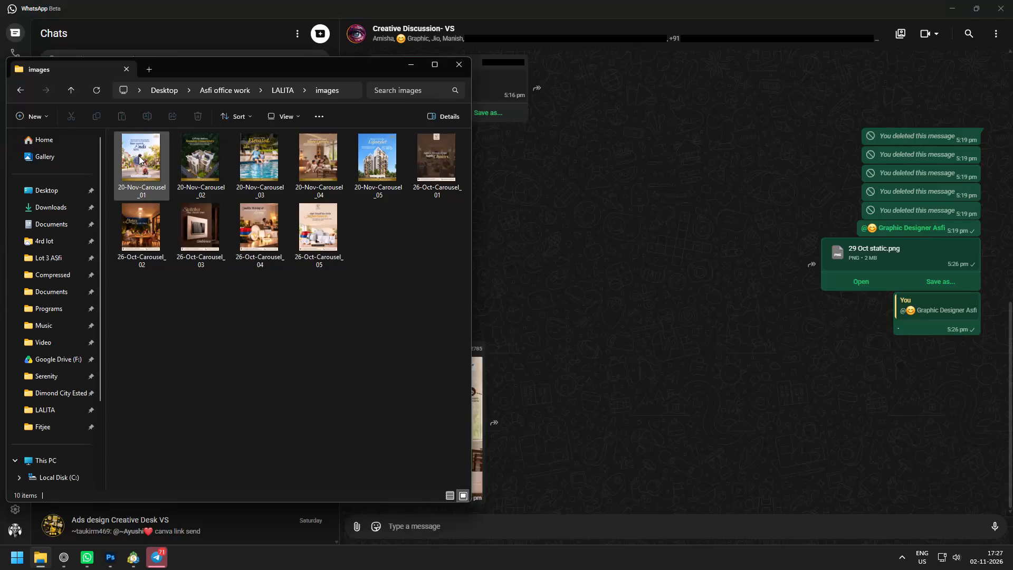
Open the images folder inside the Fitjee folder of Asfi office work.
{"action": "left_click", "coordinate": [222, 93]}
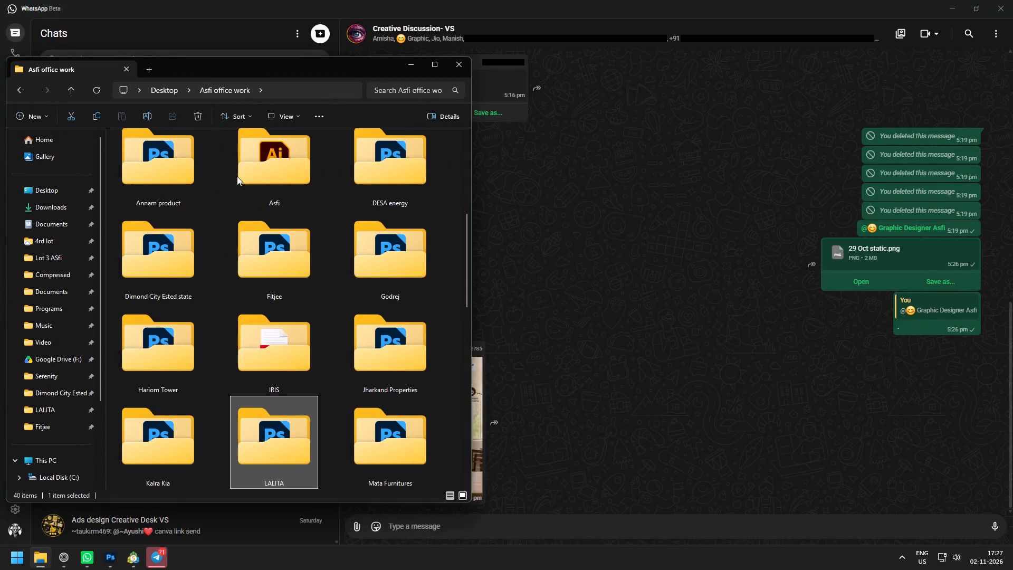
{"action": "left_click", "coordinate": [259, 170]}
{"action": "key", "text": "f"}
{"action": "double_click", "coordinate": [275, 266]}
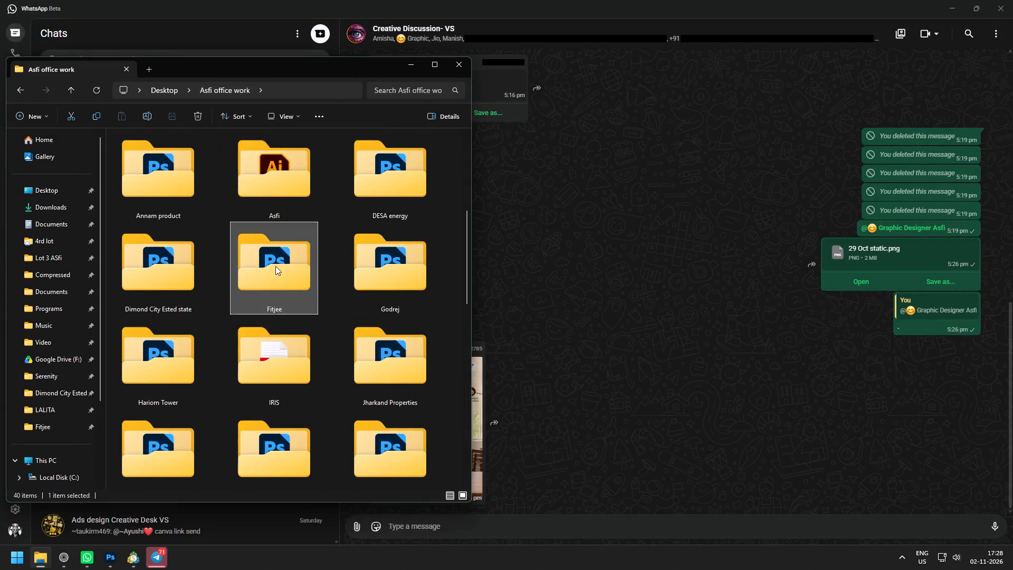
{"action": "double_click", "coordinate": [209, 155]}
Attach all five images, 29-Oct-Carousel_01 to 29-Oct-Carousel_05, to the Creative Discussion- VS chat in WhatsApp.
{"action": "left_click", "coordinate": [135, 159]}
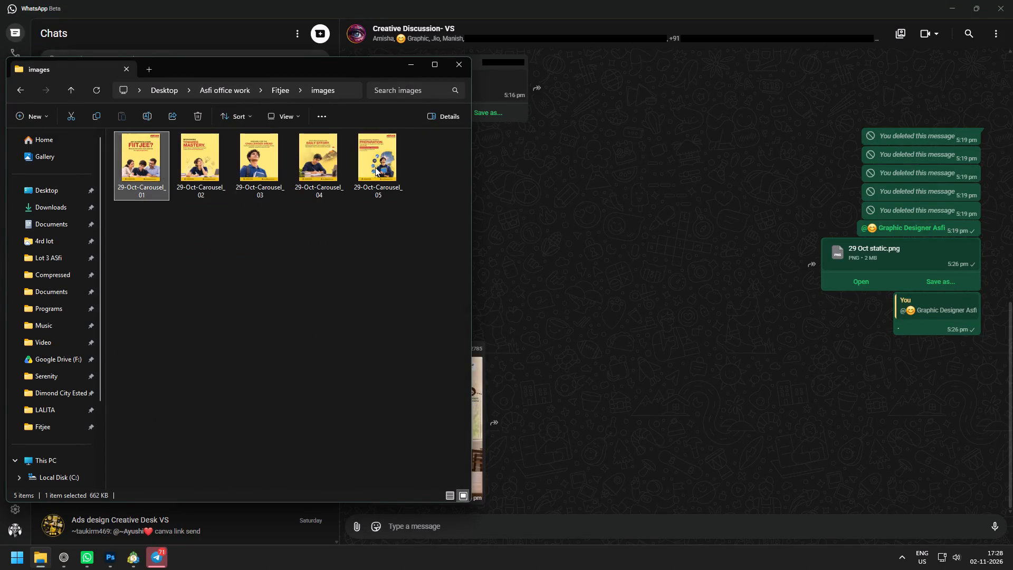
{"action": "left_click", "coordinate": [376, 167], "text": "shift"}
{"action": "left_click_drag", "start_coordinate": [130, 162], "coordinate": [775, 322]}
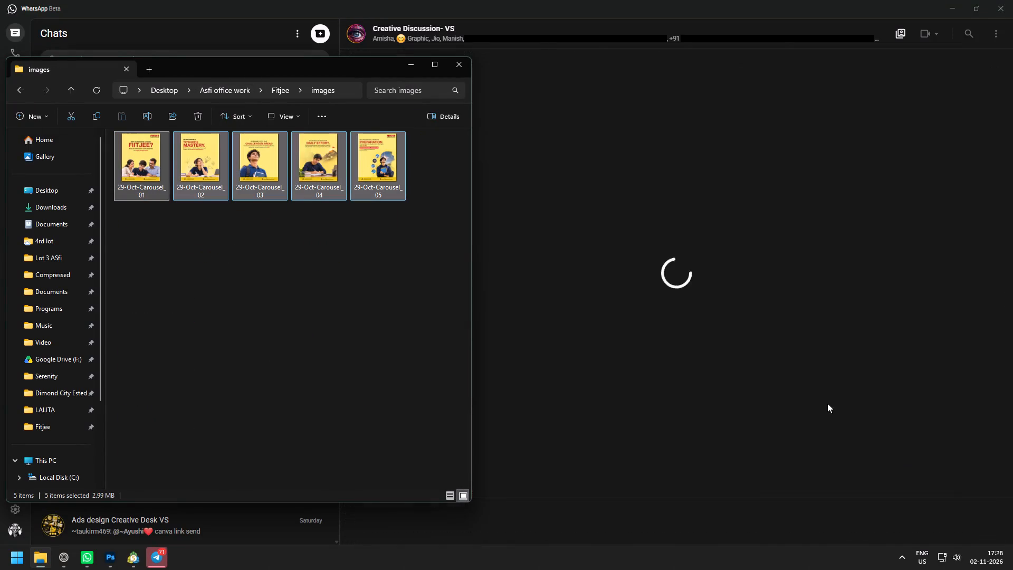